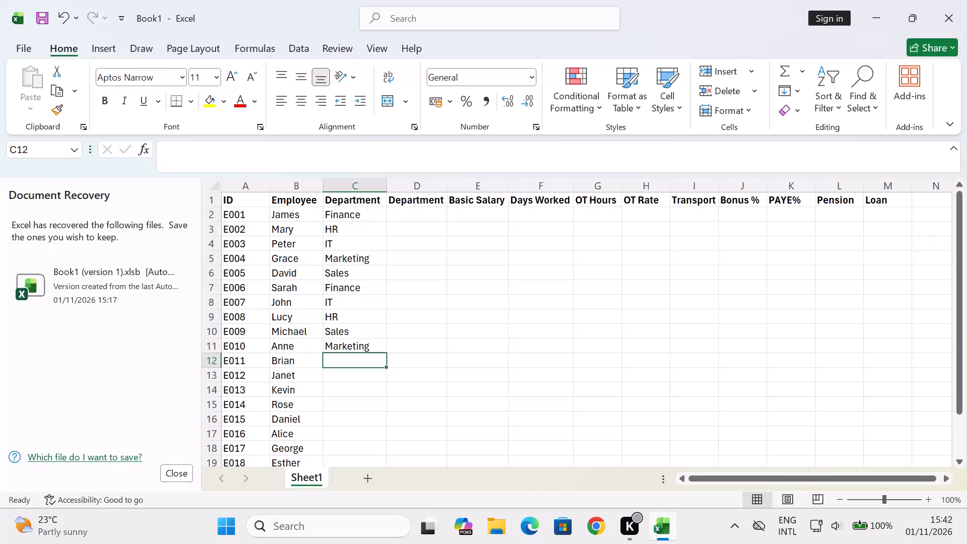
Fill in the first Department column for employees E011 and E012 with Finance and IT.
{"action": "type", "text": "Finance"}
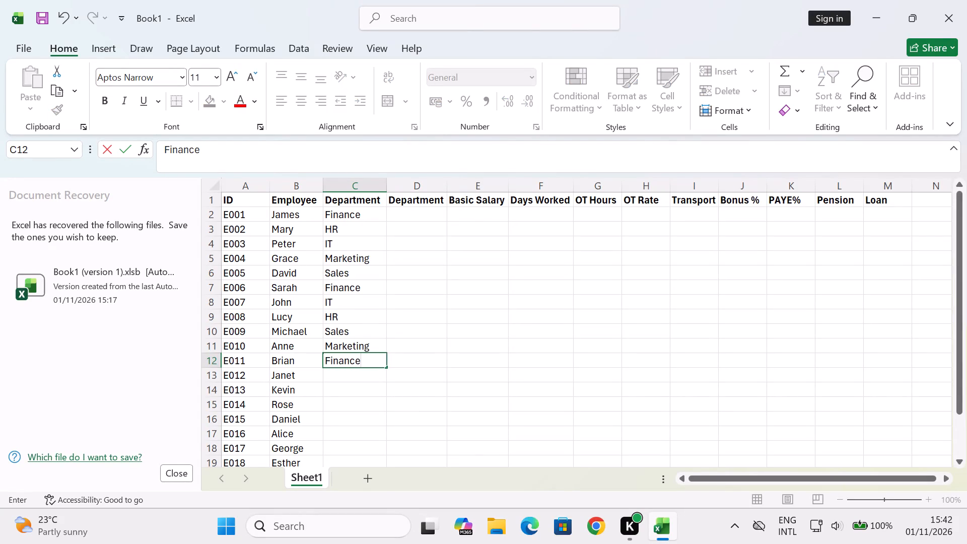
{"action": "key", "text": "Down"}
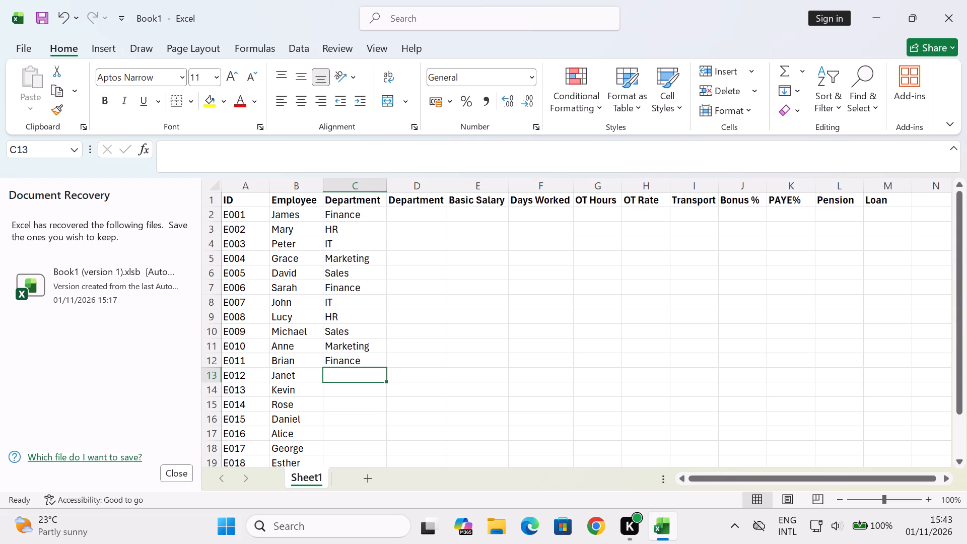
{"action": "key", "text": "shift+i"}
{"action": "key", "text": "Return"}
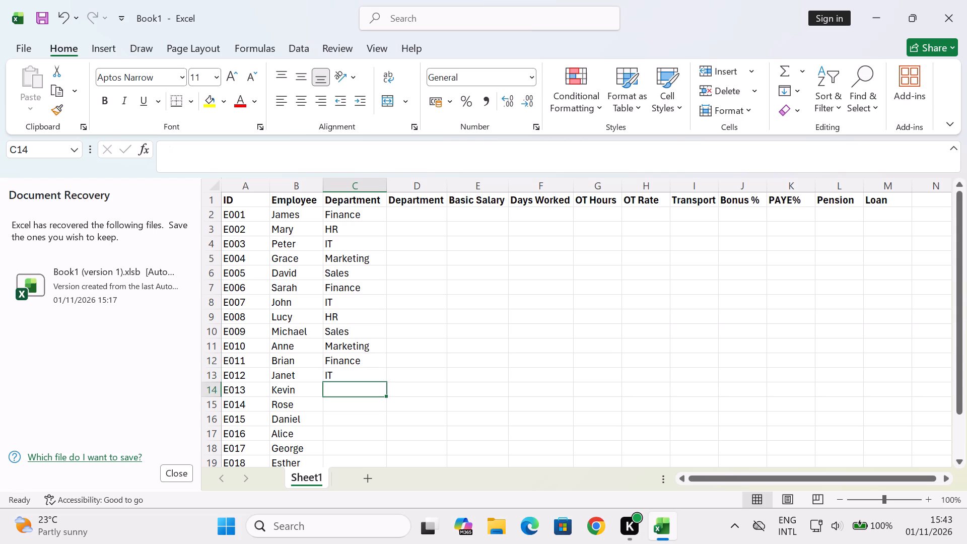
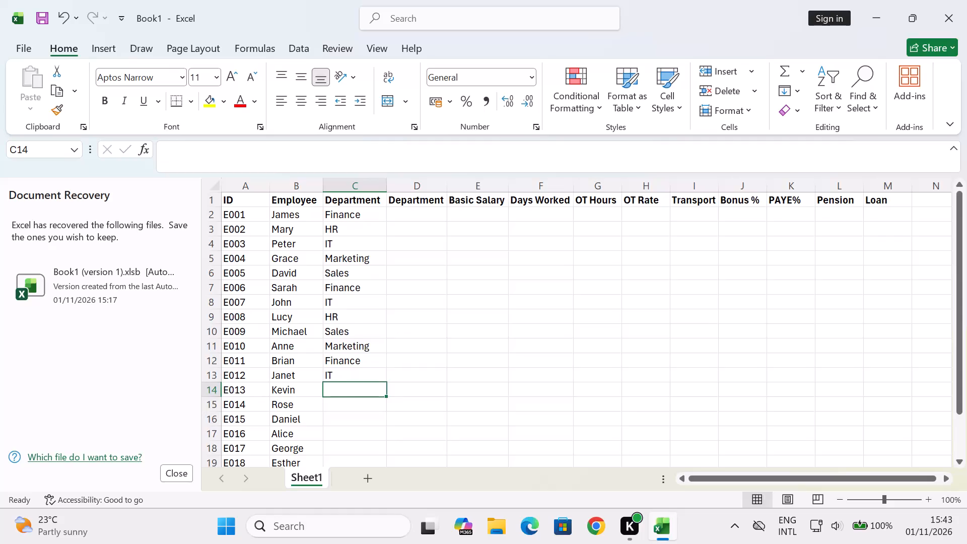
Fill in the first Department column for employees E013 to E015 with HR, Sales and Marketing.
{"action": "type", "text": "HR"}
{"action": "key", "text": "Down"}
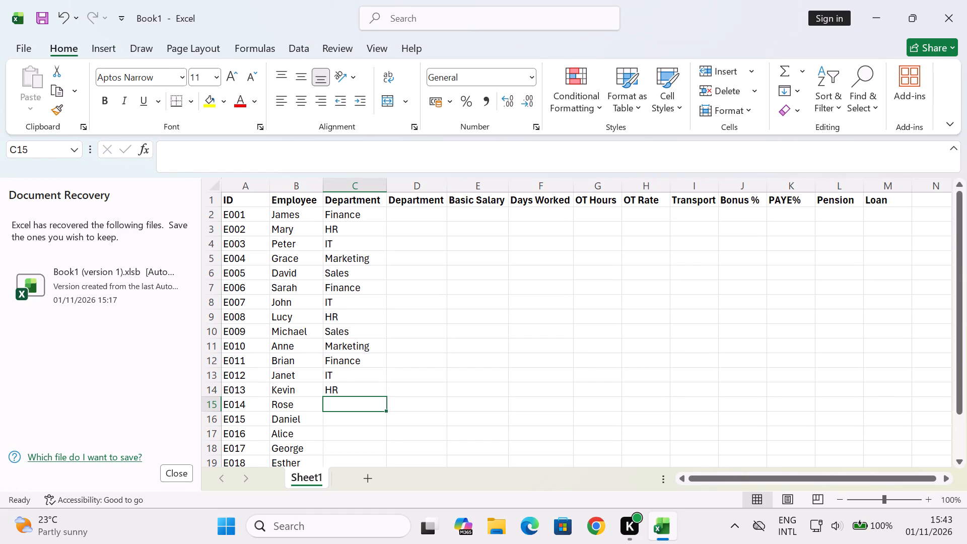
{"action": "type", "text": "SA"}
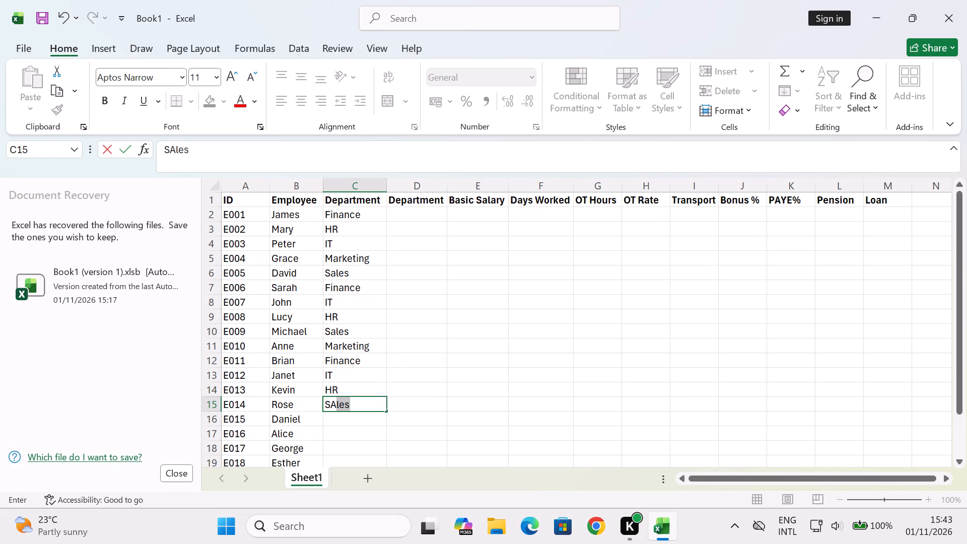
{"action": "key", "text": "BackSpace"}
{"action": "key", "text": "BackSpace"}
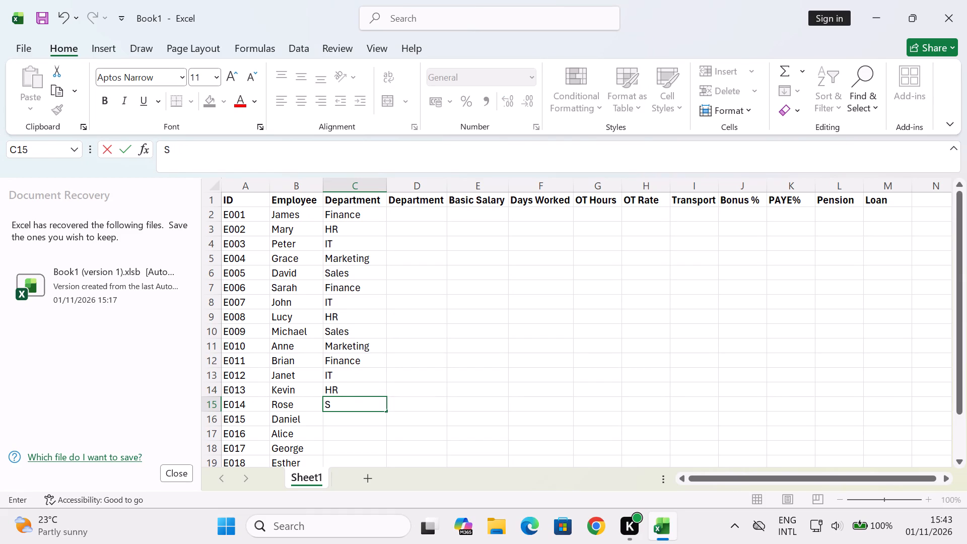
{"action": "key", "text": "a"}
{"action": "key", "text": "Return"}
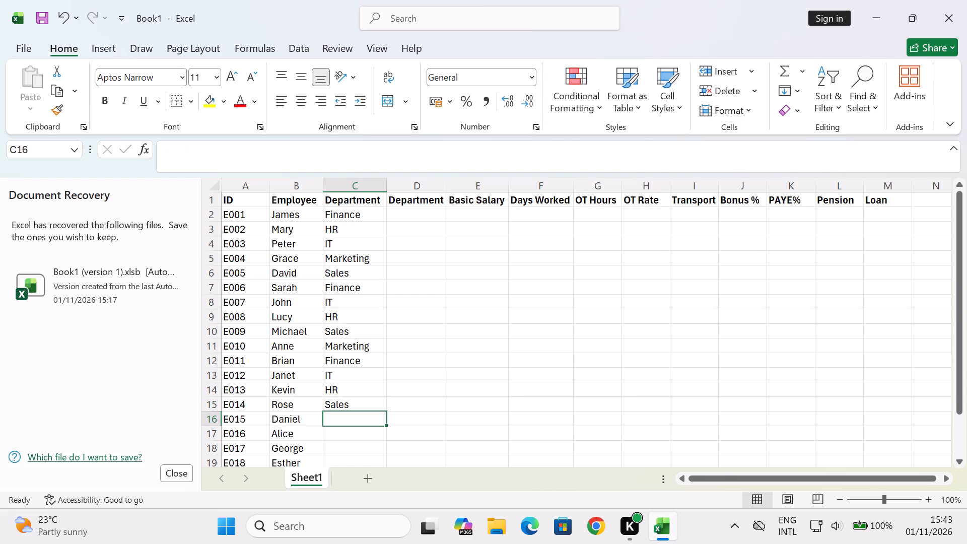
{"action": "key", "text": "shift+m"}
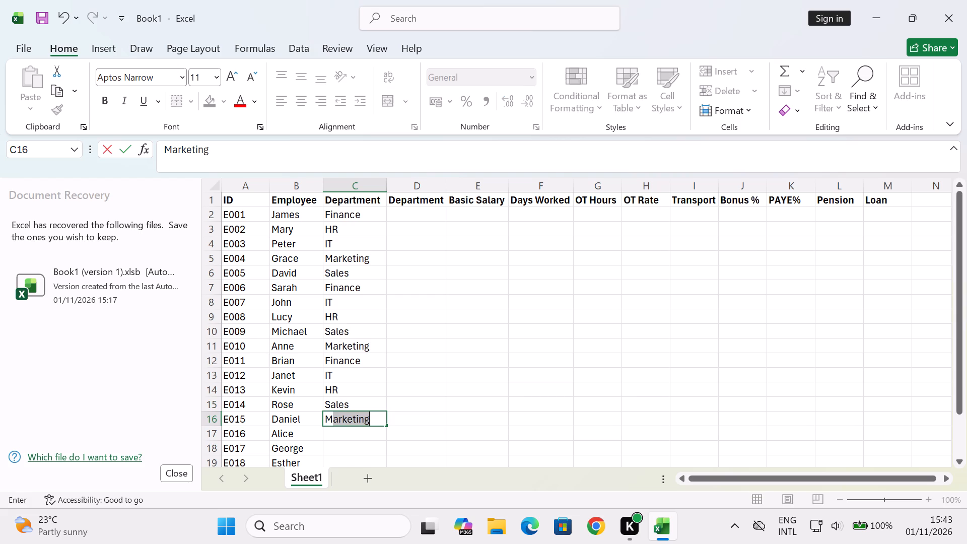
{"action": "key", "text": "Return"}
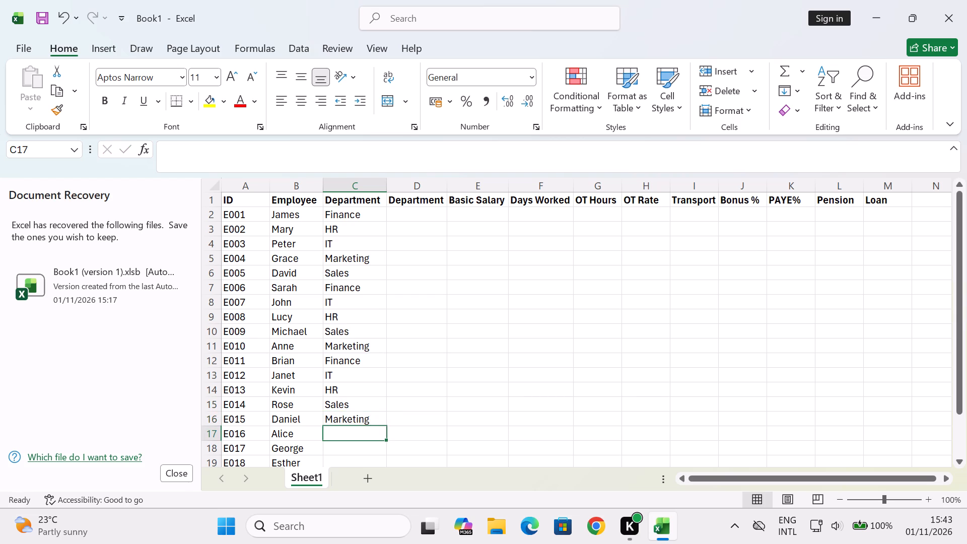
Complete the first Department column for E016, E017, E018, E019 and E021 with Finance, IT, HR, Sales and Marketing.
{"action": "key", "text": "shift+f"}
{"action": "key", "text": "Return"}
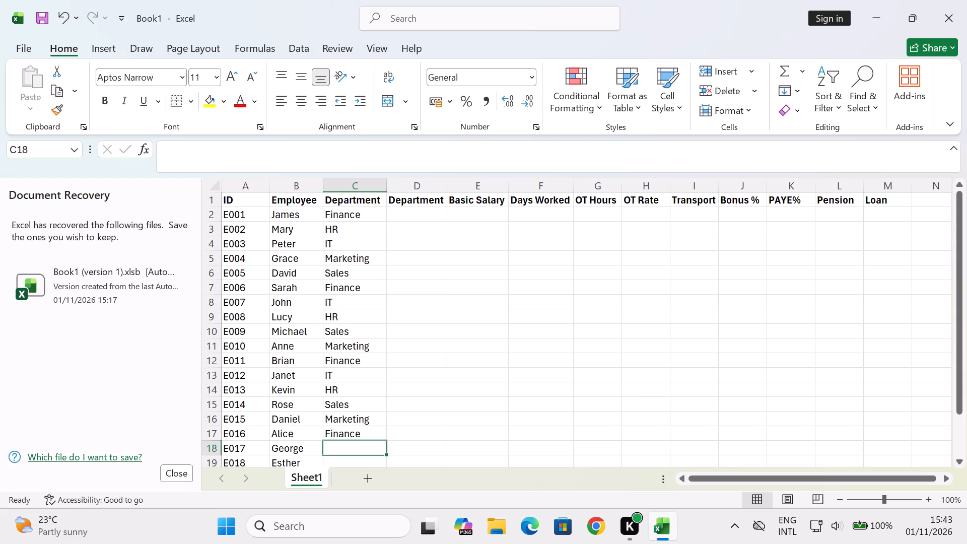
{"action": "key", "text": "shift+i"}
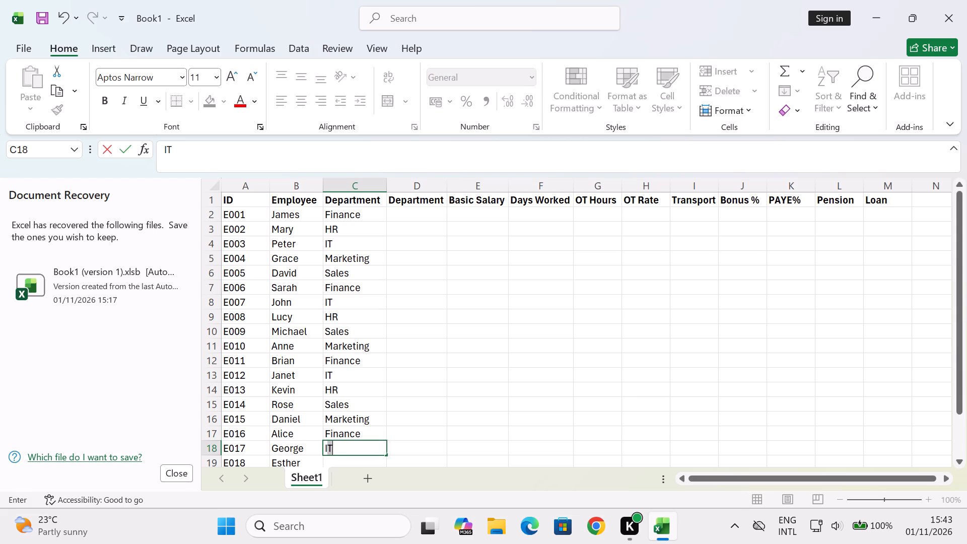
{"action": "key", "text": "Return"}
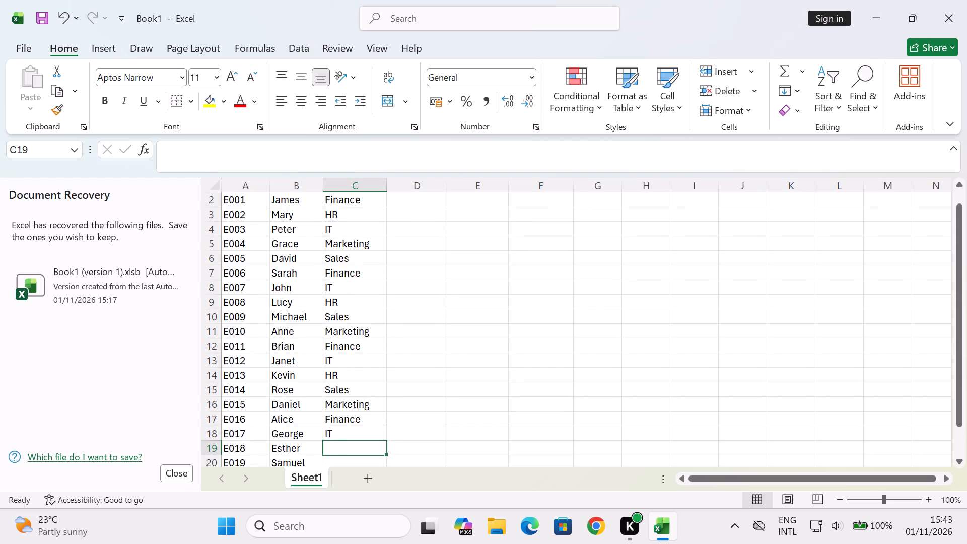
{"action": "key", "text": "shift+h"}
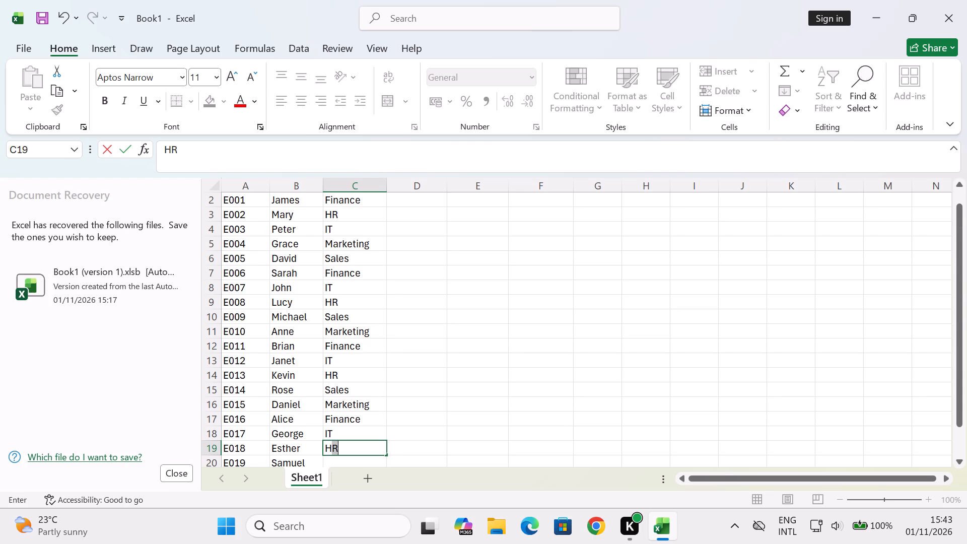
{"action": "key", "text": "Return"}
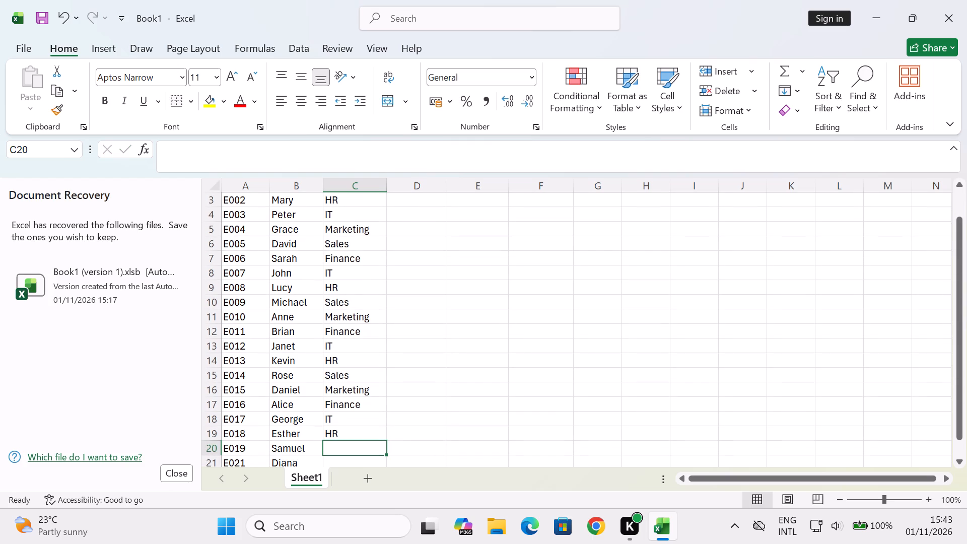
{"action": "key", "text": "shift+s"}
{"action": "key", "text": "Return"}
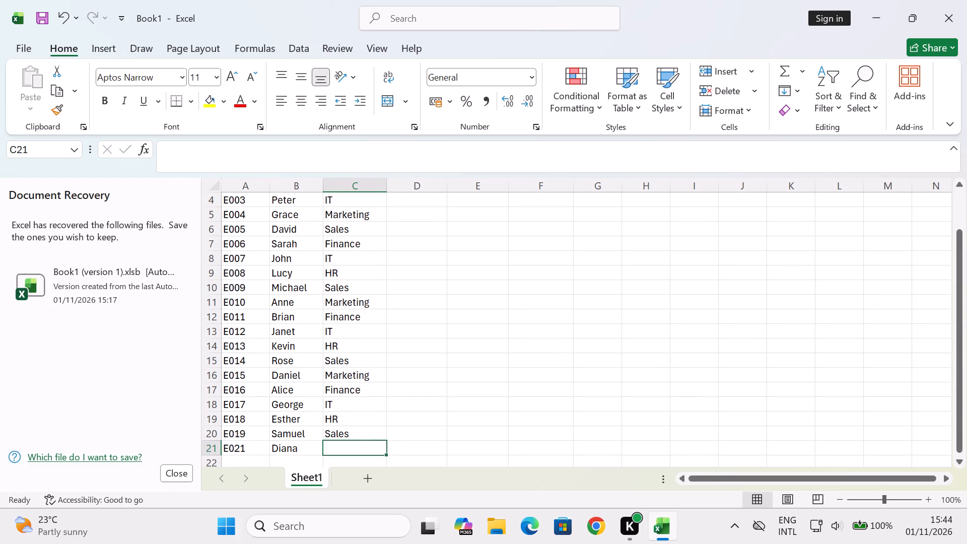
{"action": "key", "text": "shift+m"}
{"action": "key", "text": "Return"}
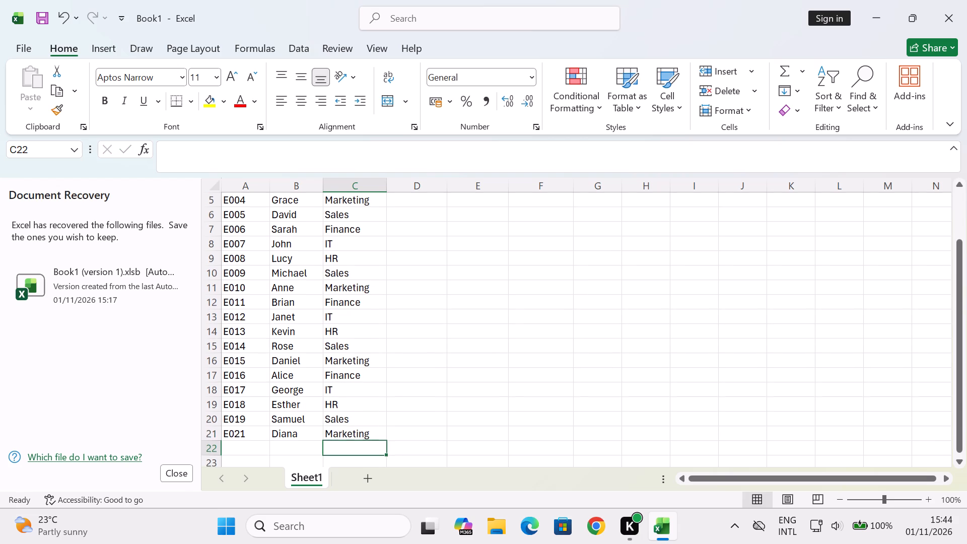
Select cell D2, the first data cell under the second Department header, in employee E001's row.
{"action": "key", "text": "Right"}
{"action": "key", "text": "Up"}
{"action": "key", "text": "Up"}
{"action": "key", "text": "Up"}
{"action": "key", "text": "Up"}
{"action": "key", "text": "Up"}
{"action": "key", "text": "Up"}
{"action": "key", "text": "Up"}
{"action": "key", "text": "Up"}
{"action": "key", "text": "Up"}
{"action": "key", "text": "Up"}
{"action": "key", "text": "Up"}
{"action": "key", "text": "Up"}
{"action": "key", "text": "Up"}
{"action": "key", "text": "Up"}
{"action": "key", "text": "Up"}
{"action": "key", "text": "Up"}
{"action": "key", "text": "Up"}
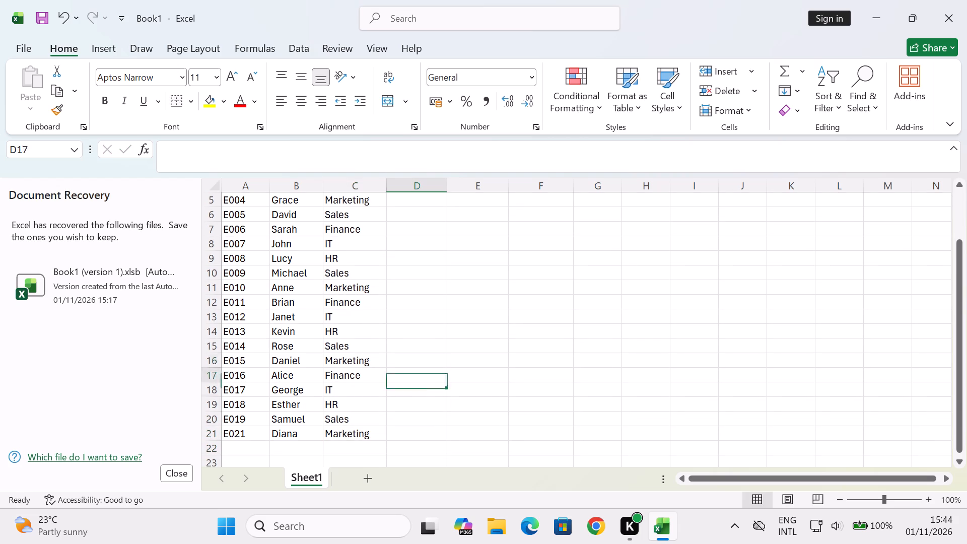
{"action": "key", "text": "Up"}
{"action": "key", "text": "Up"}
{"action": "key", "text": "Up"}
{"action": "key", "text": "Up"}
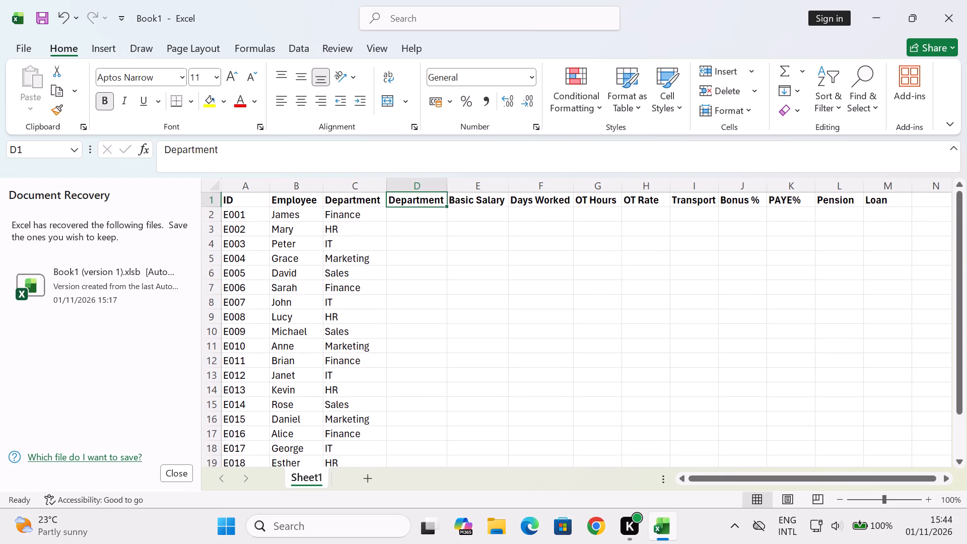
{"action": "key", "text": "Down"}
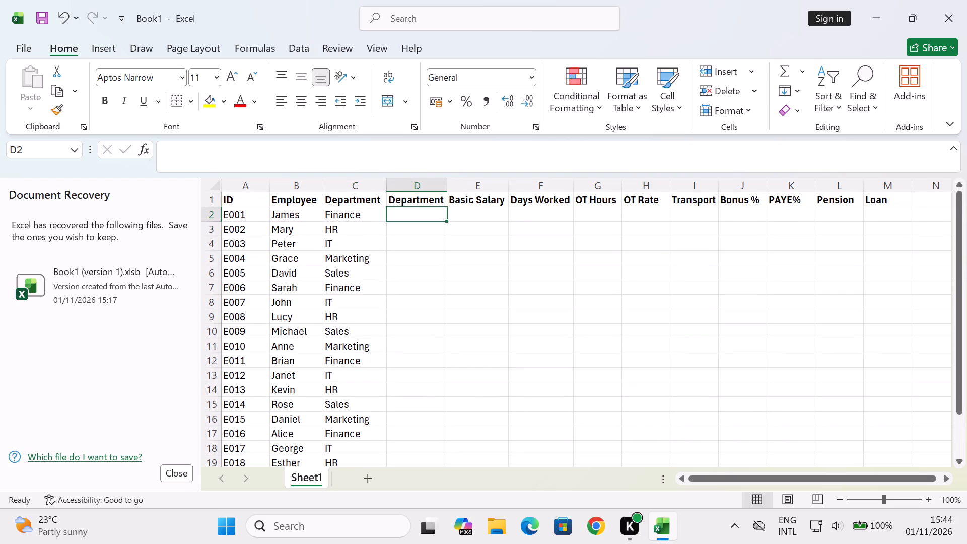
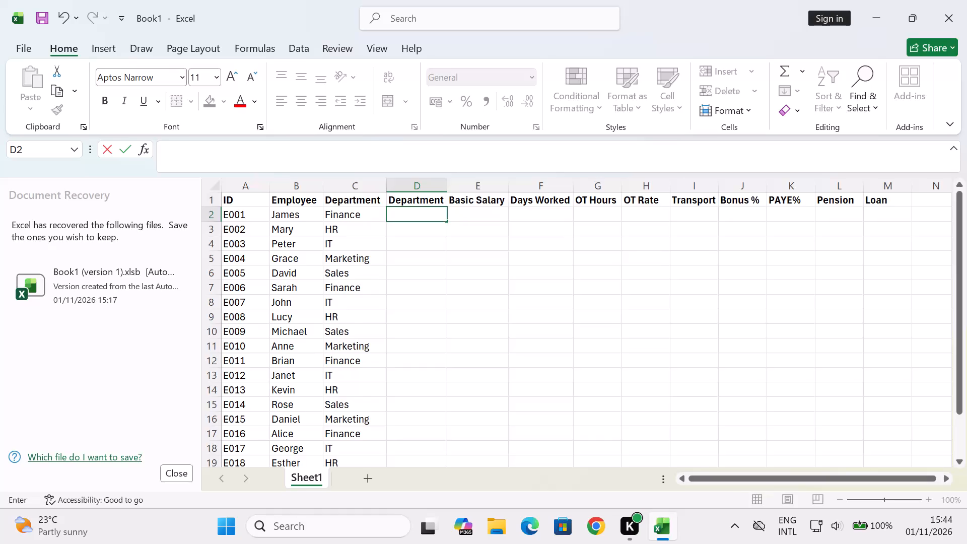
Replace the duplicate Department header in D1 with the Basic Salary header moved over from E1, leaving E1 empty.
{"action": "key", "text": "Up"}
{"action": "key", "text": "BackSpace"}
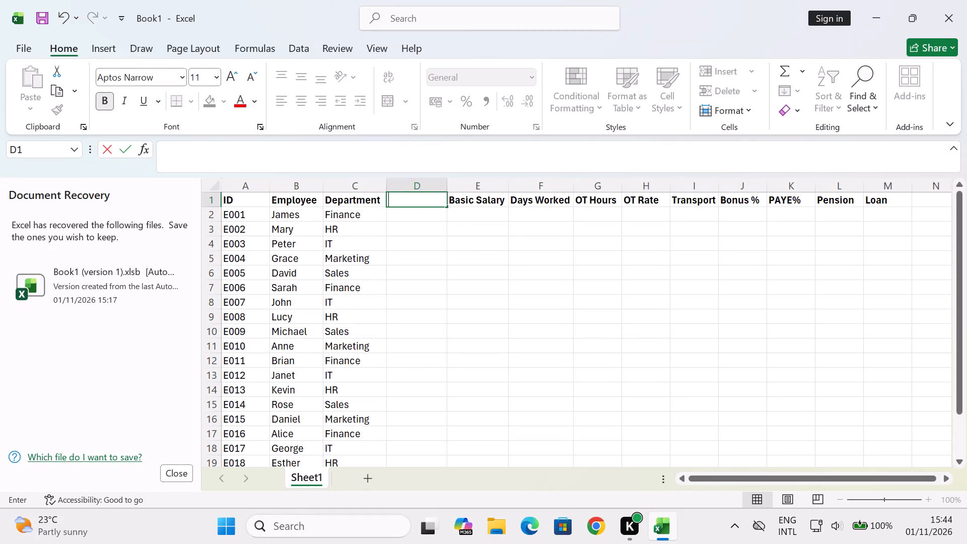
{"action": "key", "text": "Right"}
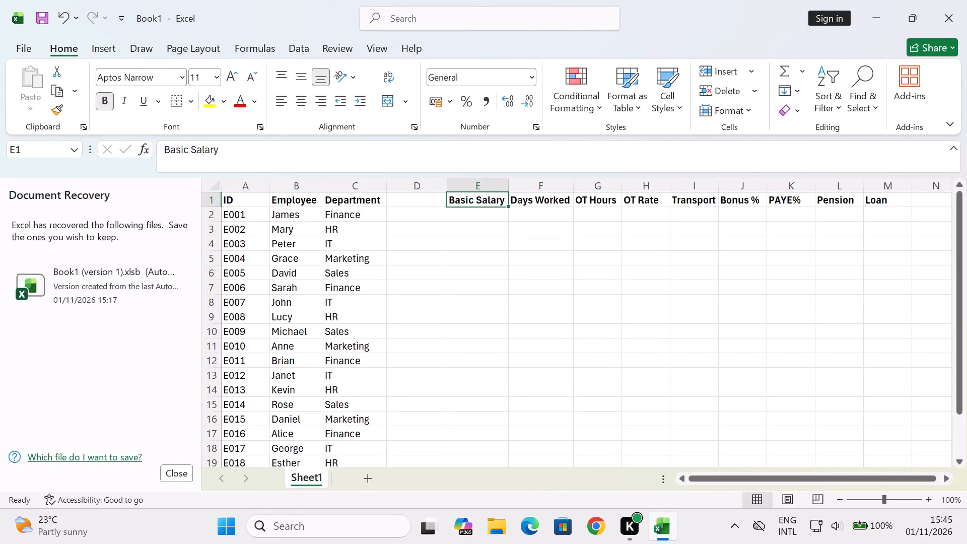
{"action": "key", "text": "ctrl+c"}
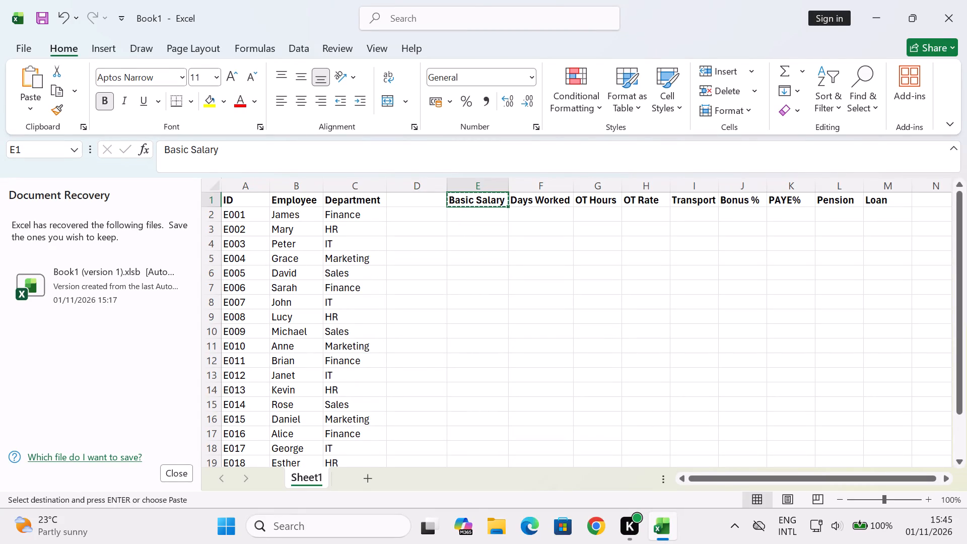
{"action": "key", "text": "Left"}
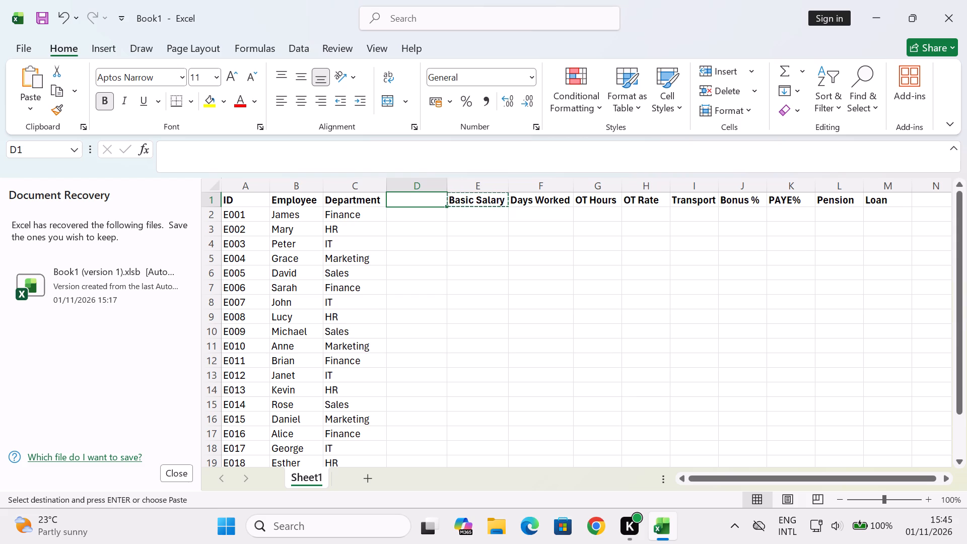
{"action": "key", "text": "ctrl+v"}
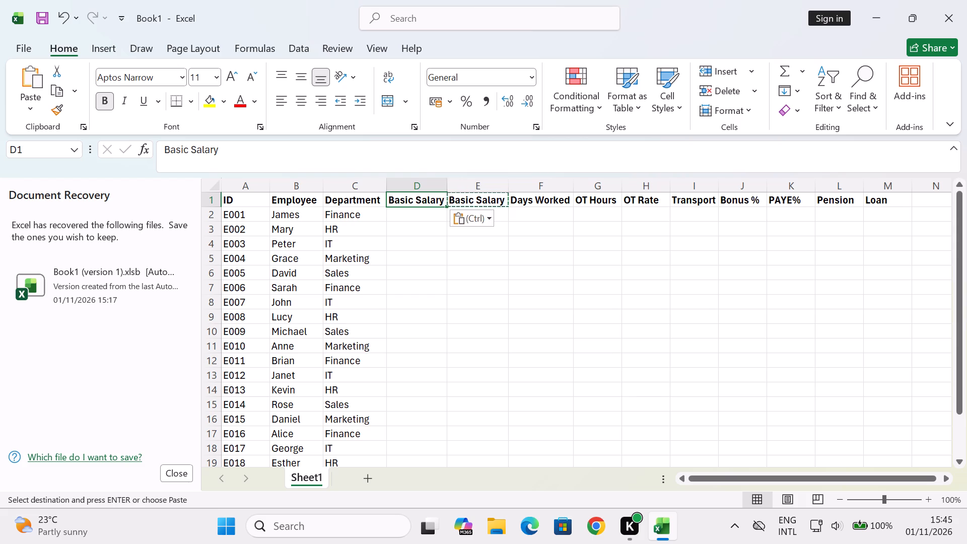
{"action": "key", "text": "Right"}
{"action": "key", "text": "BackSpace"}
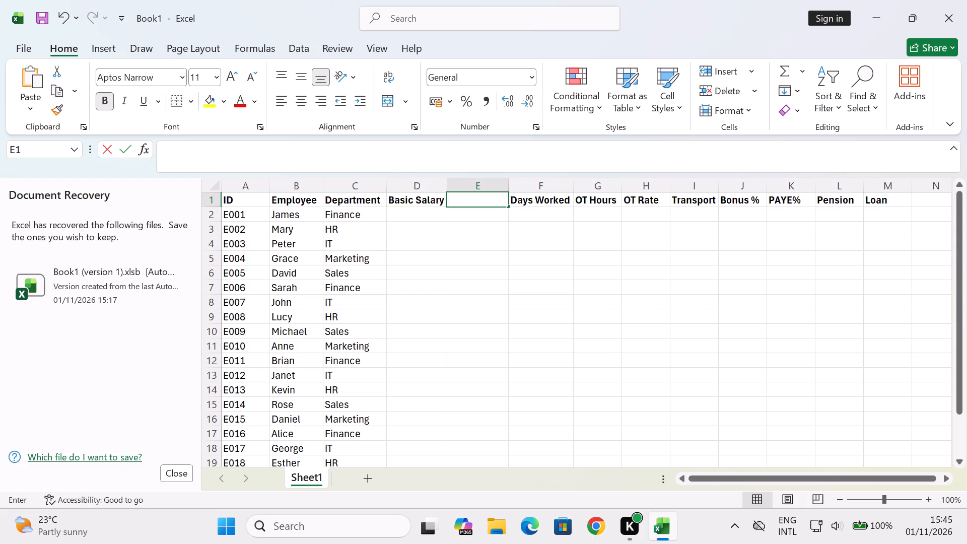
Move the Days Worked header from F1 to E1 by copying it across and clearing the original cell.
{"action": "key", "text": "Right"}
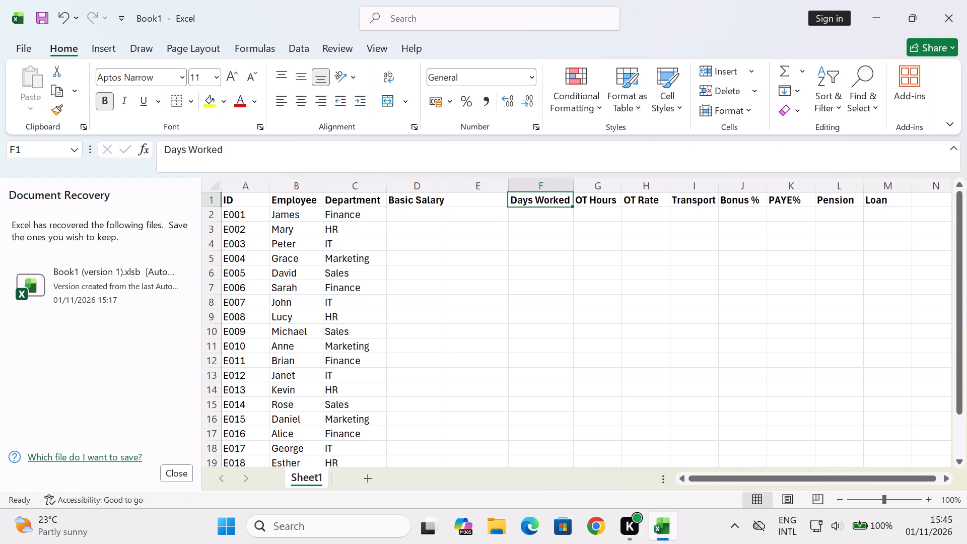
{"action": "key", "text": "ctrl+c"}
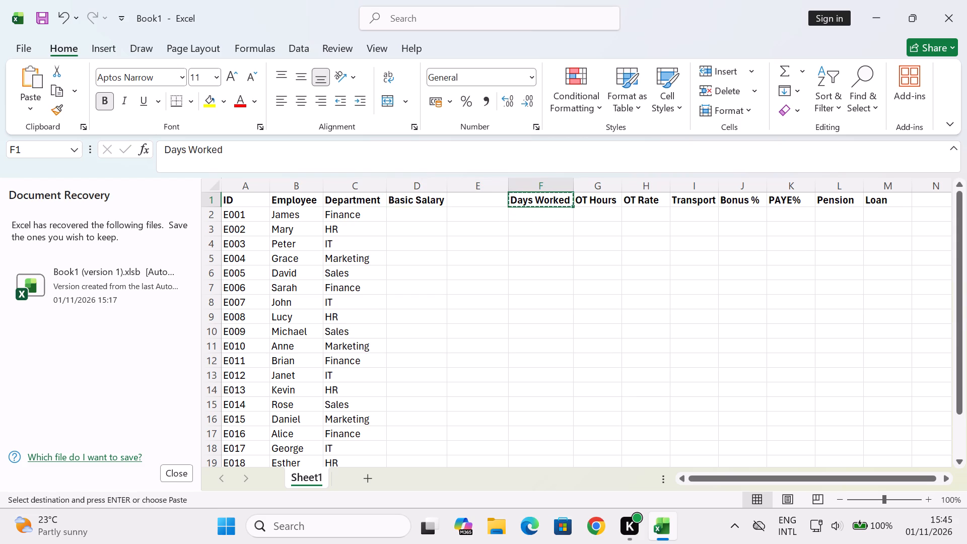
{"action": "key", "text": "Left"}
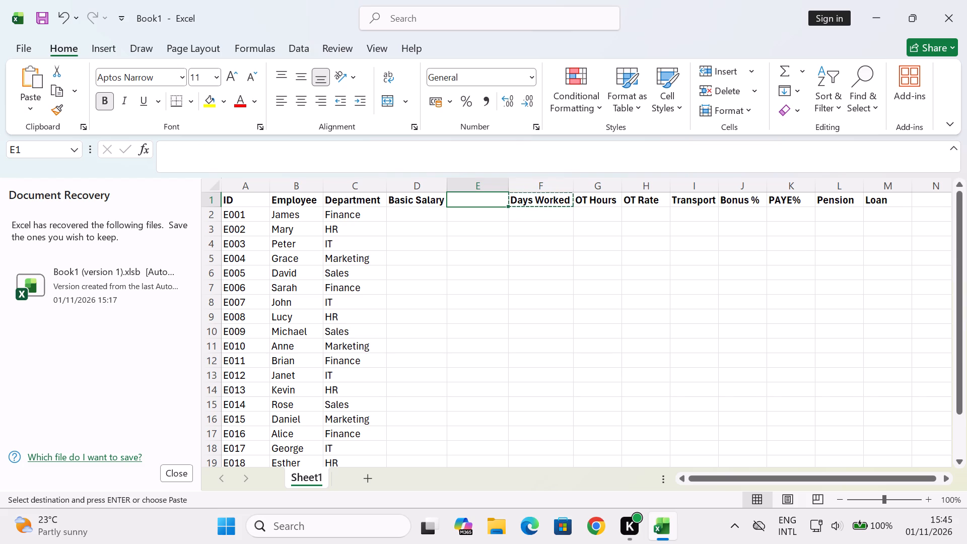
{"action": "key", "text": "ctrl+v"}
{"action": "key", "text": "Right"}
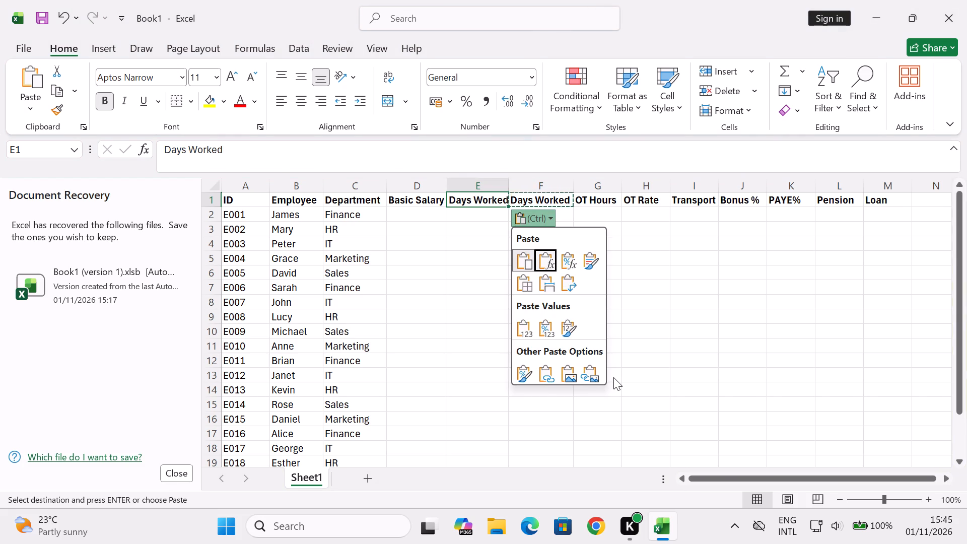
{"action": "key", "text": "Right"}
{"action": "left_click", "coordinate": [708, 361]}
{"action": "left_click", "coordinate": [565, 203]}
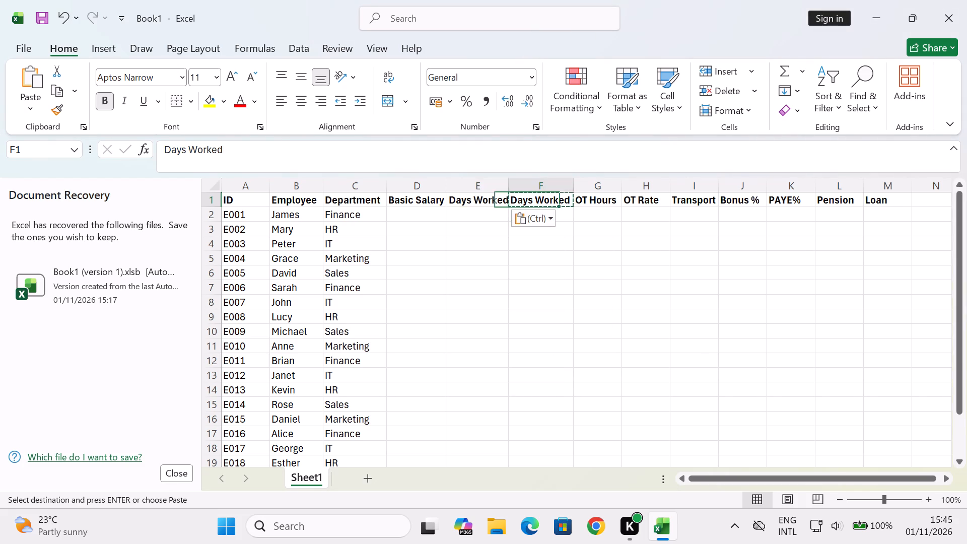
{"action": "key", "text": "BackSpace"}
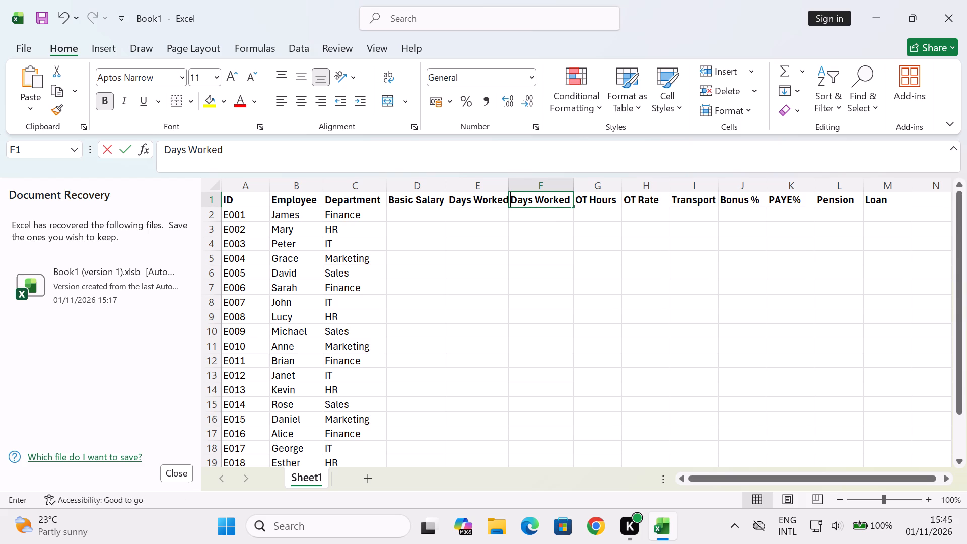
Move the OT Hours header from G1 to F1 by copying it across and clearing the original cell.
{"action": "key", "text": "Right"}
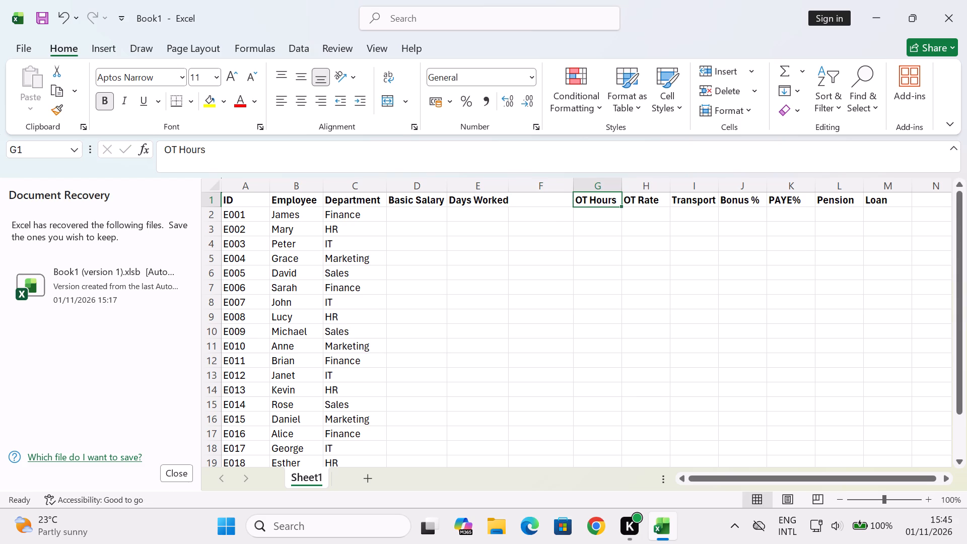
{"action": "key", "text": "ctrl+c"}
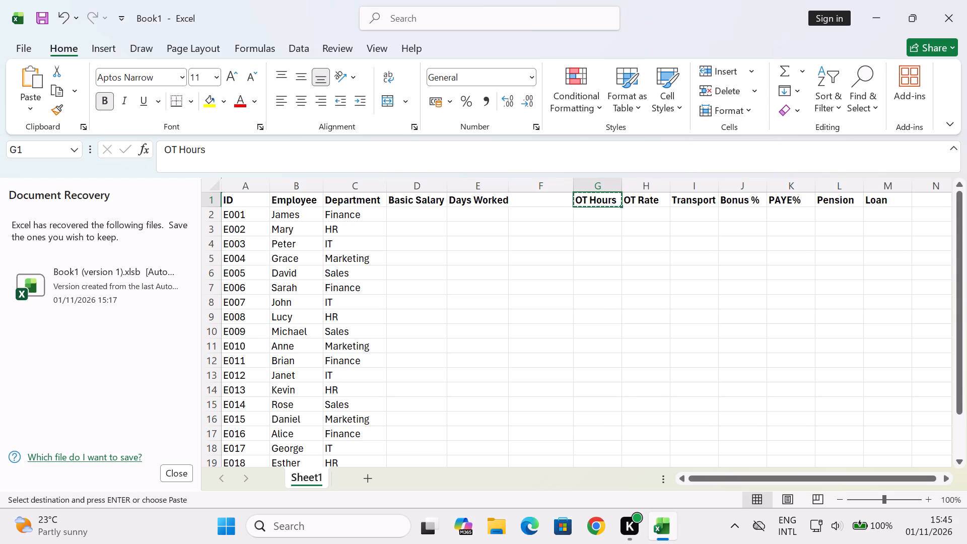
{"action": "key", "text": "Left"}
{"action": "key", "text": "ctrl+v"}
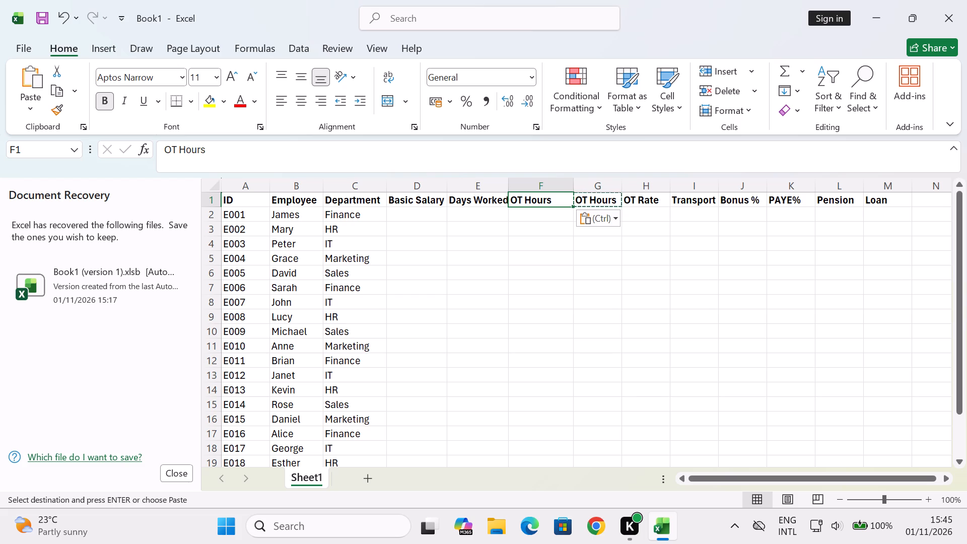
{"action": "left_click", "coordinate": [602, 198]}
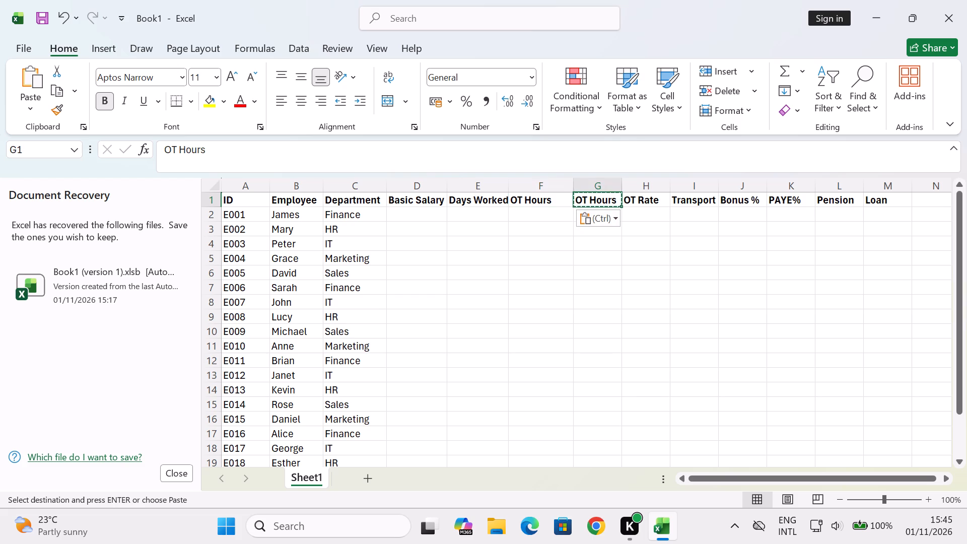
{"action": "key", "text": "BackSpace"}
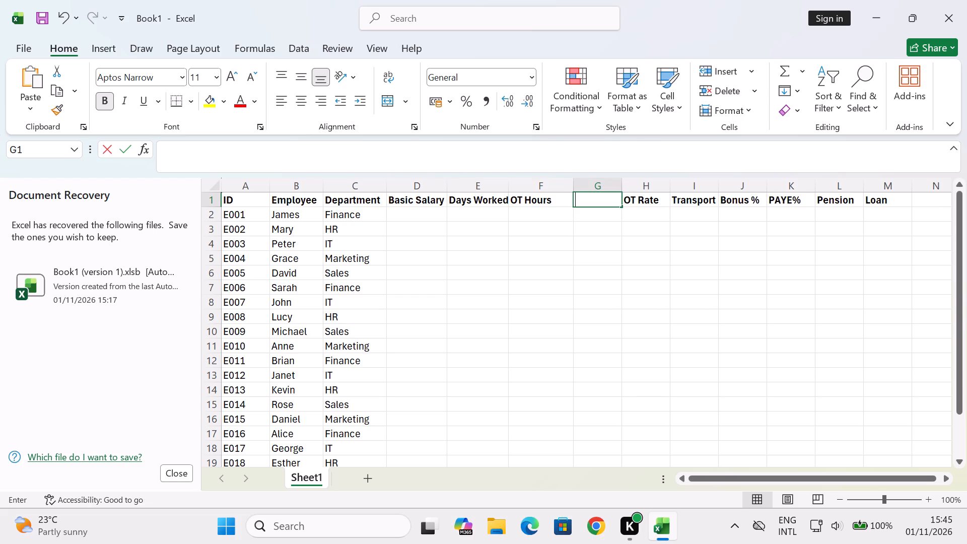
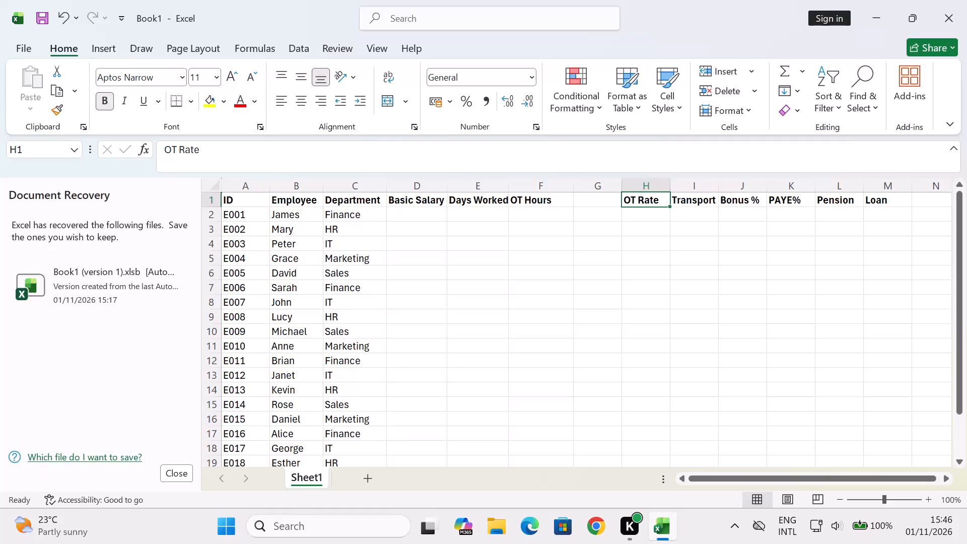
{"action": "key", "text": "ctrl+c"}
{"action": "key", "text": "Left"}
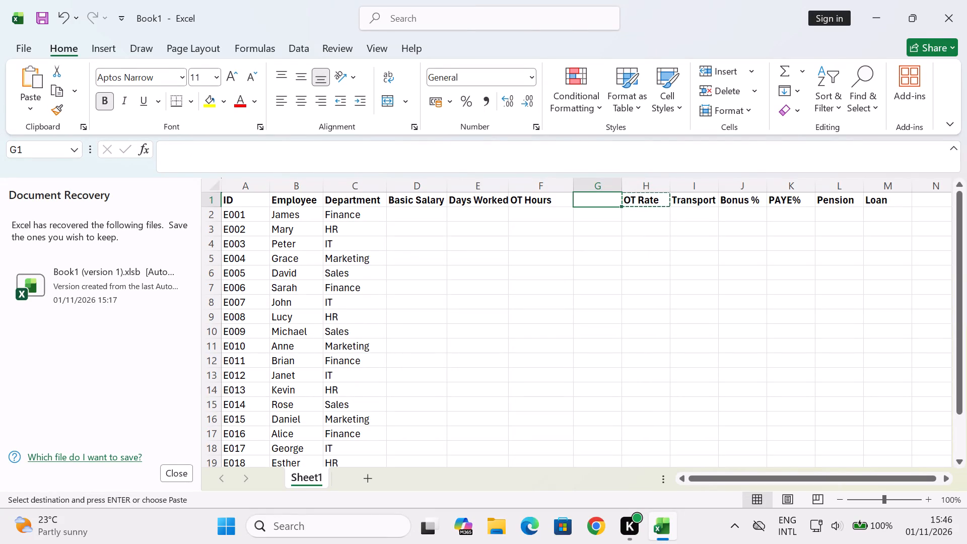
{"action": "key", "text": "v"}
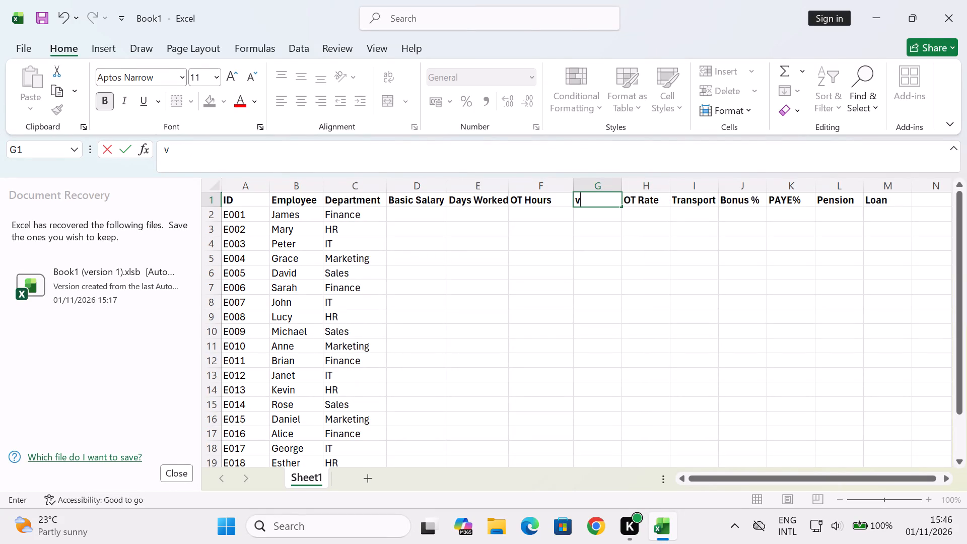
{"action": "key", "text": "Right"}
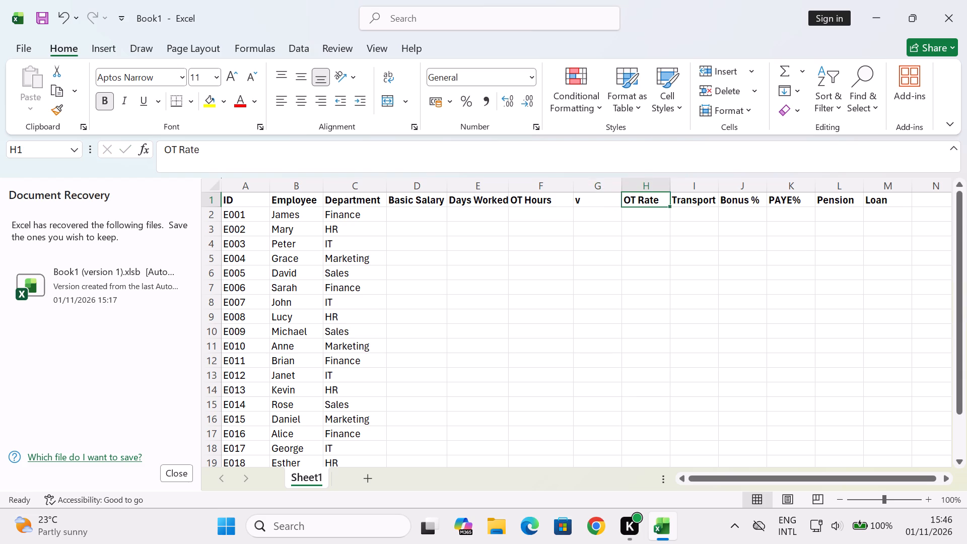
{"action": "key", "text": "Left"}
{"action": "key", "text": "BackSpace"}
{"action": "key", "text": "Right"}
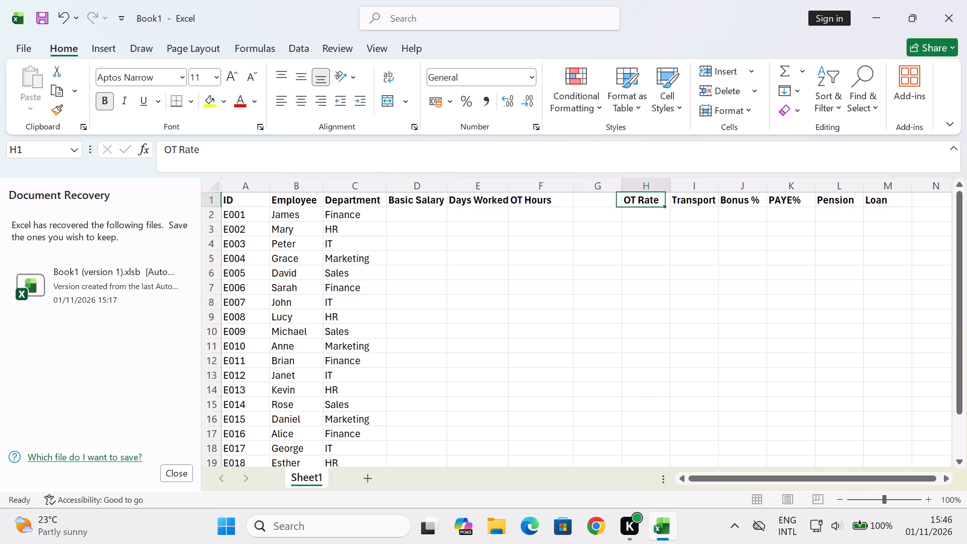
Move the OT Rate header from H1 to G1 by copying it across and clearing the original cell.
{"action": "key", "text": "ctrl+c"}
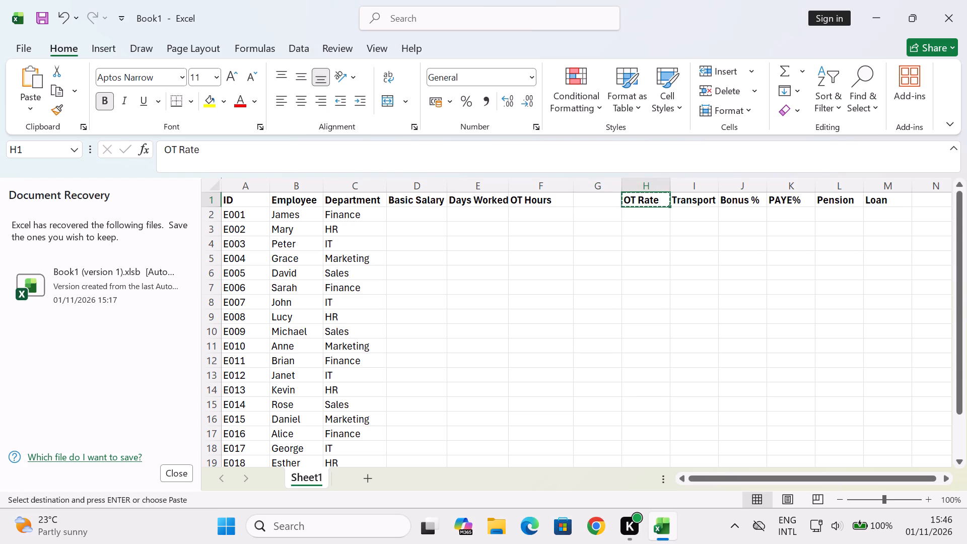
{"action": "key", "text": "Left"}
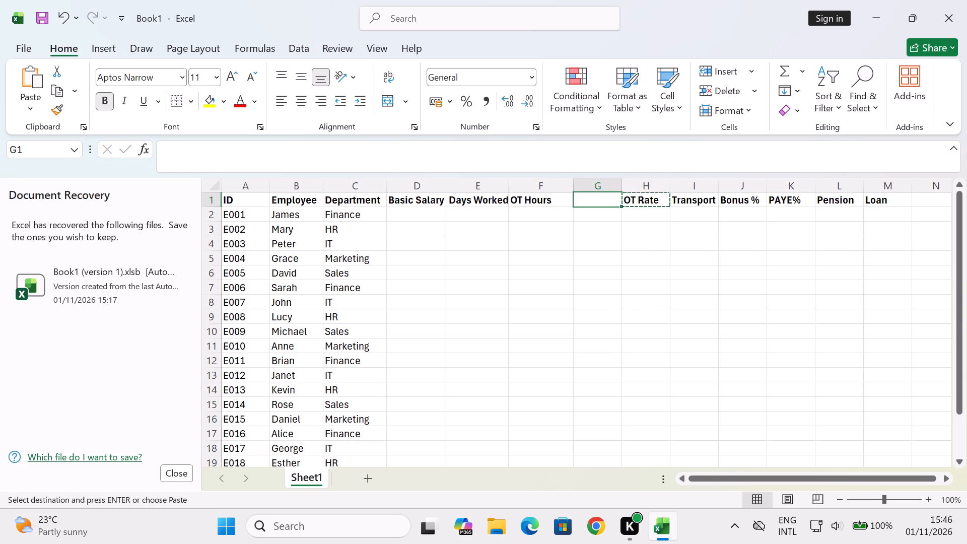
{"action": "key", "text": "ctrl+v"}
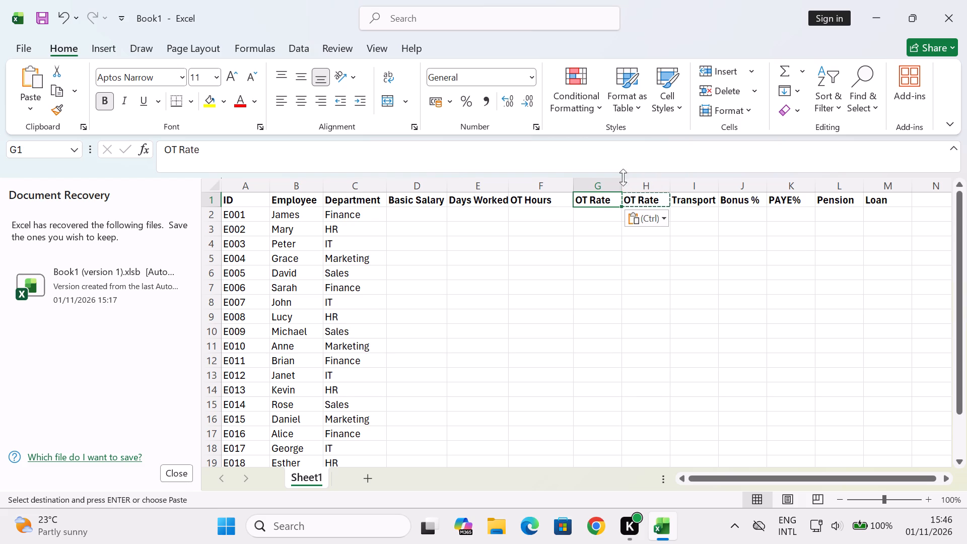
{"action": "left_click", "coordinate": [646, 198]}
{"action": "key", "text": "BackSpace"}
{"action": "key", "text": "Right"}
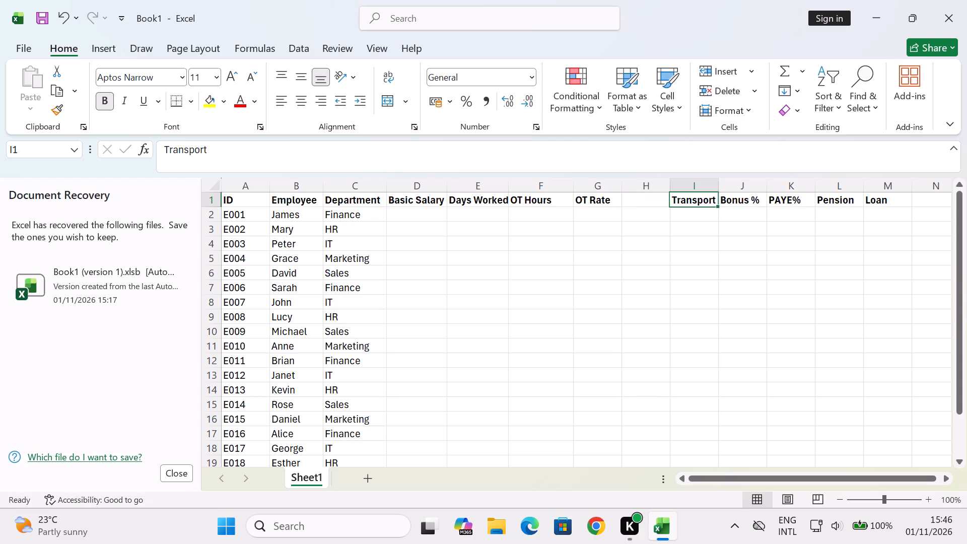
Move the Transport header from I1 to H1 by copying it across and clearing the original cell.
{"action": "key", "text": "ctrl+c"}
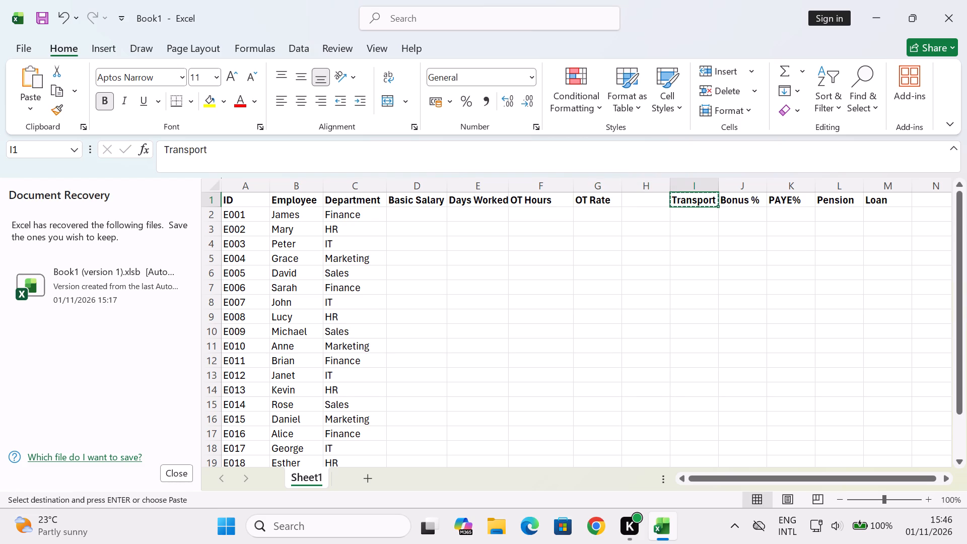
{"action": "key", "text": "Left"}
{"action": "key", "text": "ctrl+v"}
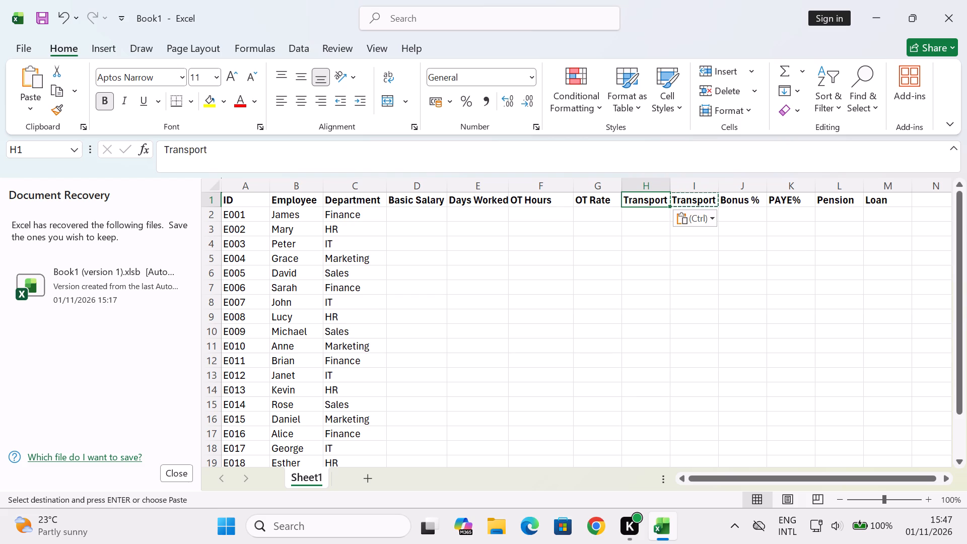
{"action": "key", "text": "Right"}
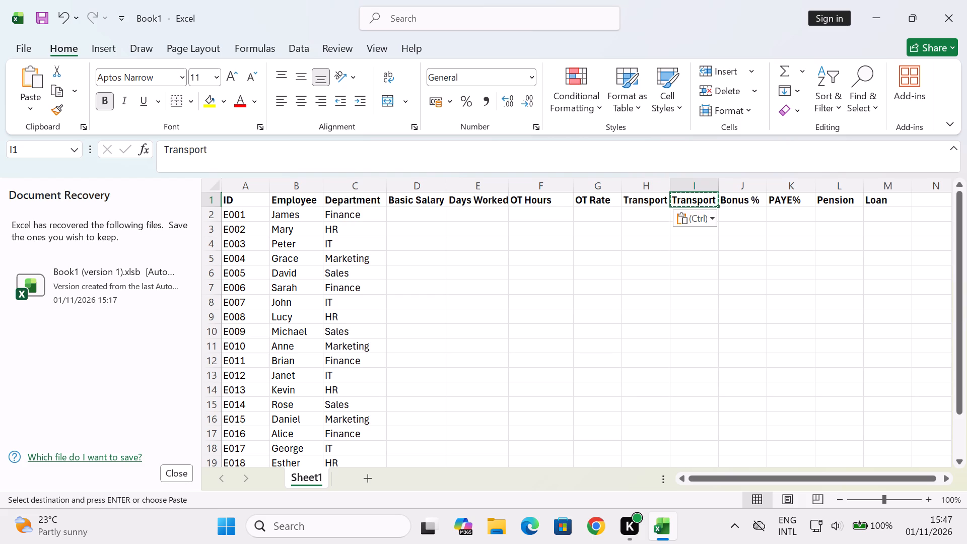
{"action": "key", "text": "BackSpace"}
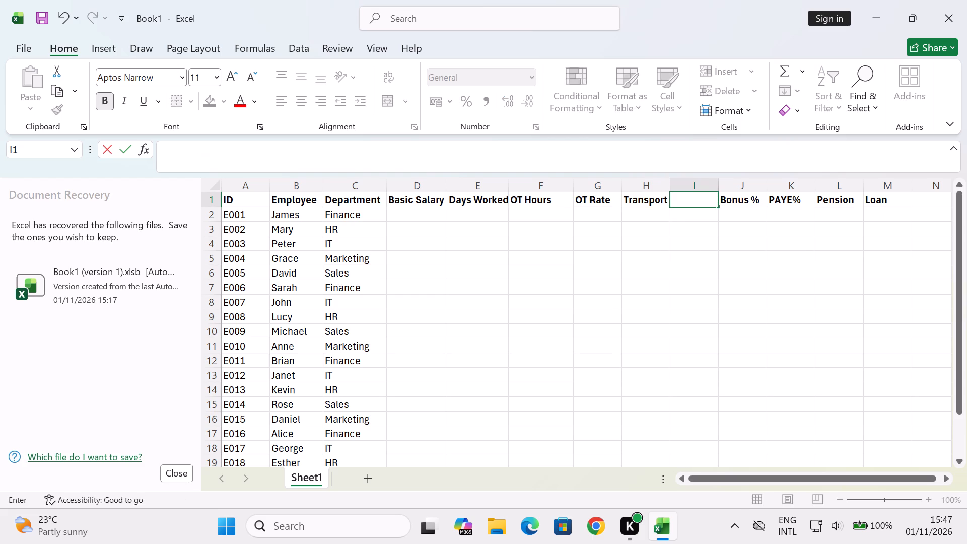
{"action": "key", "text": "Right"}
Move the Bonus % header from J1 to I1 by copying it across and clearing the original cell.
{"action": "key", "text": "ctrl+c"}
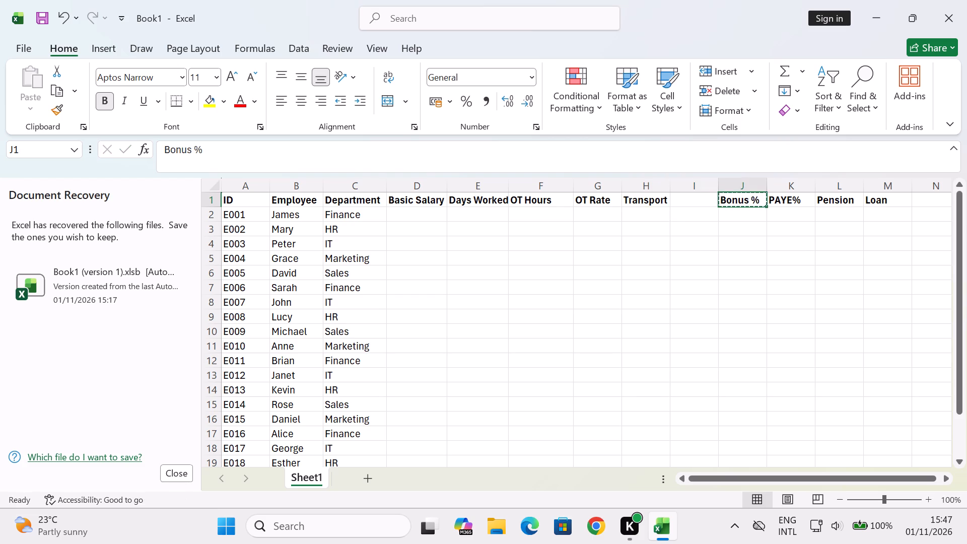
{"action": "key", "text": "Left"}
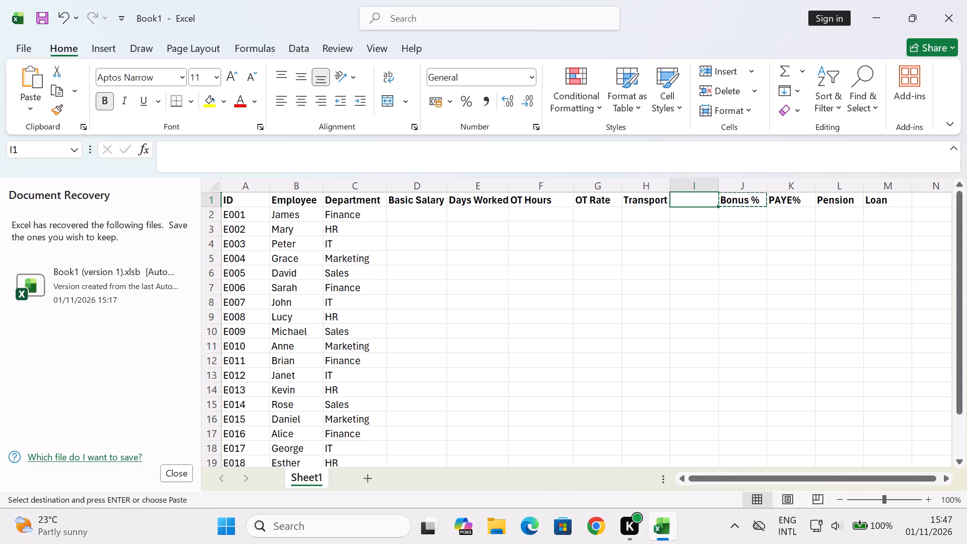
{"action": "key", "text": "ctrl+v"}
{"action": "key", "text": "Right"}
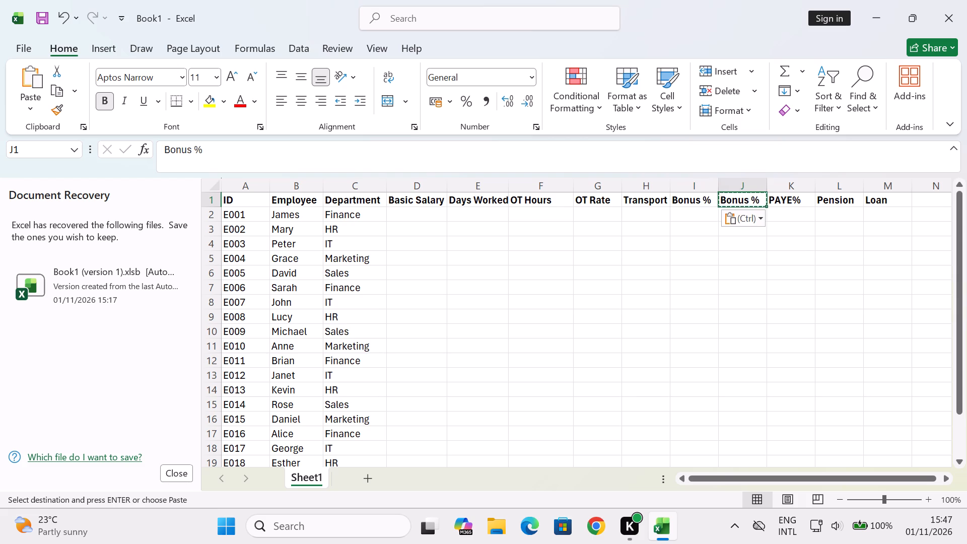
{"action": "key", "text": "BackSpace"}
{"action": "key", "text": "Right"}
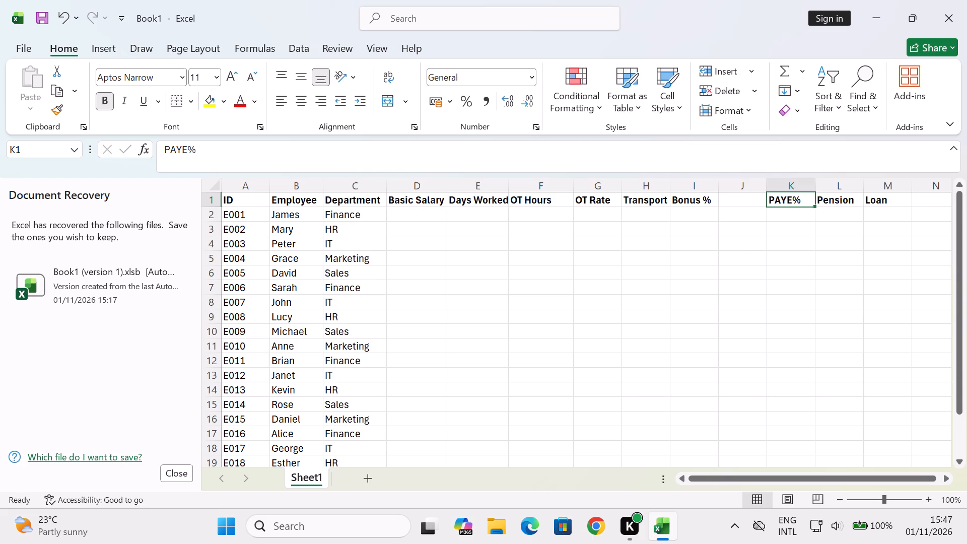
Move the PAYE% header from K1 to J1 by copying it across and clearing the original cell.
{"action": "key", "text": "ctrl+c"}
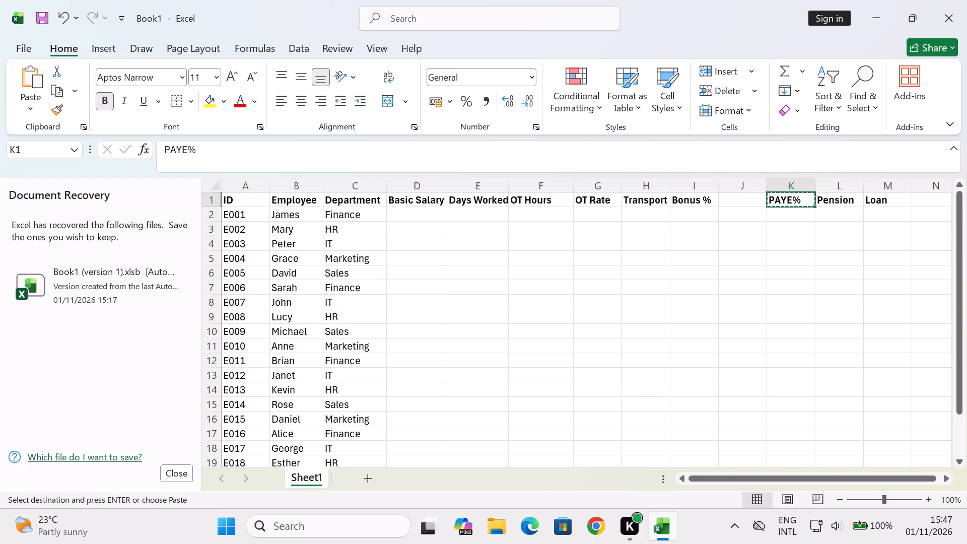
{"action": "key", "text": "Left"}
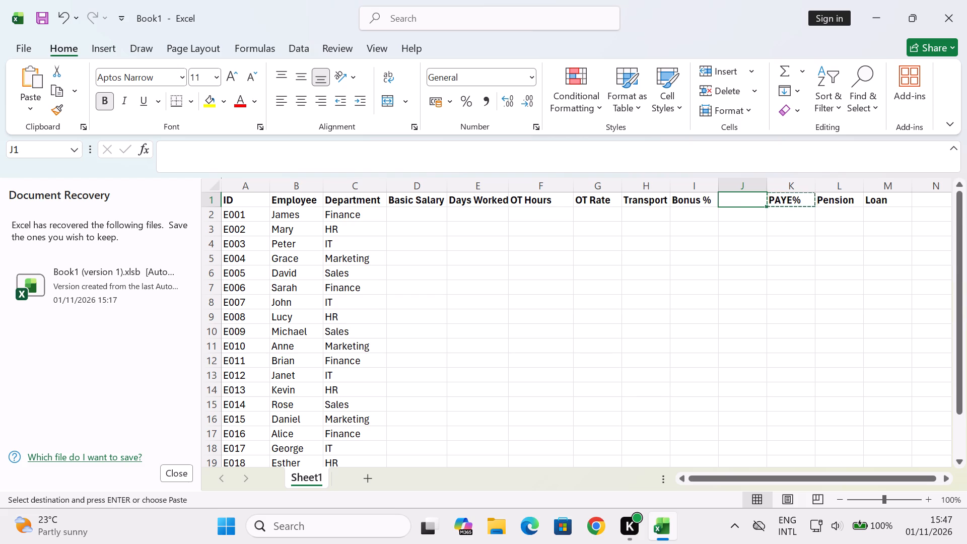
{"action": "key", "text": "ctrl+v"}
{"action": "key", "text": "Right"}
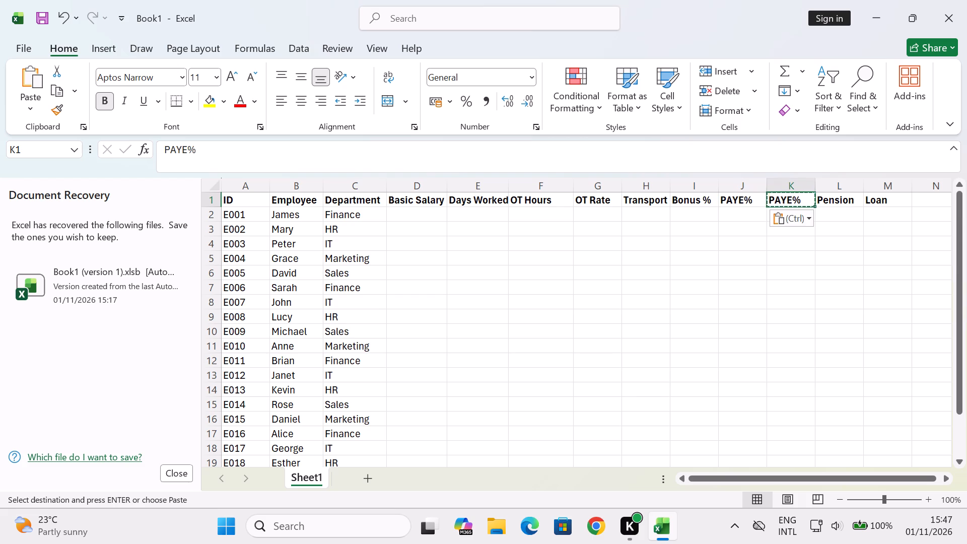
{"action": "key", "text": "BackSpace"}
{"action": "key", "text": "Right"}
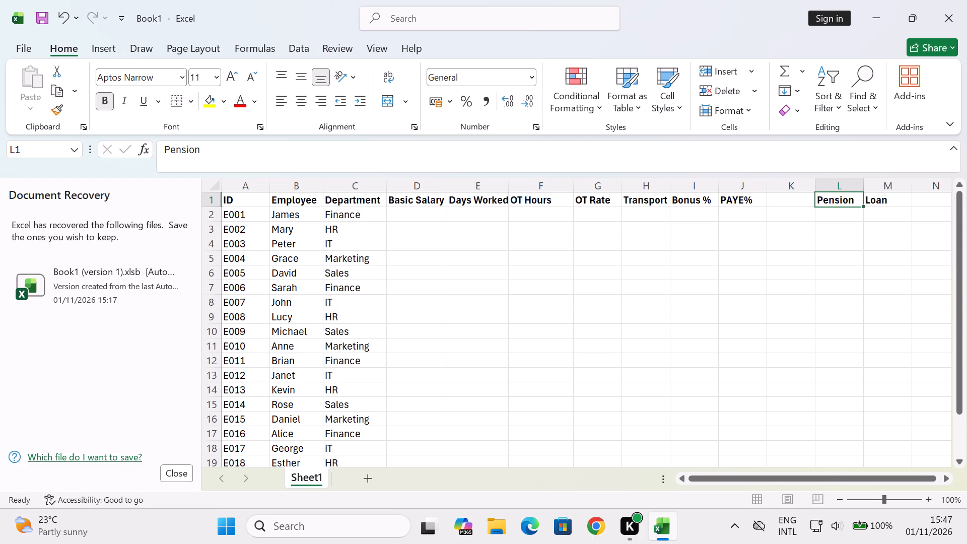
Move the Pension header from L1 to K1 by copying it across and clearing the original cell.
{"action": "key", "text": "ctrl+c"}
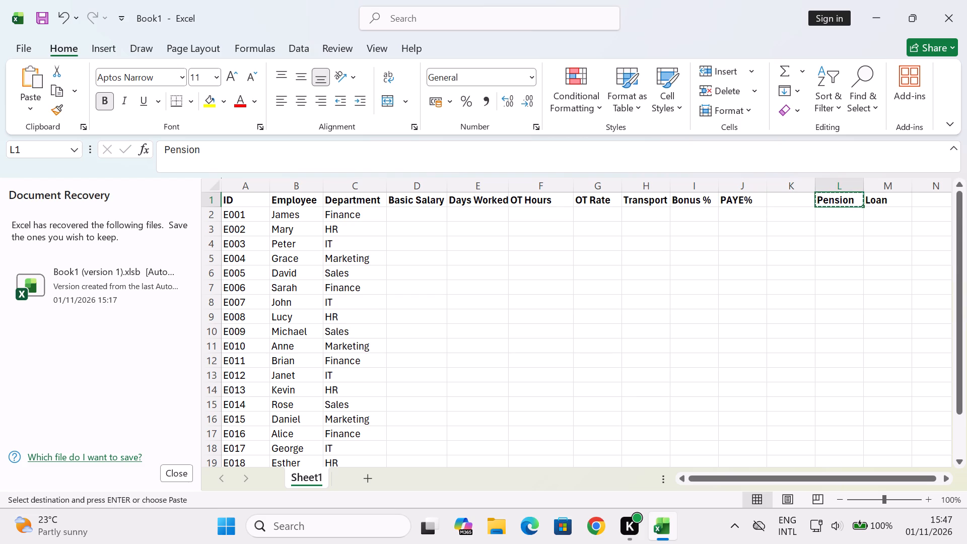
{"action": "key", "text": "Left"}
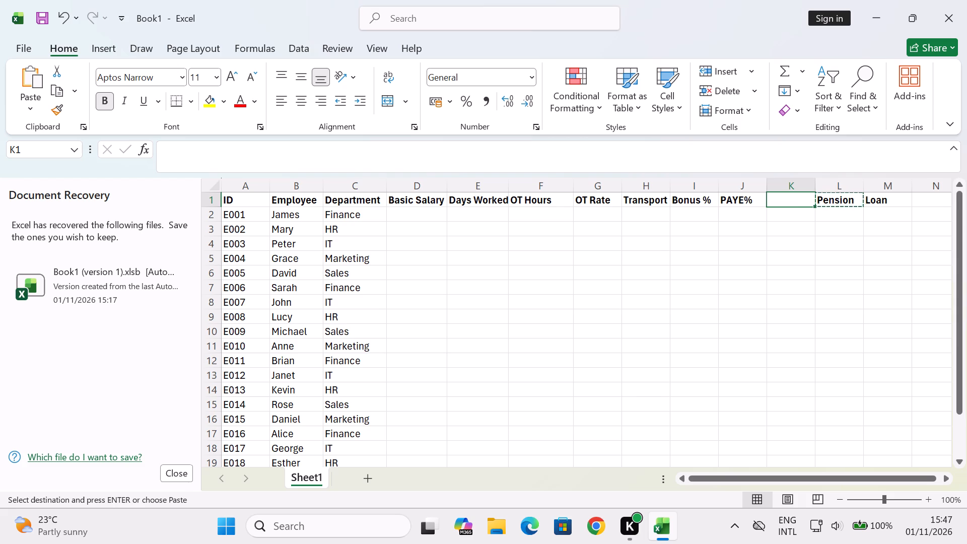
{"action": "key", "text": "ctrl+v"}
{"action": "key", "text": "Right"}
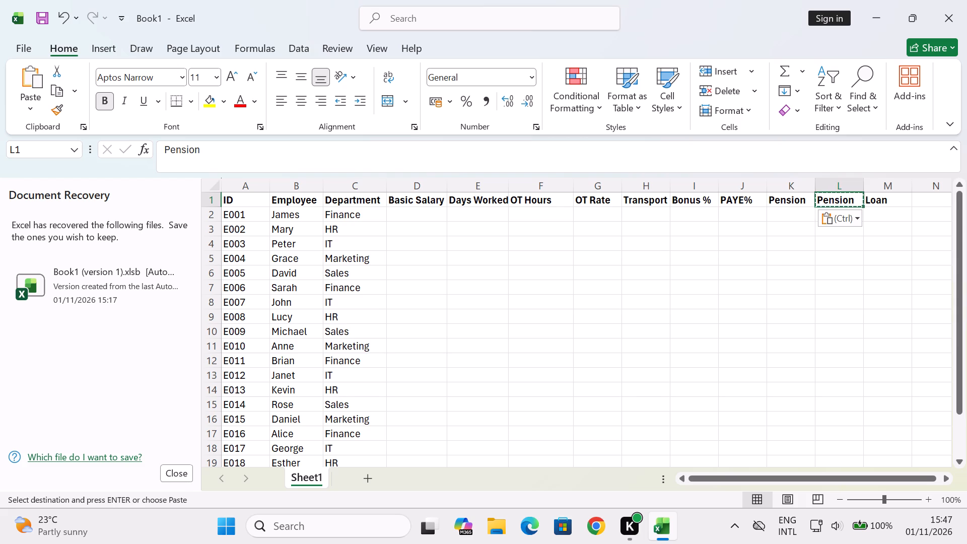
{"action": "key", "text": "BackSpace"}
{"action": "key", "text": "Right"}
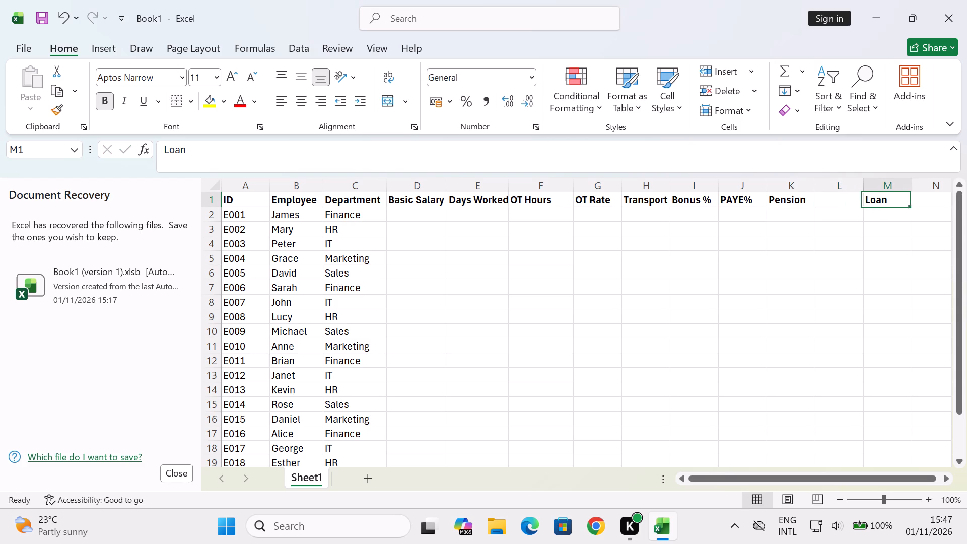
Move the Loan header from M1 to L1 by copying it across and clearing the original cell.
{"action": "key", "text": "ctrl+c"}
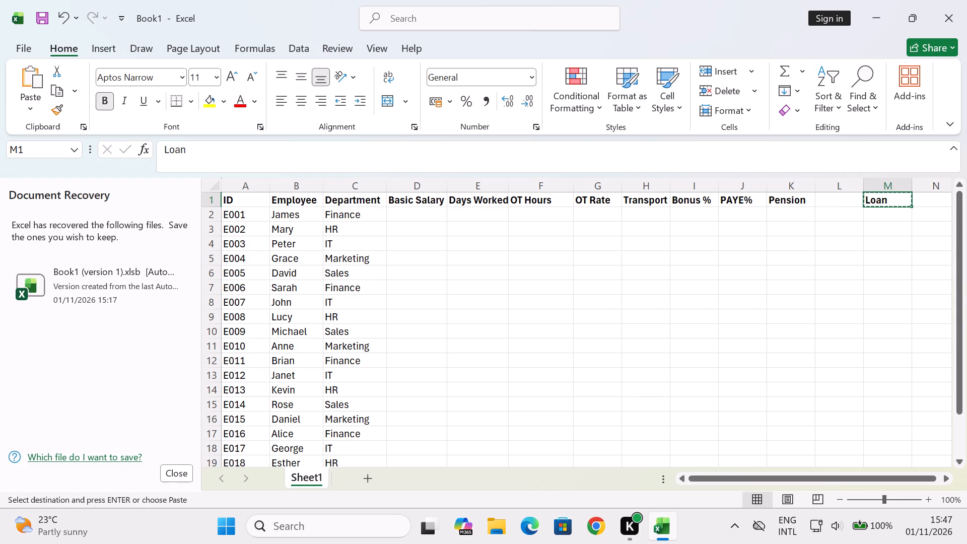
{"action": "key", "text": "Left"}
{"action": "key", "text": "ctrl+v"}
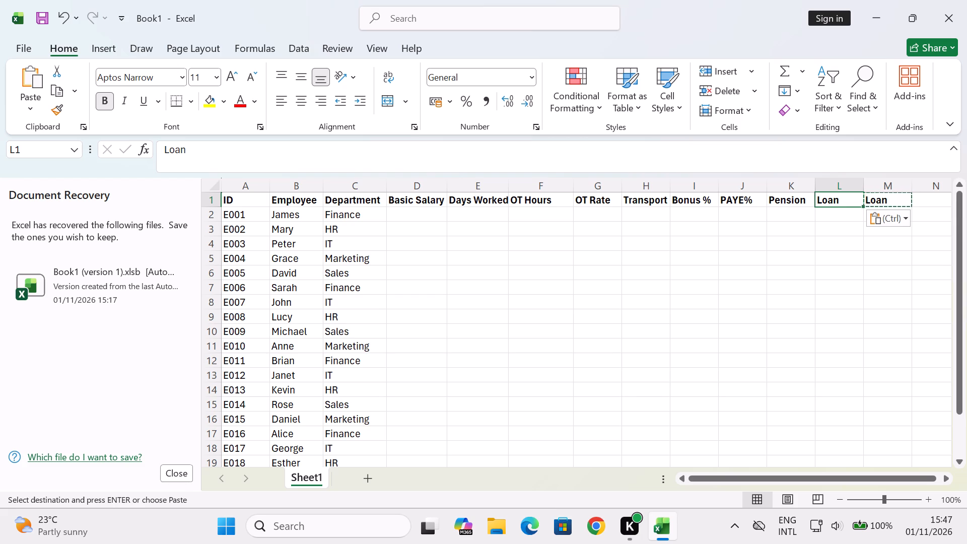
{"action": "key", "text": "Right"}
{"action": "key", "text": "BackSpace"}
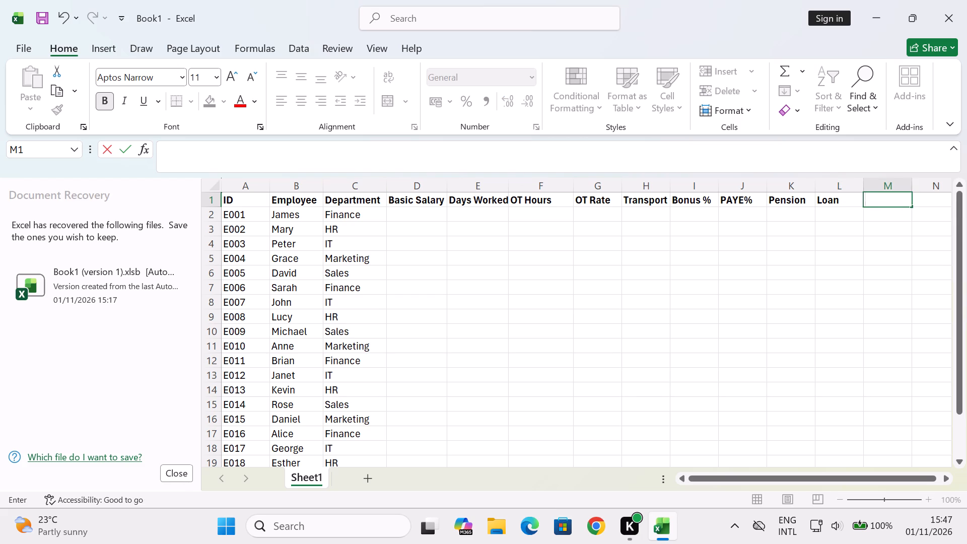
Fill the Basic Salary column from D2 downward with 85,000 for E001 and 65,000 for E002.
{"action": "left_click", "coordinate": [405, 216]}
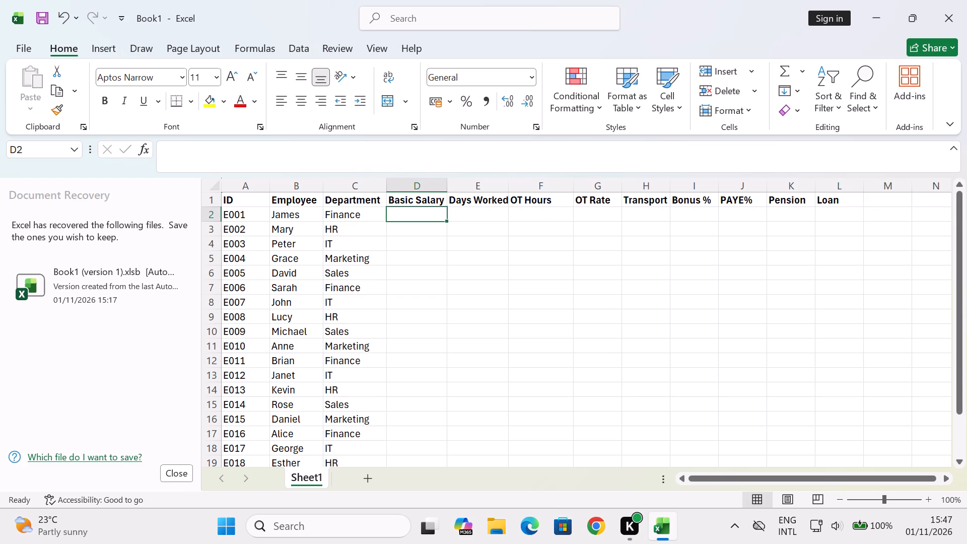
{"action": "key", "text": "equal"}
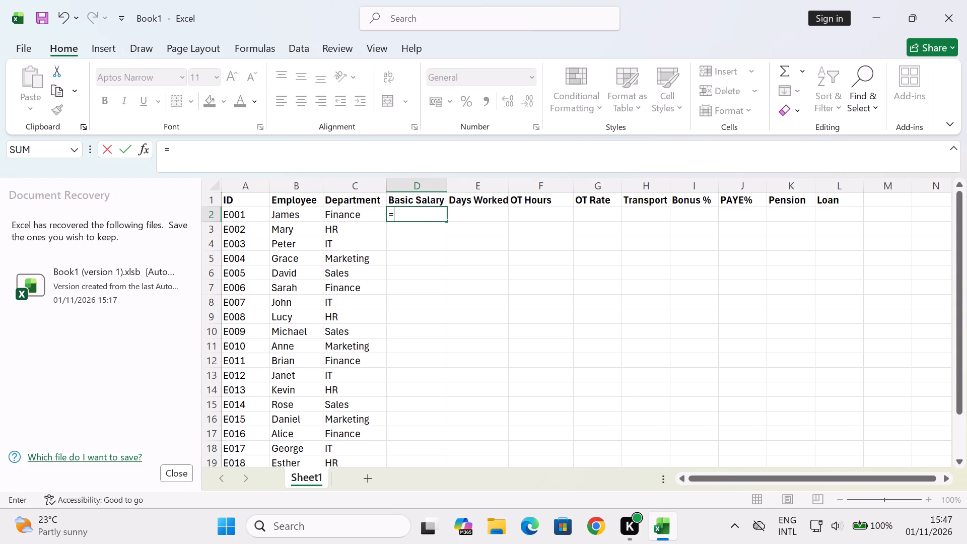
{"action": "key", "text": "BackSpace"}
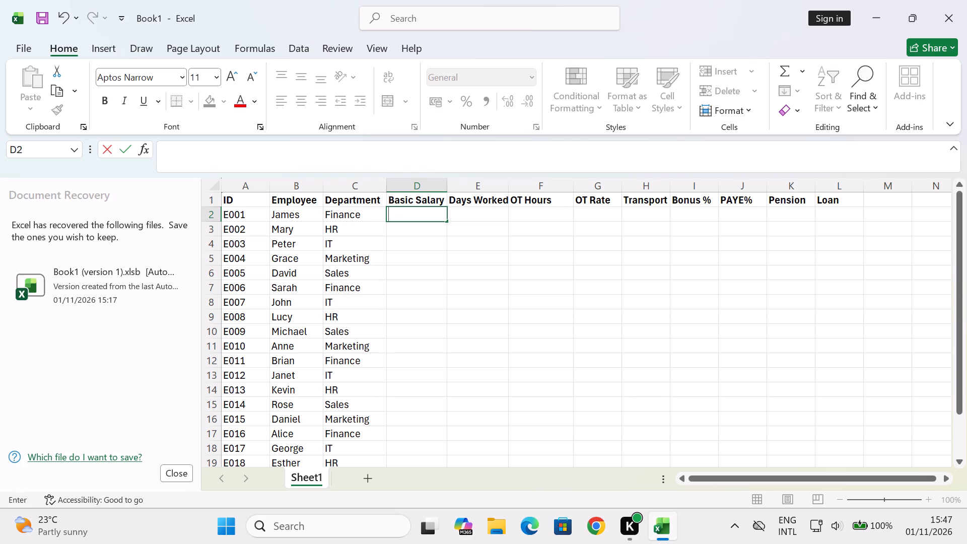
{"action": "type", "text": "85"}
{"action": "key", "text": "comma"}
{"action": "type", "text": "000"}
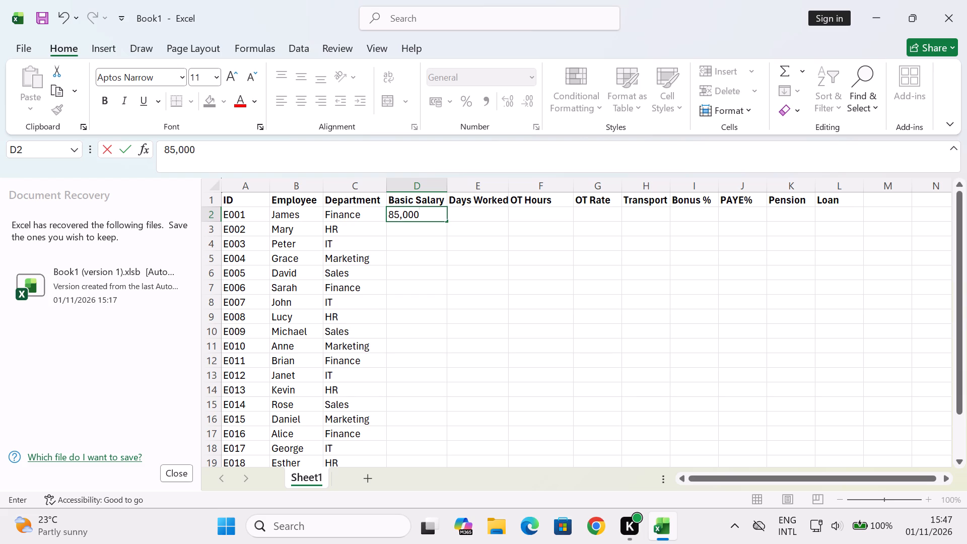
{"action": "key", "text": "Down"}
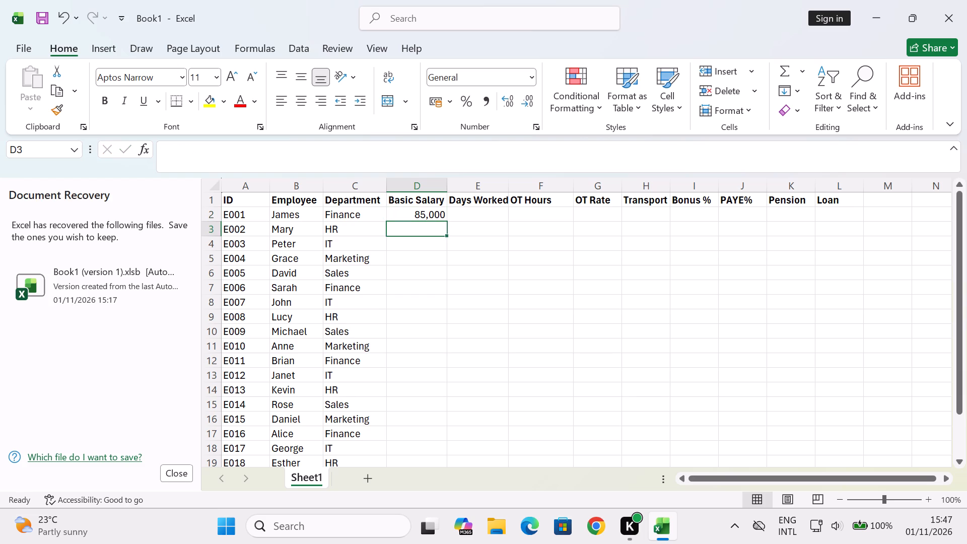
{"action": "type", "text": "65,000"}
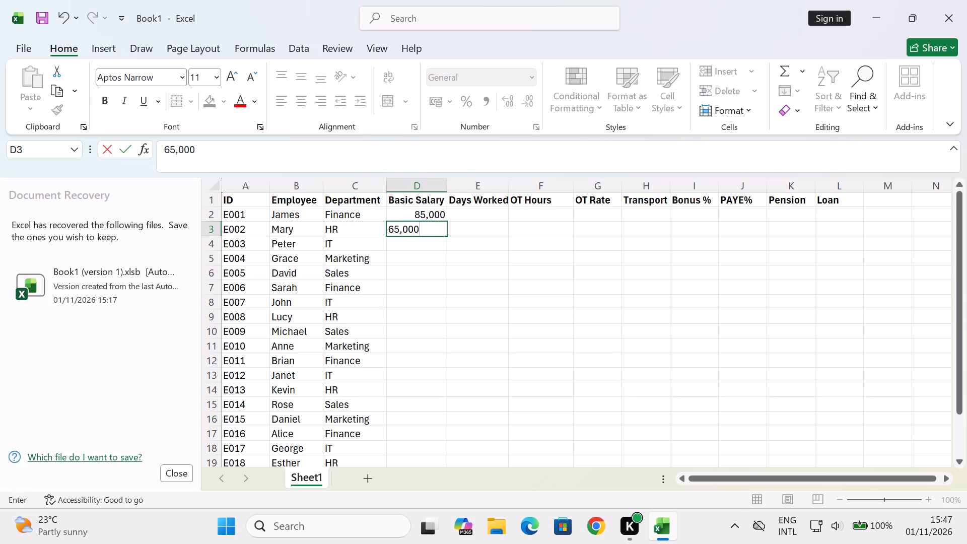
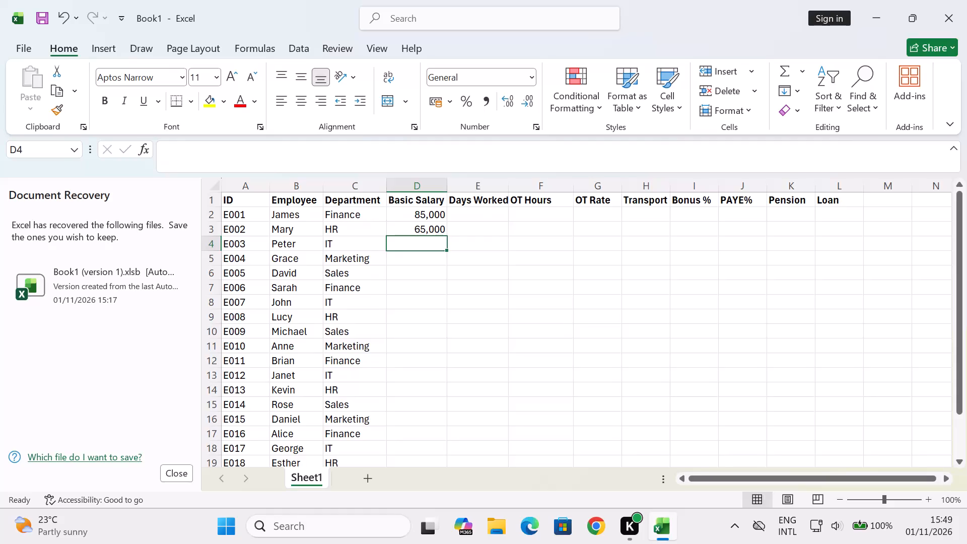
Enter the basic salaries for E003 to E006 in D4:D7: 120,000, 55,000, 72,000 and 95,000.
{"action": "type", "text": "120,000"}
{"action": "key", "text": "Down"}
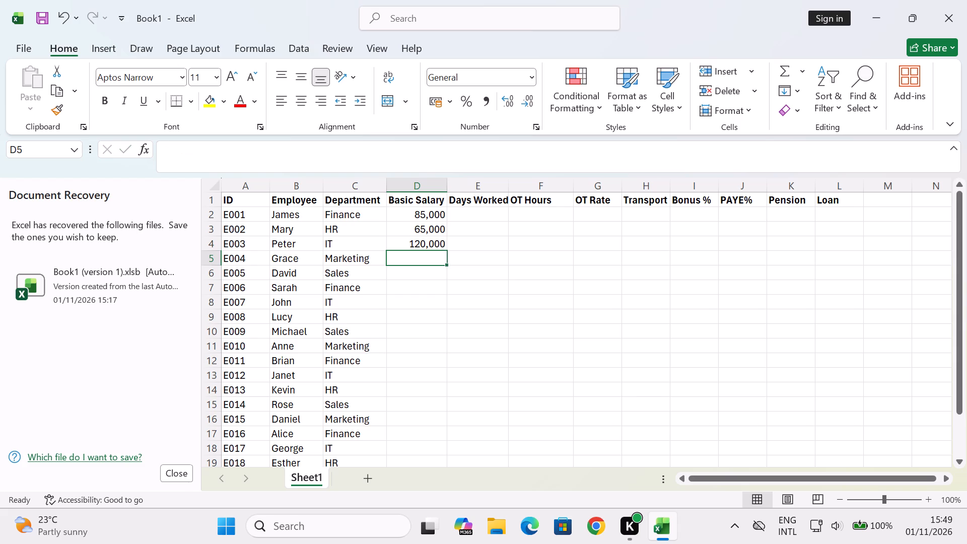
{"action": "type", "text": "55,000"}
{"action": "key", "text": "Down"}
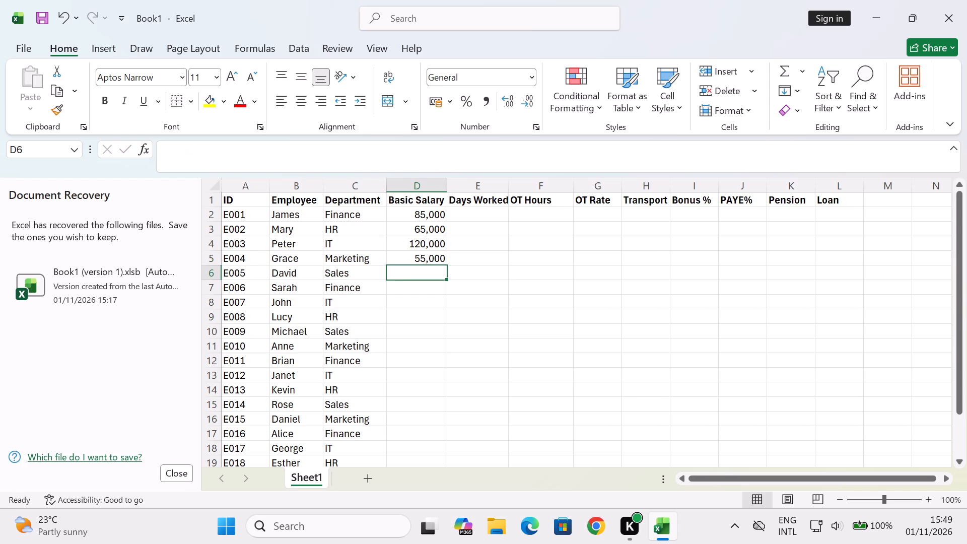
{"action": "type", "text": "72"}
{"action": "type", "text": ",000"}
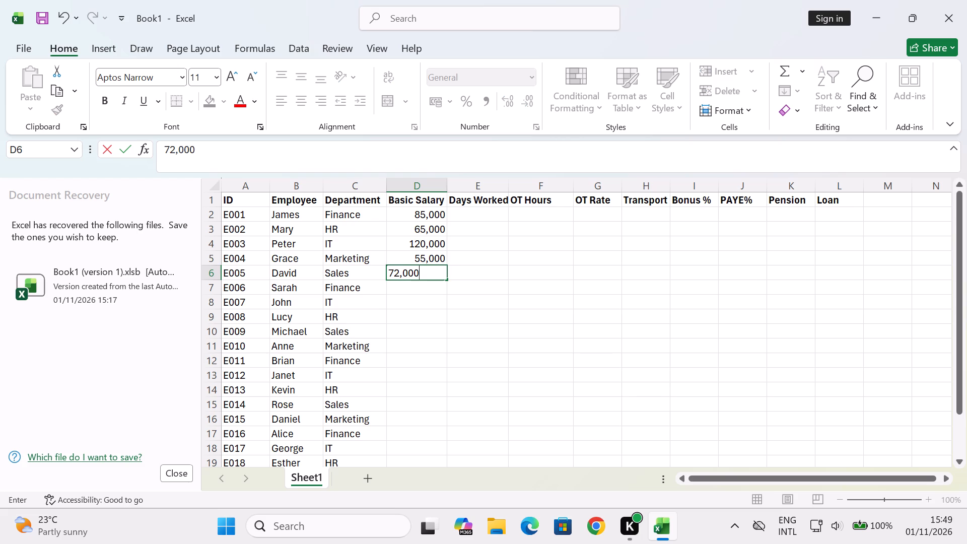
{"action": "key", "text": "Down"}
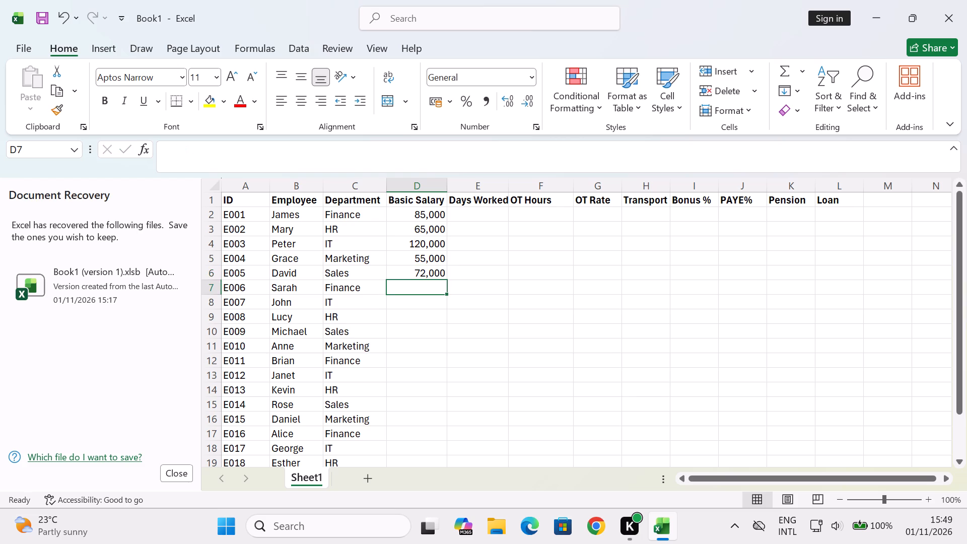
{"action": "type", "text": "95,000"}
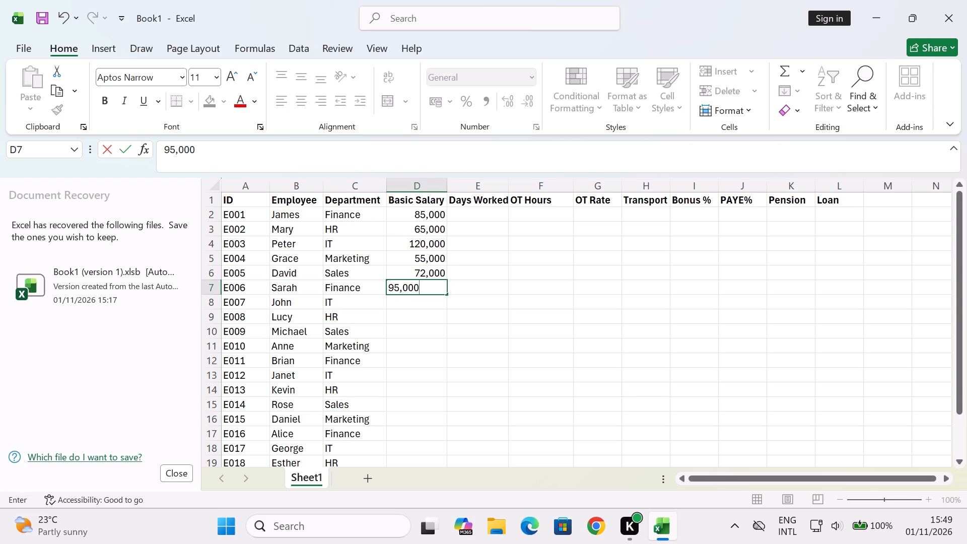
{"action": "key", "text": "Down"}
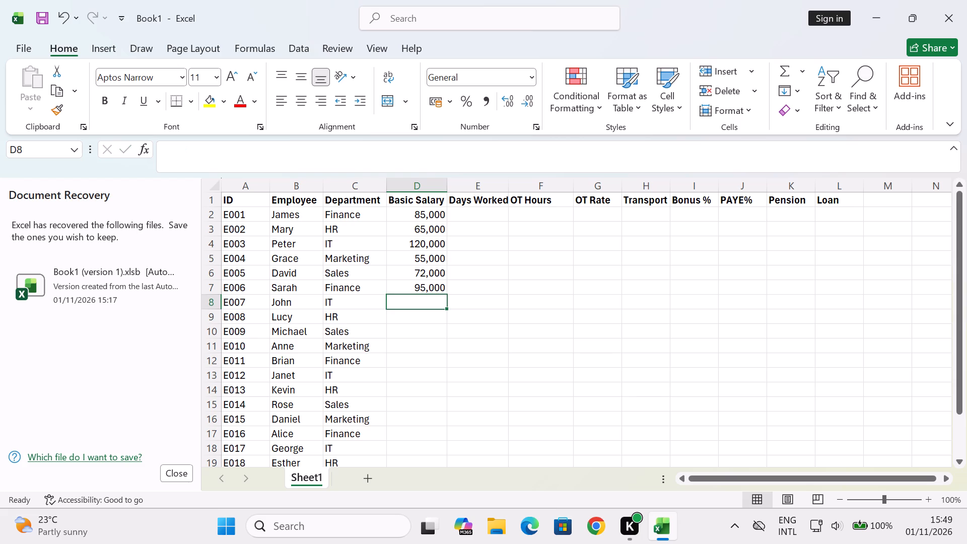
Enter the basic salaries for E007 to E009 in D8:D10: 110,000, 60,000 and 78,000.
{"action": "type", "text": "11"}
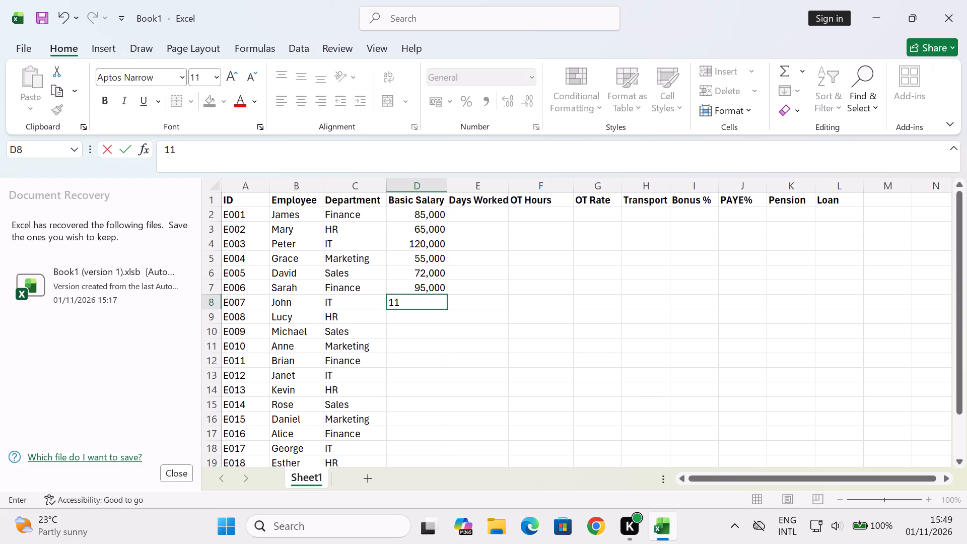
{"action": "type", "text": "0,000"}
{"action": "key", "text": "Down"}
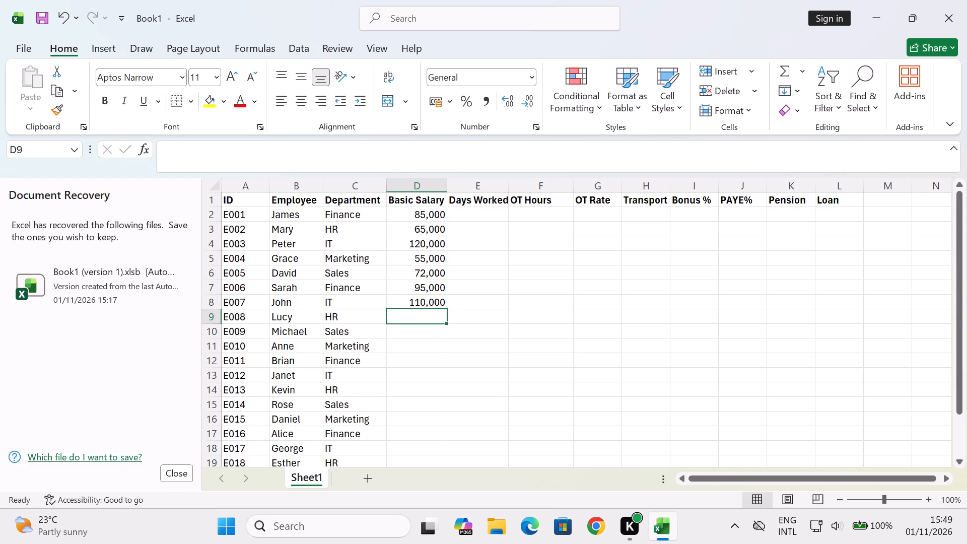
{"action": "type", "text": "60,000"}
{"action": "key", "text": "Down"}
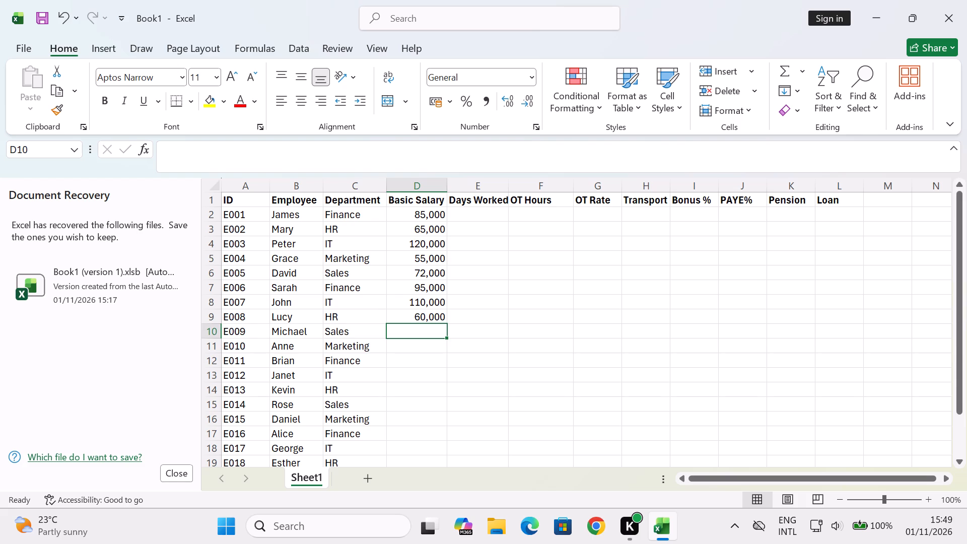
{"action": "type", "text": "78,000"}
{"action": "key", "text": "Down"}
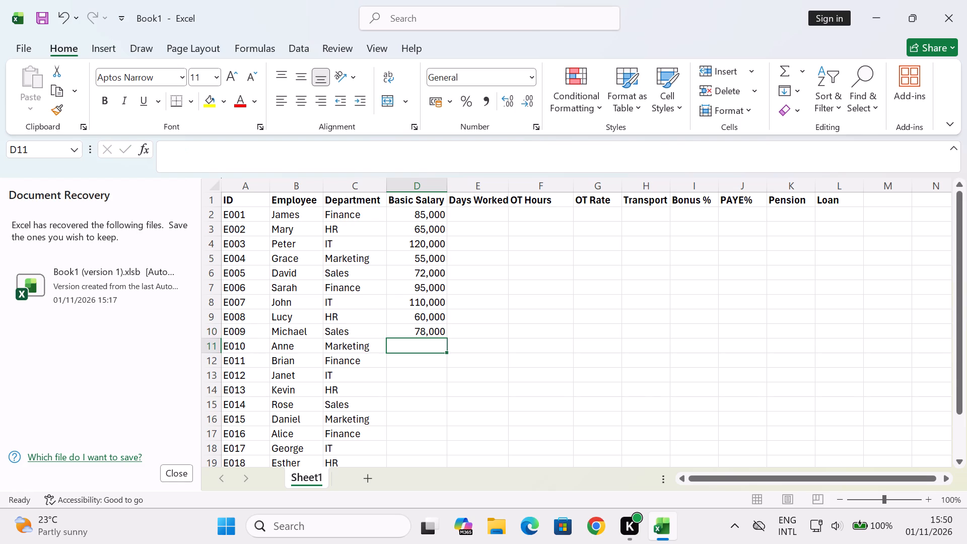
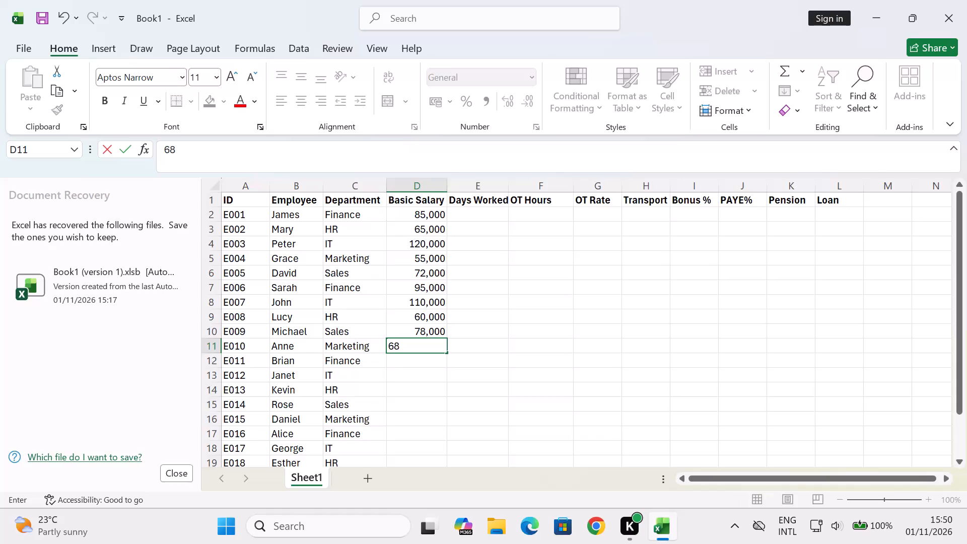
Enter the basic salaries for E010 to E013 in D11:D14: 68,000, 105,000, 130,000 and 58,000.
{"action": "key", "text": "comma"}
{"action": "type", "text": "000"}
{"action": "key", "text": "Down"}
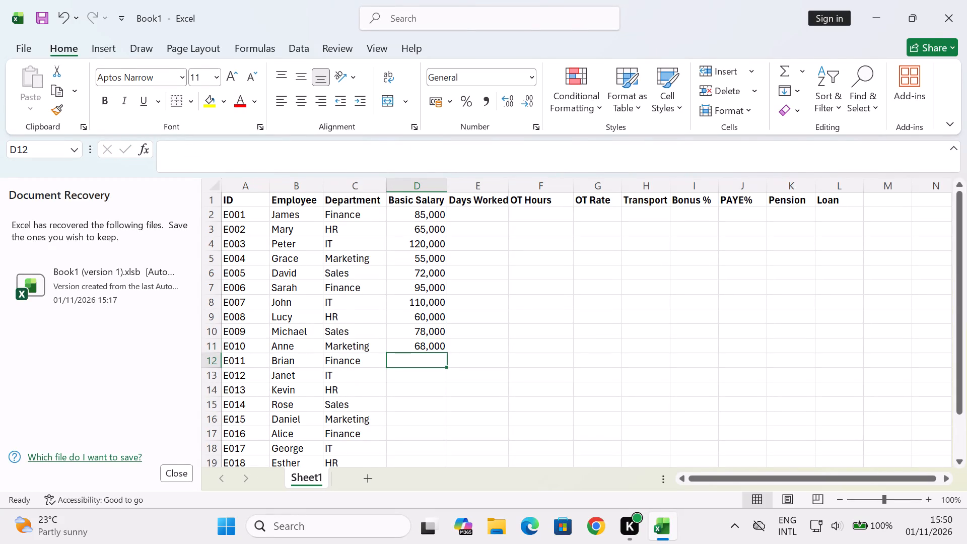
{"action": "key", "text": "1"}
{"action": "type", "text": "05,000"}
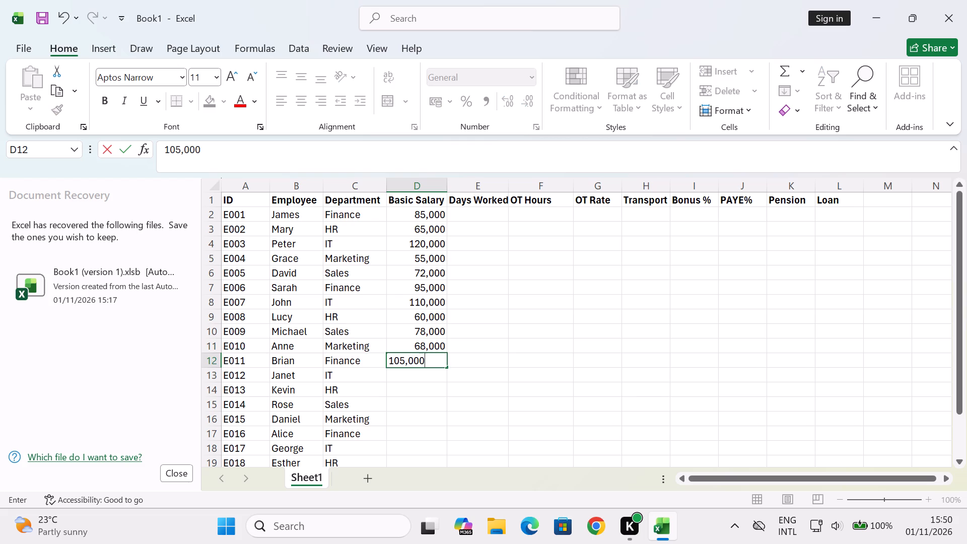
{"action": "key", "text": "Down"}
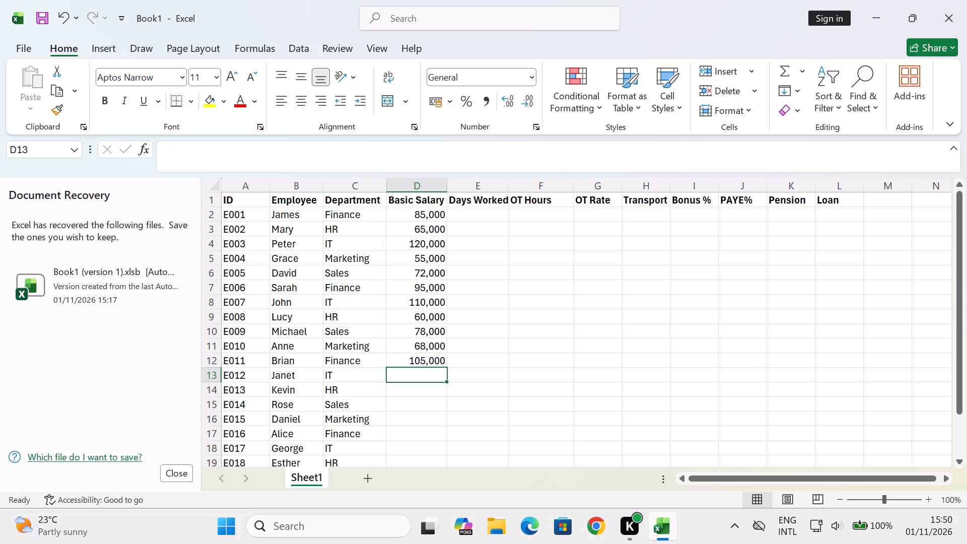
{"action": "type", "text": "130,000"}
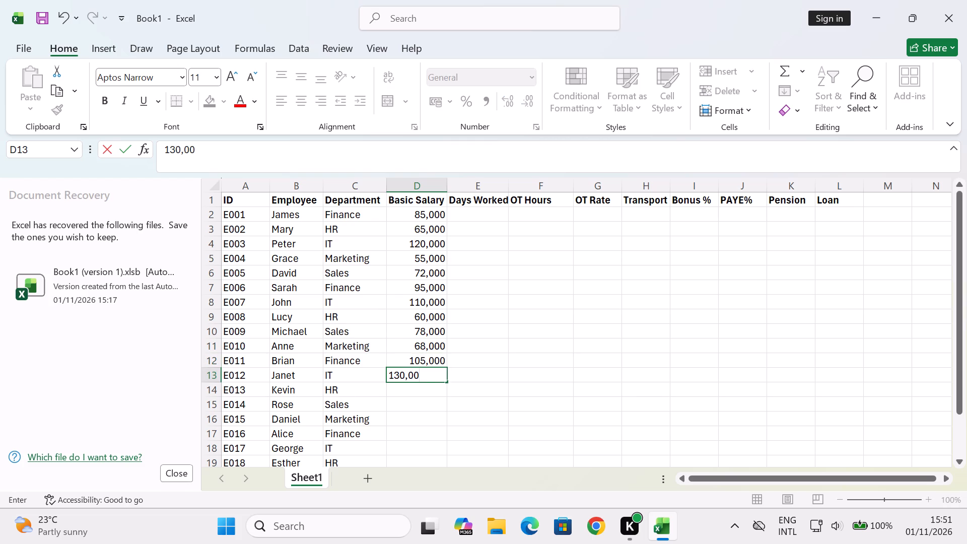
{"action": "key", "text": "Down"}
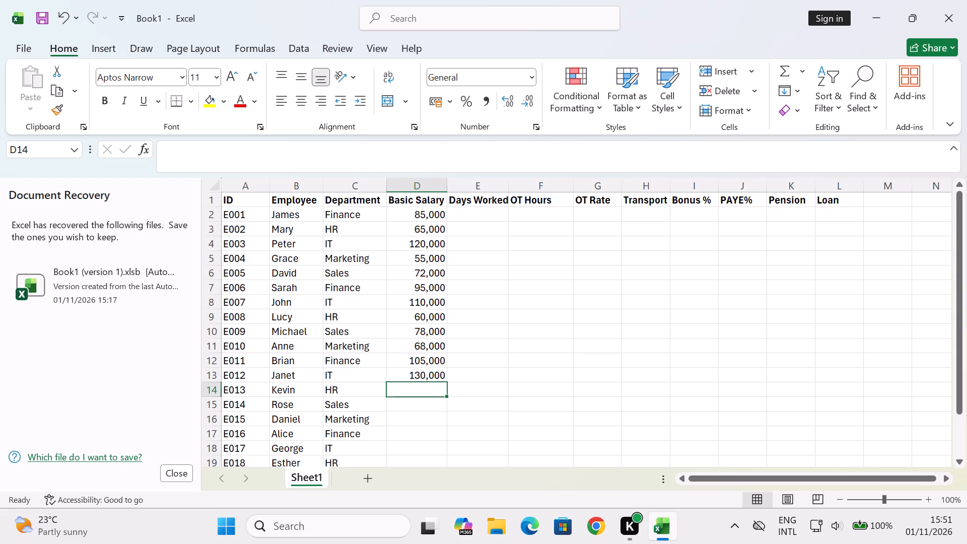
{"action": "type", "text": "58"}
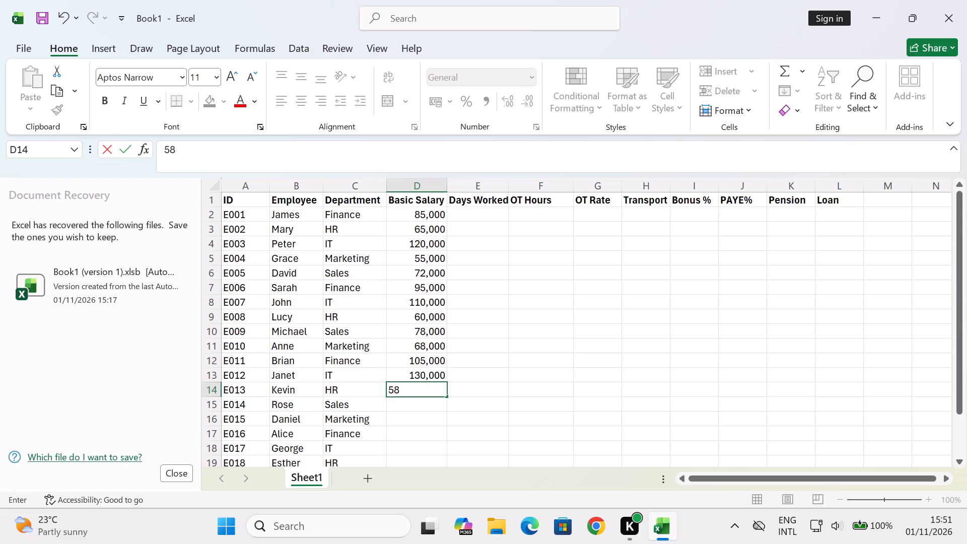
{"action": "type", "text": ",00"}
{"action": "key", "text": "0"}
{"action": "key", "text": "Down"}
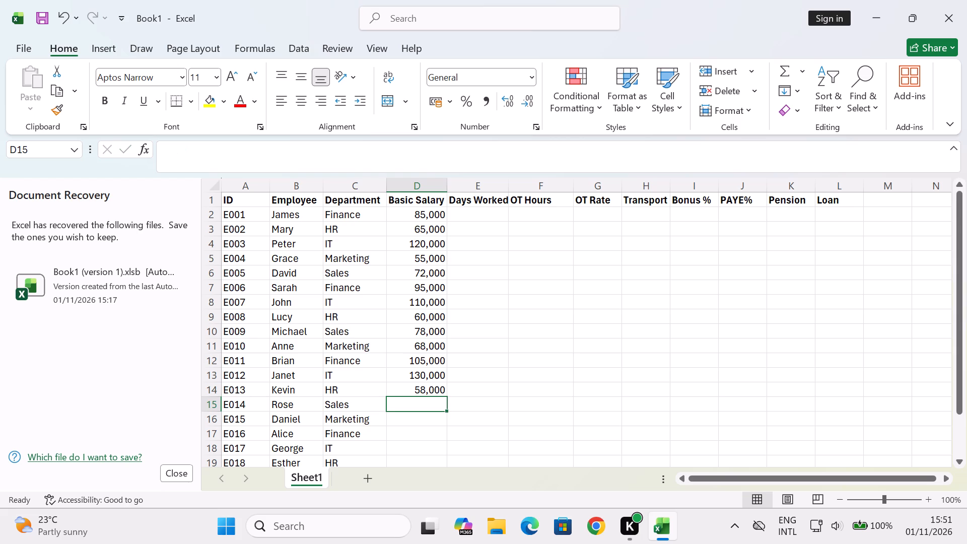
Enter the basic salaries for E014 to E016 in D15:D17: 82,000, 75,000 and 115,000.
{"action": "key", "text": "8"}
{"action": "key", "text": "2"}
{"action": "type", "text": ",000"}
{"action": "key", "text": "Down"}
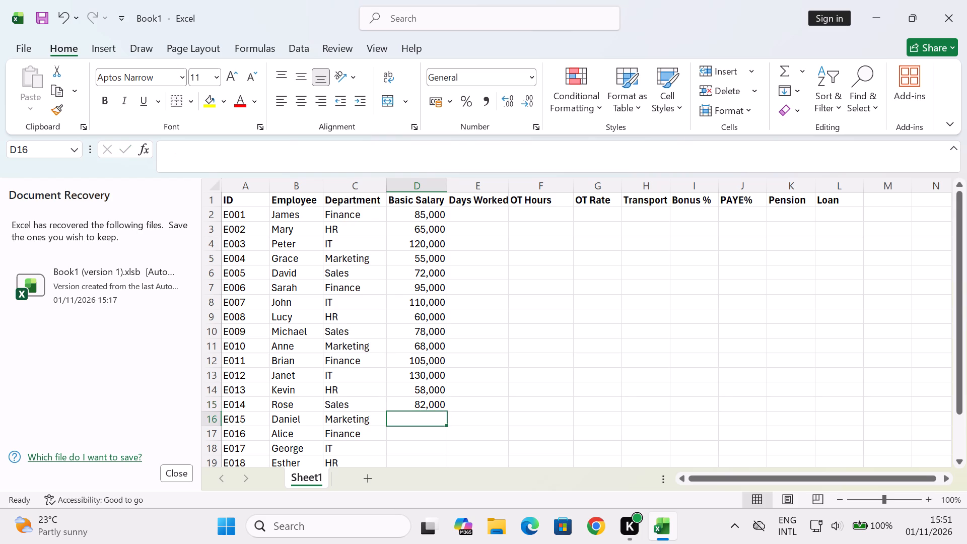
{"action": "type", "text": "75,000"}
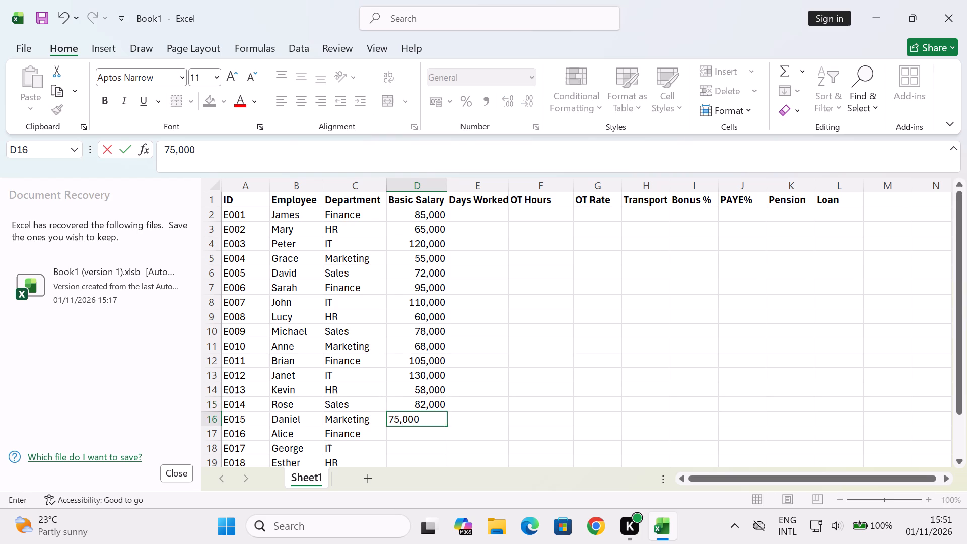
{"action": "key", "text": "Down"}
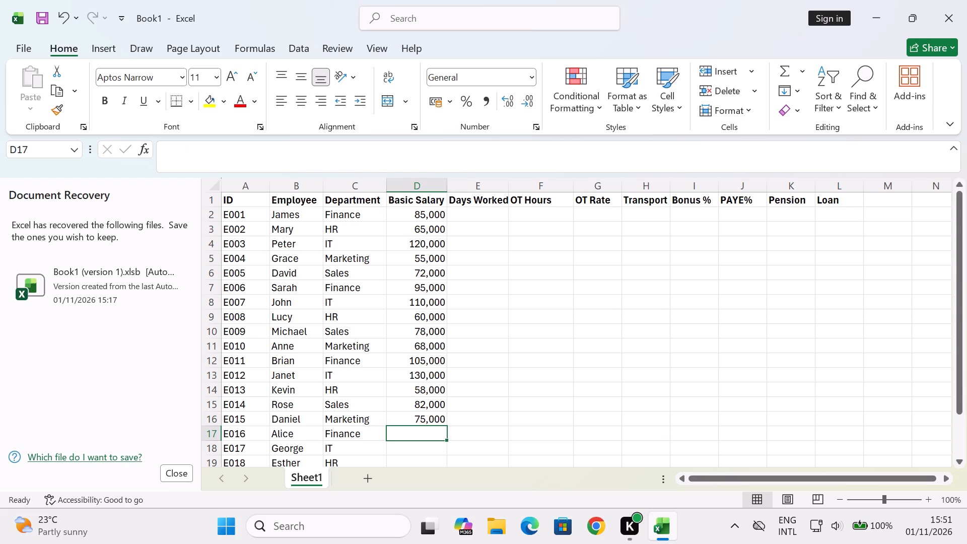
{"action": "type", "text": "115,000"}
{"action": "key", "text": "Down"}
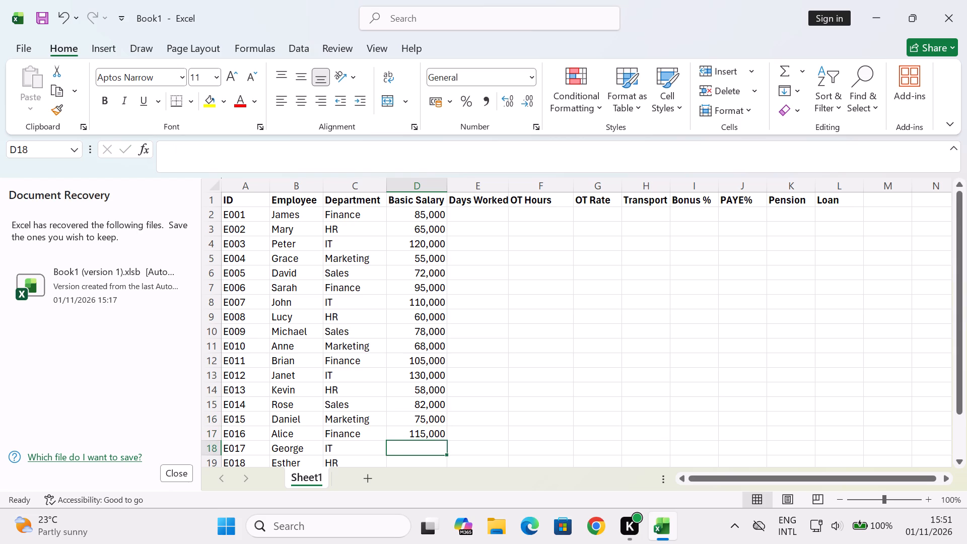
Enter the basic salaries for the last four employees in D18:D21: 140,000, 62,000, 88,000 and 70,000.
{"action": "type", "text": "140,000"}
{"action": "key", "text": "Down"}
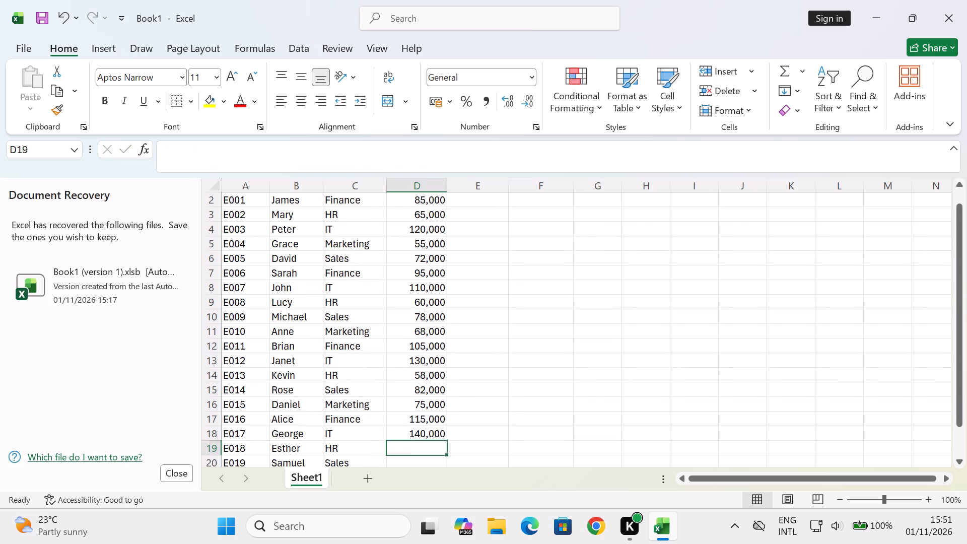
{"action": "type", "text": "62"}
{"action": "type", "text": ",000"}
{"action": "key", "text": "Down"}
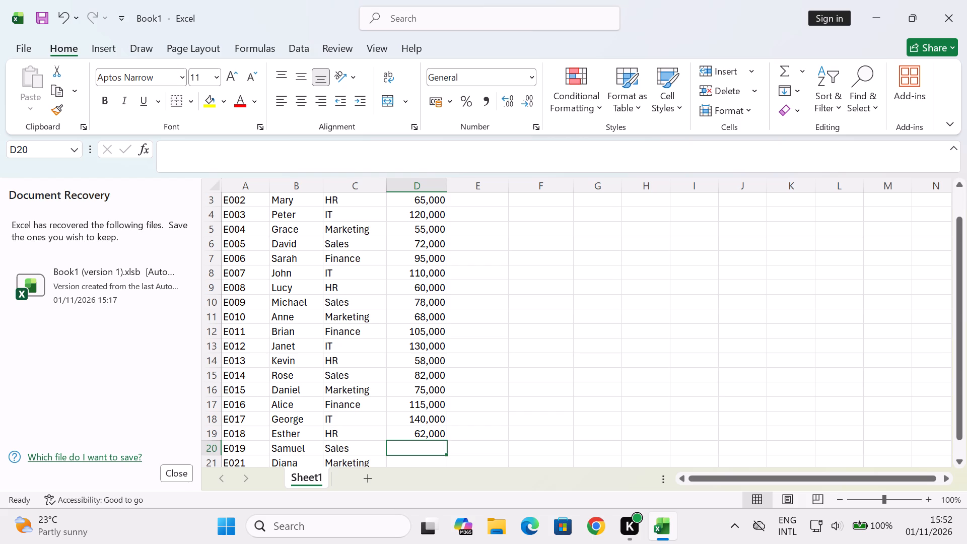
{"action": "type", "text": "88,000"}
{"action": "key", "text": "Down"}
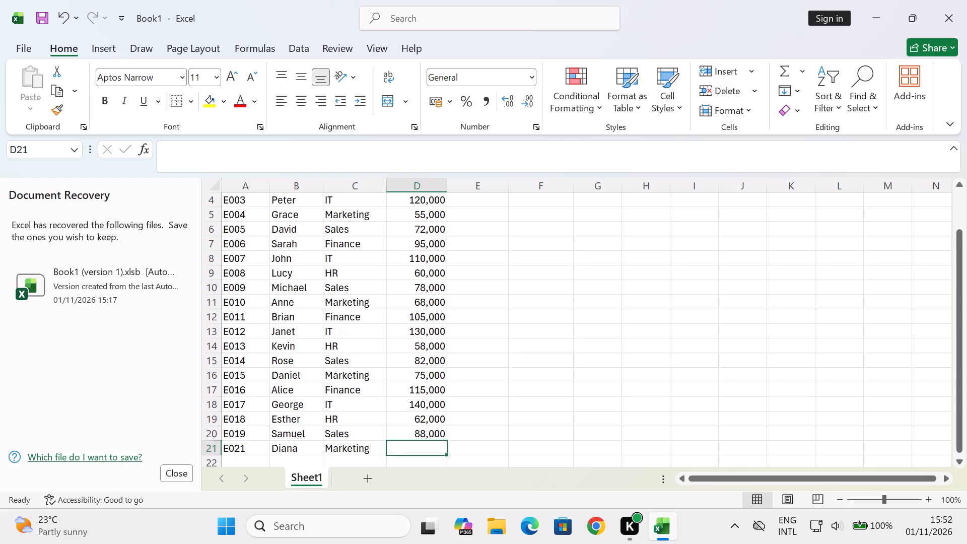
{"action": "type", "text": "70,000"}
{"action": "key", "text": "Right"}
Go to the first Days Worked cell, E2, and widen column E slightly beyond its header text.
{"action": "key", "text": "Up"}
{"action": "key", "text": "Up"}
{"action": "key", "text": "Up"}
{"action": "key", "text": "Up"}
{"action": "key", "text": "Up"}
{"action": "key", "text": "Up"}
{"action": "key", "text": "Up"}
{"action": "key", "text": "Up"}
{"action": "key", "text": "Up"}
{"action": "key", "text": "Up"}
{"action": "key", "text": "Up"}
{"action": "key", "text": "Up"}
{"action": "key", "text": "Up"}
{"action": "key", "text": "Up"}
{"action": "key", "text": "Up"}
{"action": "key", "text": "Up"}
{"action": "key", "text": "Up"}
{"action": "key", "text": "Up"}
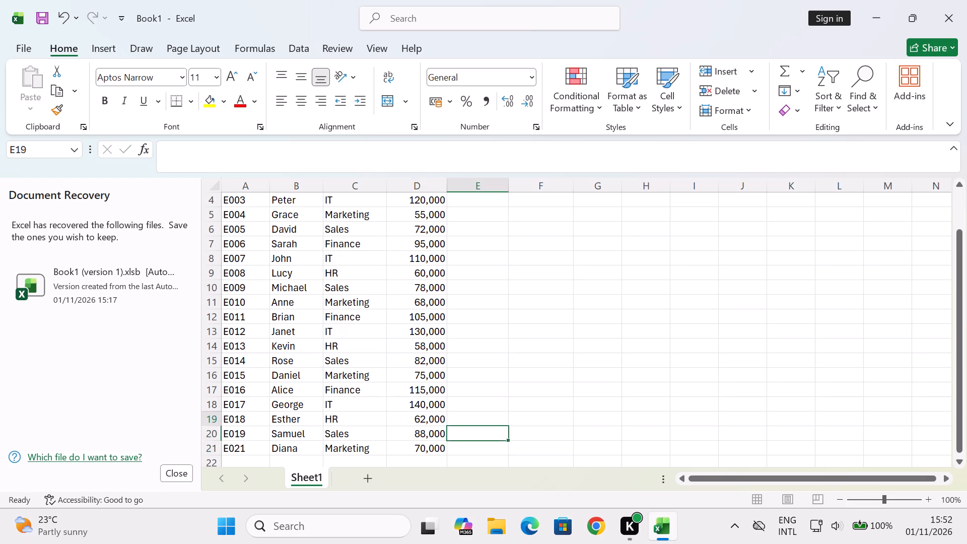
{"action": "key", "text": "Up"}
{"action": "key", "text": "Up"}
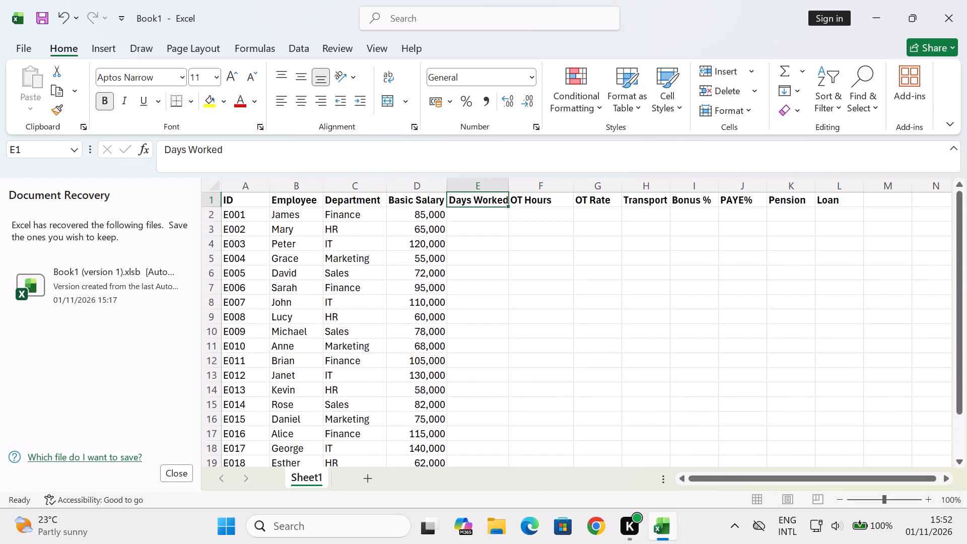
{"action": "key", "text": "Down"}
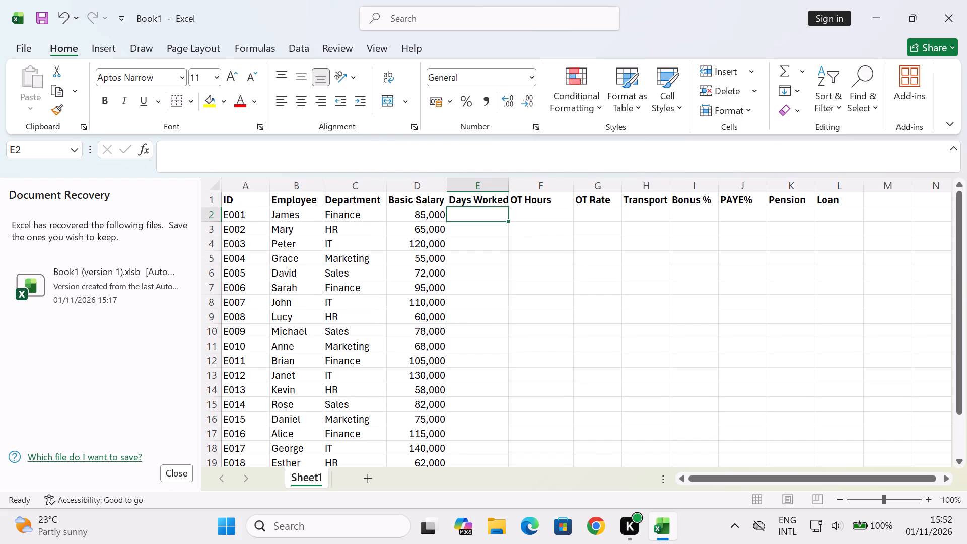
{"action": "left_click_drag", "start_coordinate": [505, 186], "coordinate": [507, 188]}
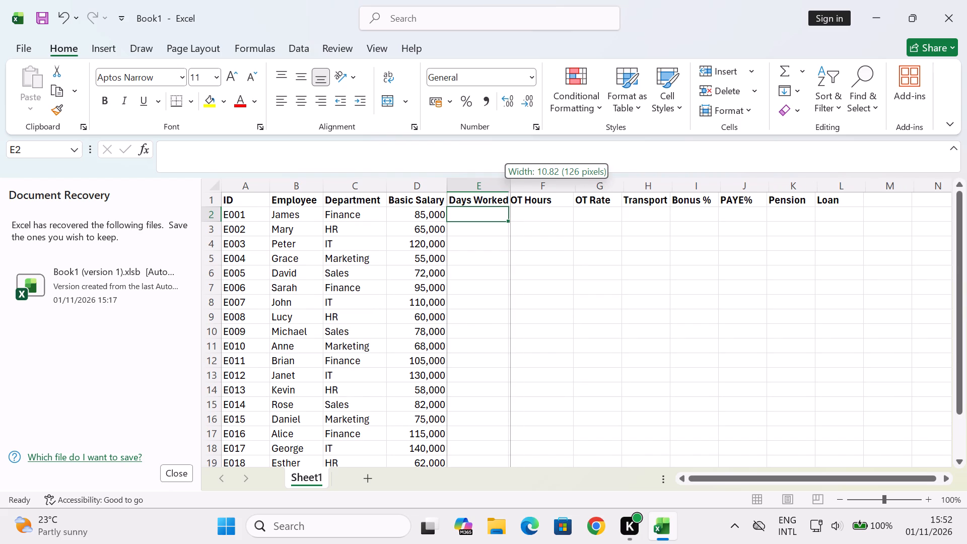
{"action": "left_click_drag", "start_coordinate": [507, 188], "coordinate": [510, 188]}
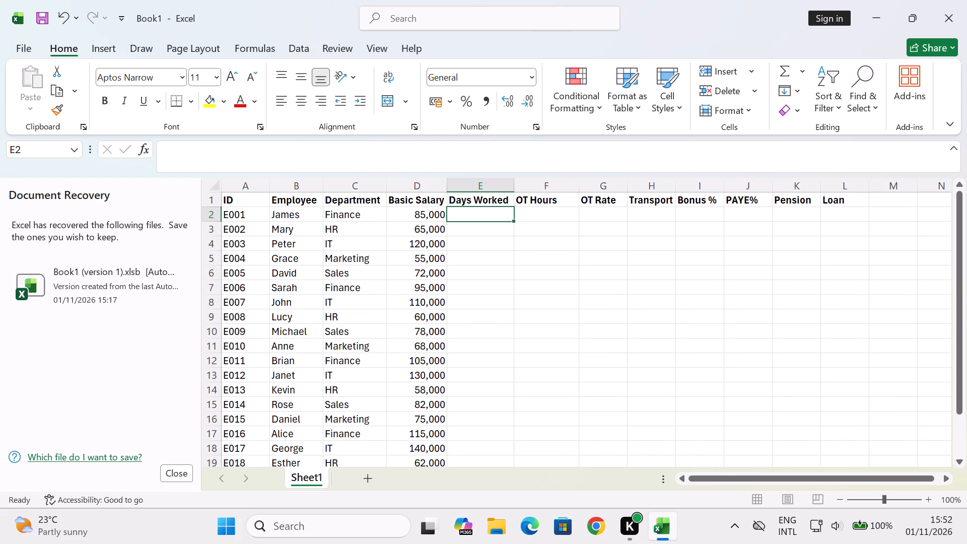
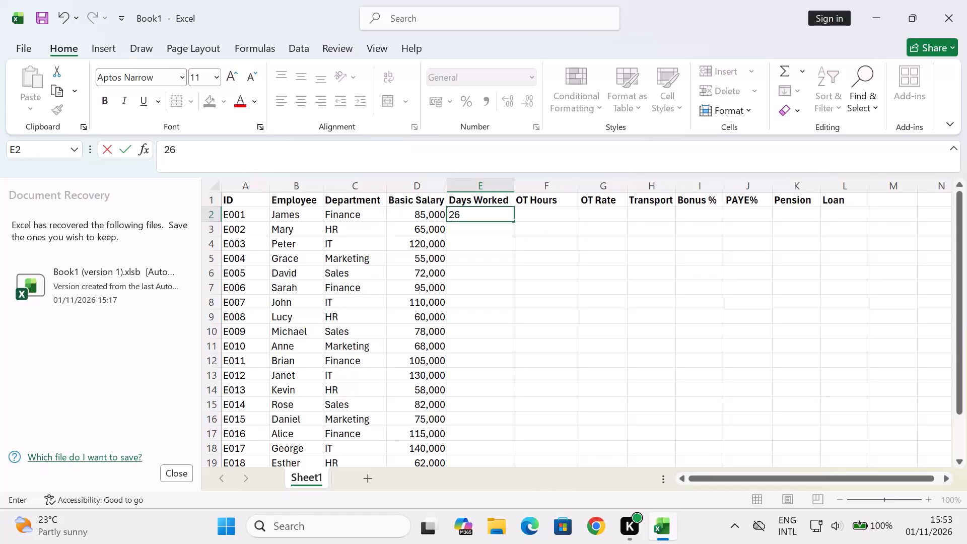
Enter the days worked for E001 to E005 in E2:E6: 26, 24, 27, 22 and 25.
{"action": "key", "text": "Down"}
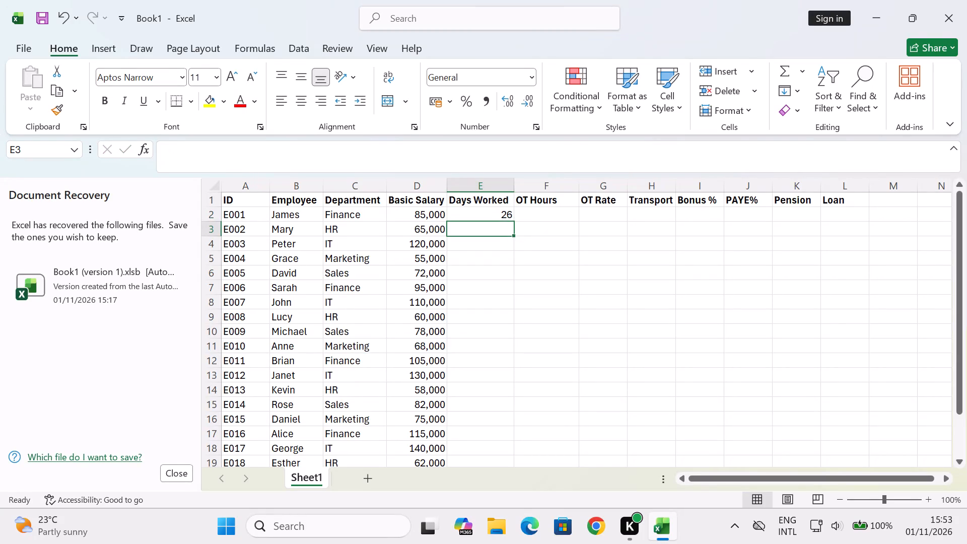
{"action": "type", "text": "24"}
{"action": "key", "text": "Down"}
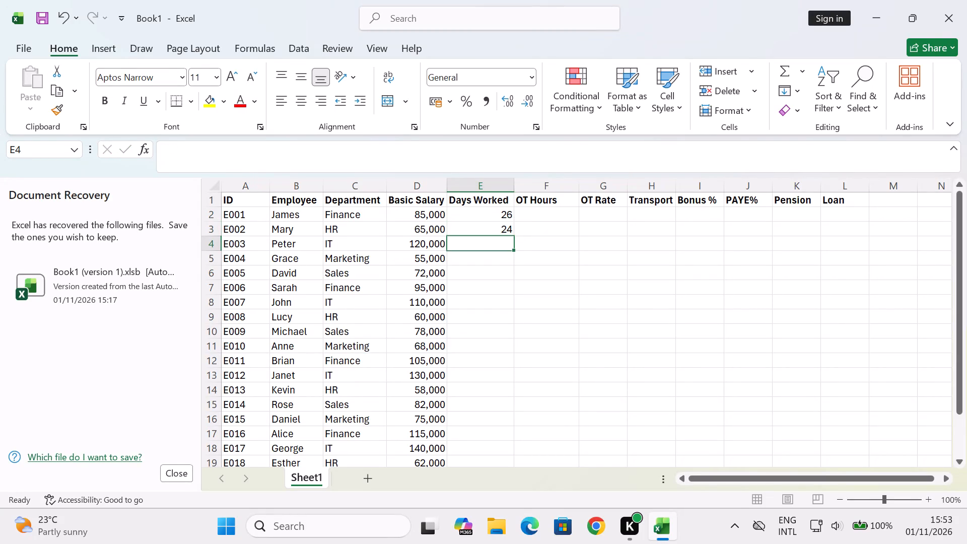
{"action": "type", "text": "27"}
{"action": "key", "text": "Down"}
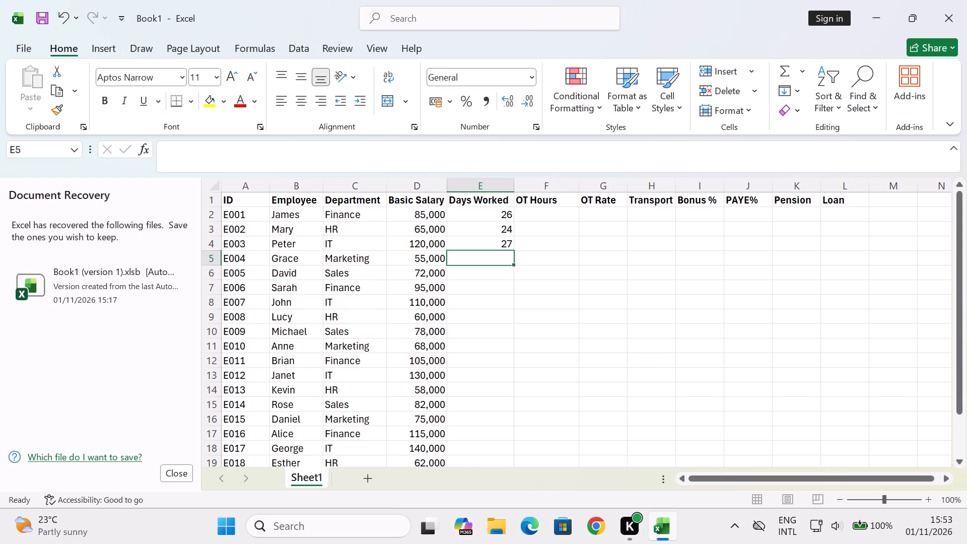
{"action": "type", "text": "22"}
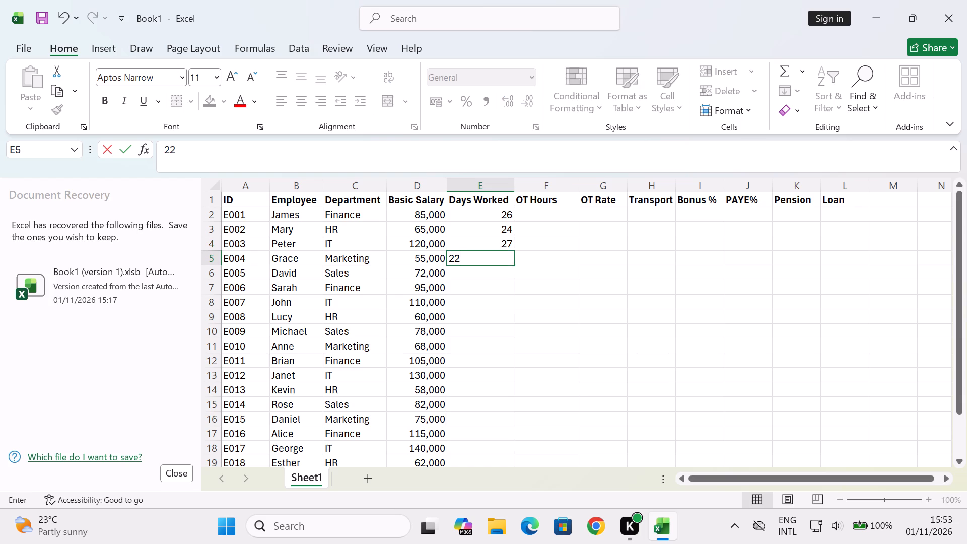
{"action": "key", "text": "Down"}
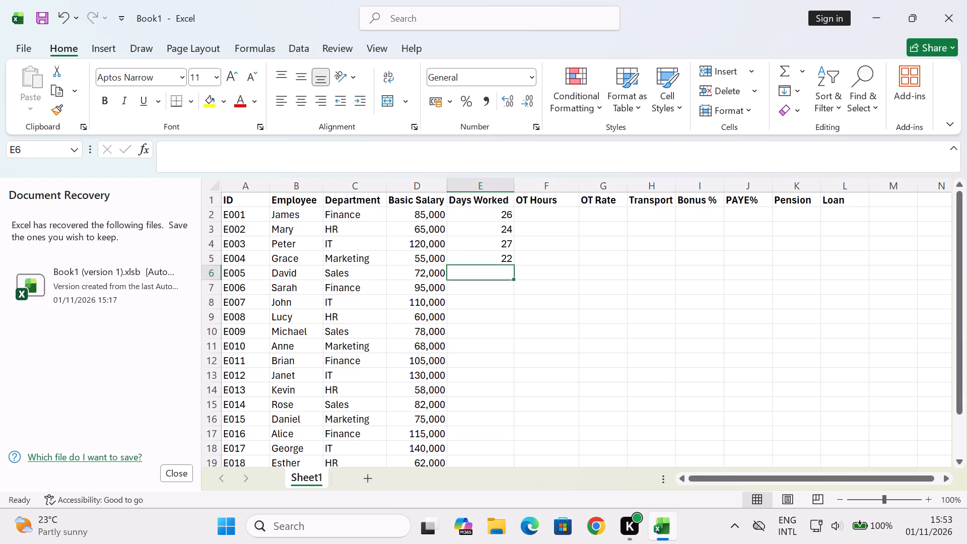
{"action": "type", "text": "25"}
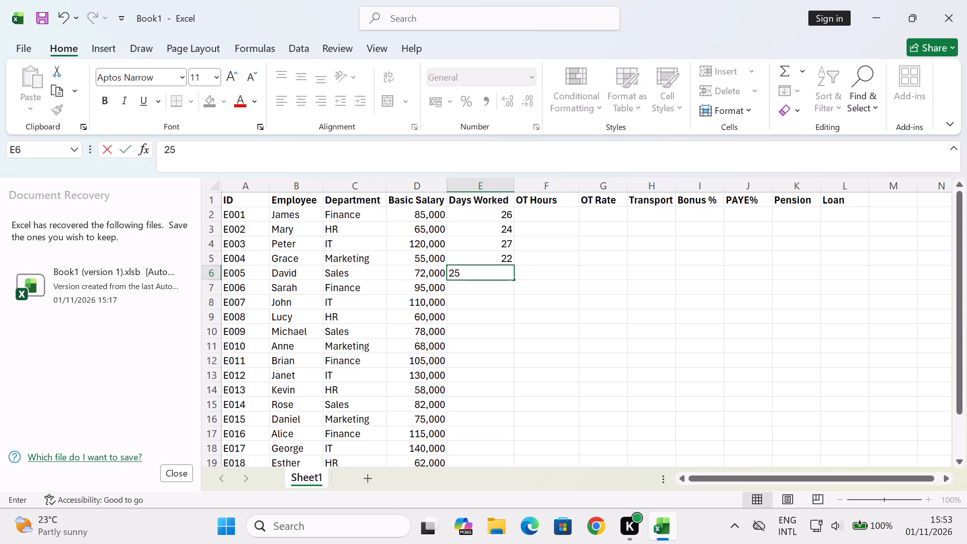
{"action": "key", "text": "Down"}
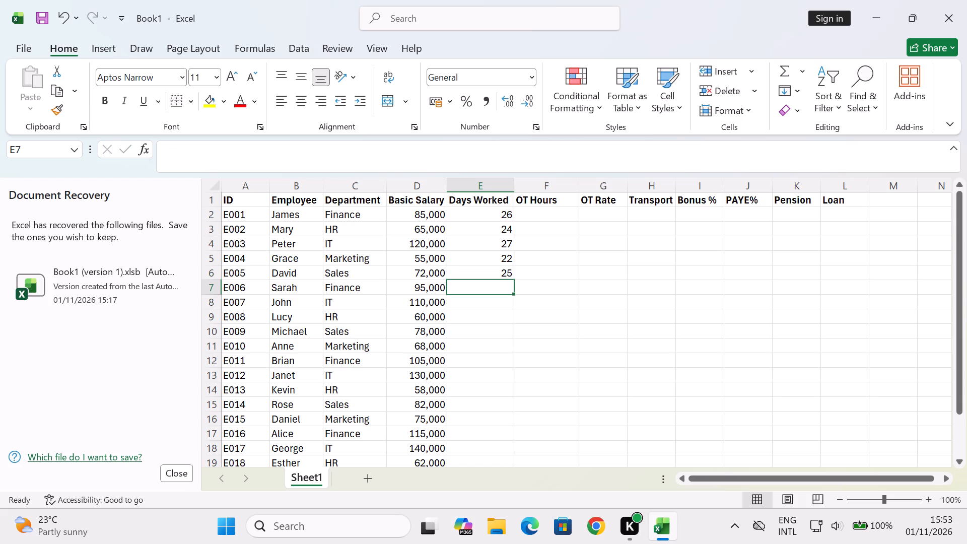
Enter the days worked for E006 to E009 in E7:E10: 26, 23, 25 and 27.
{"action": "type", "text": "26"}
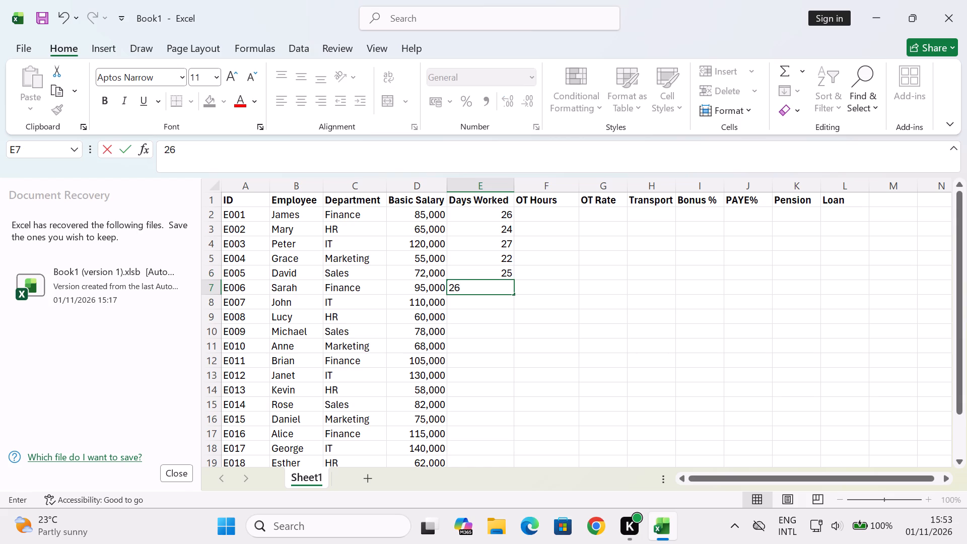
{"action": "key", "text": "Down"}
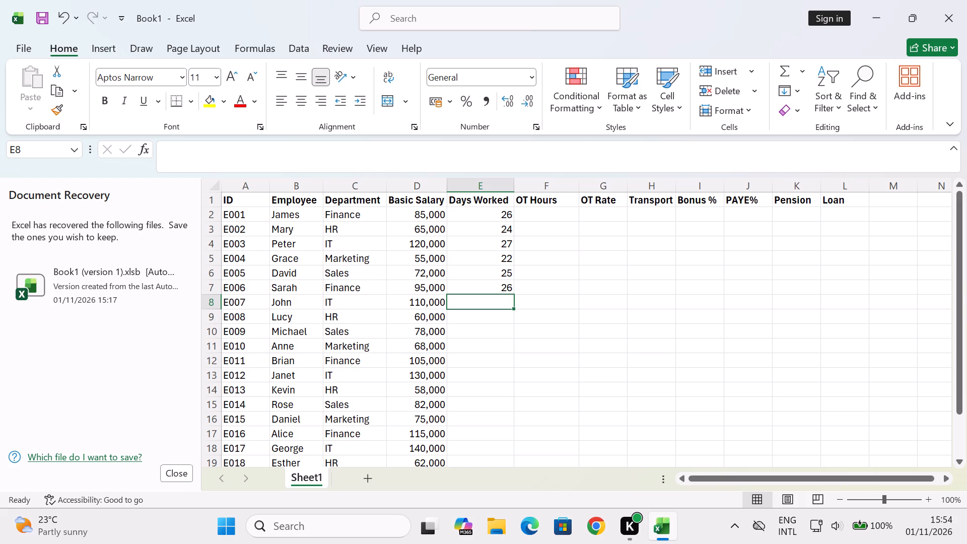
{"action": "type", "text": "23"}
{"action": "key", "text": "Down"}
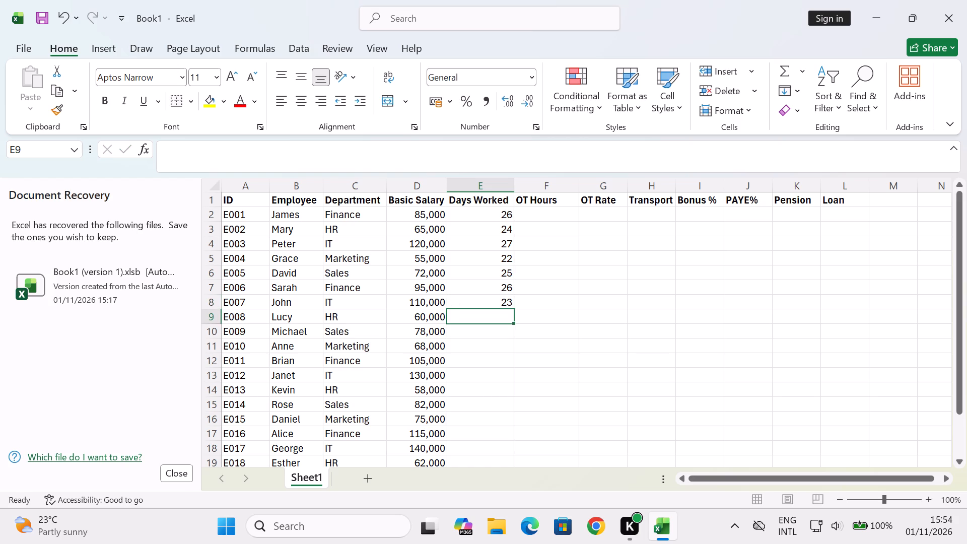
{"action": "key", "text": "2"}
{"action": "key", "text": "5"}
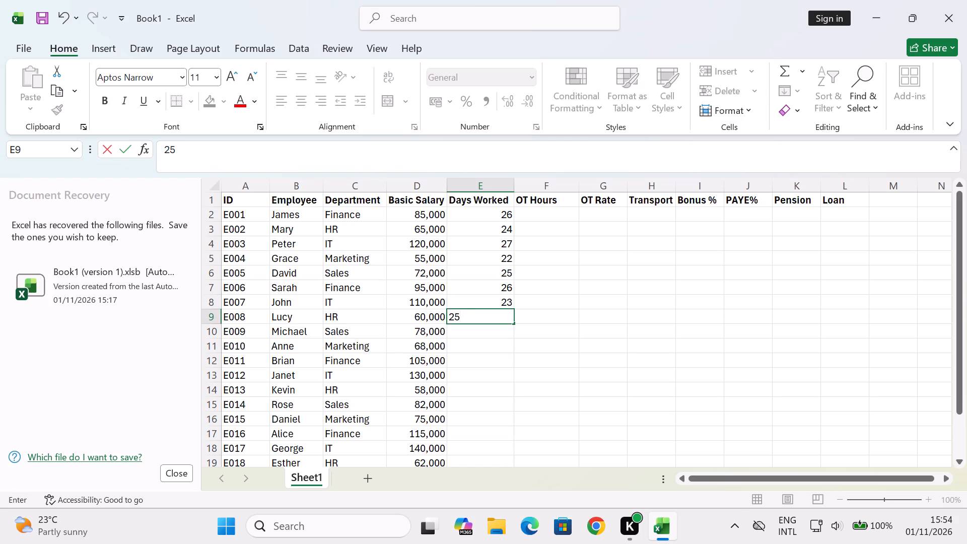
{"action": "key", "text": "Down"}
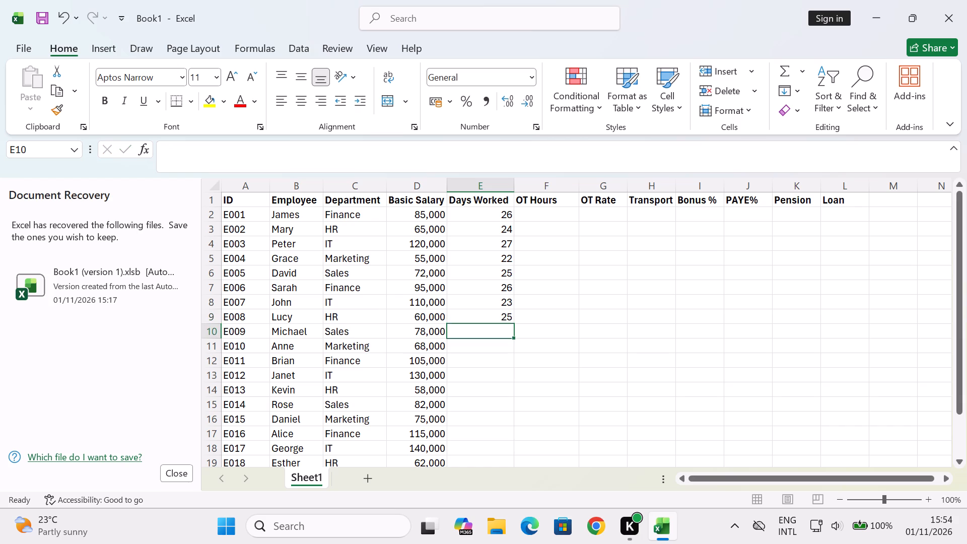
{"action": "type", "text": "27"}
{"action": "key", "text": "Down"}
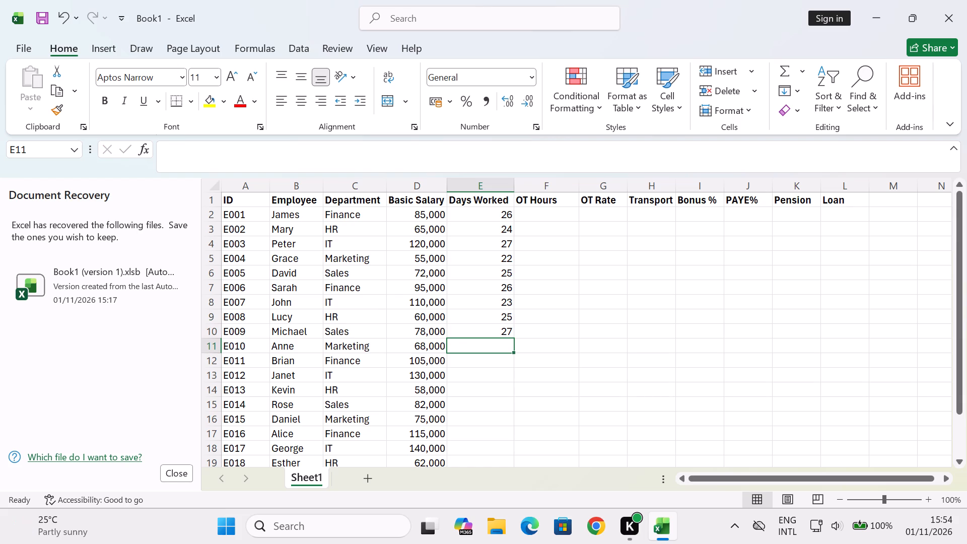
Enter the days worked for E010 to E013 in E11:E14: 24, 26, 27 and 21.
{"action": "type", "text": "24"}
{"action": "key", "text": "Down"}
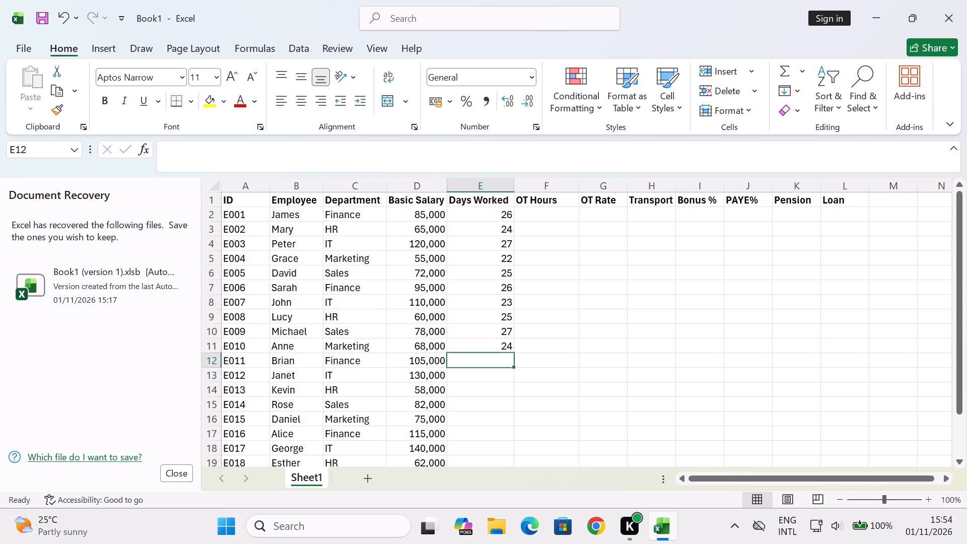
{"action": "type", "text": "26"}
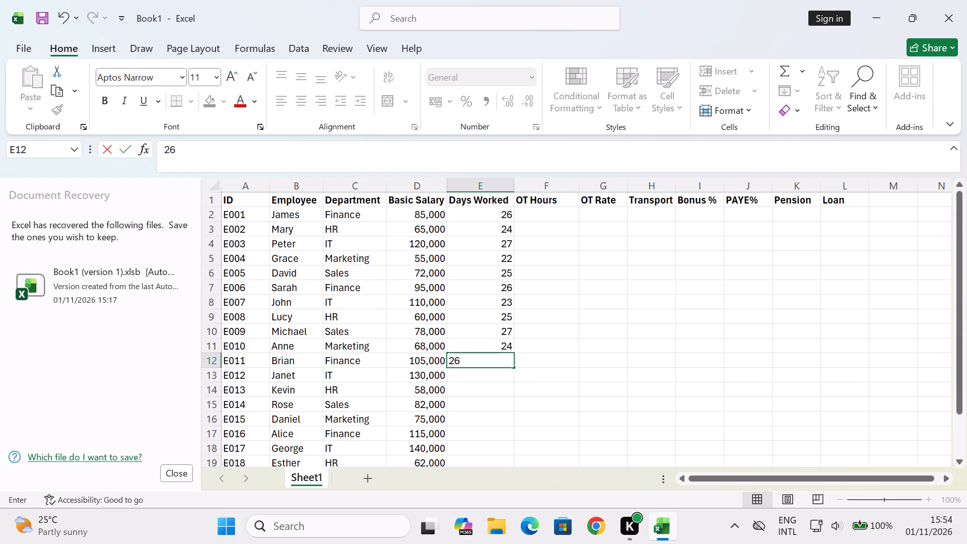
{"action": "key", "text": "Down"}
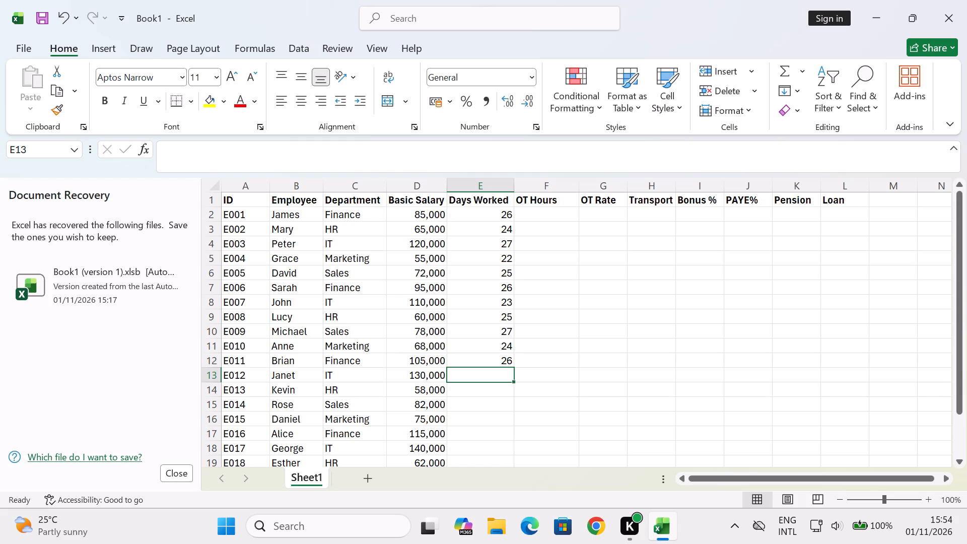
{"action": "type", "text": "27"}
{"action": "key", "text": "Down"}
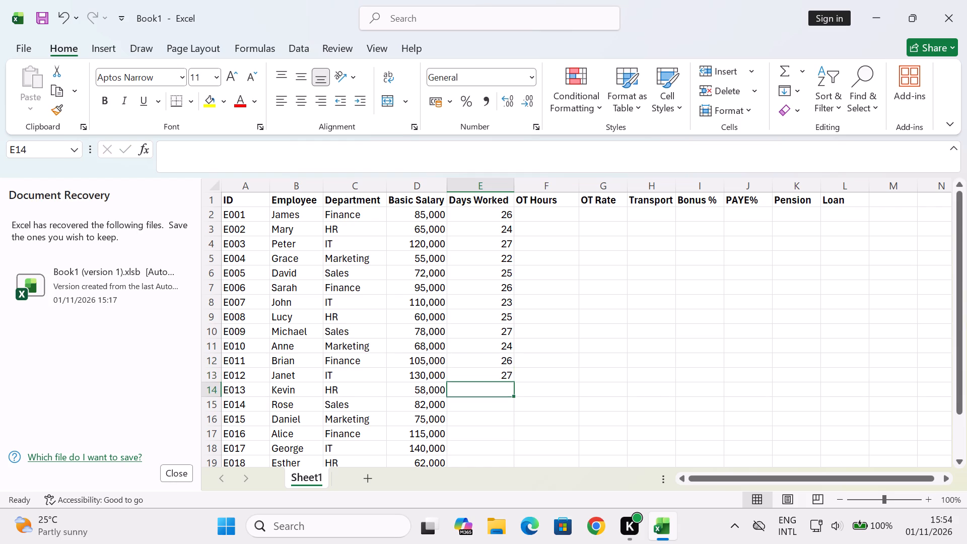
{"action": "type", "text": "21"}
{"action": "key", "text": "Down"}
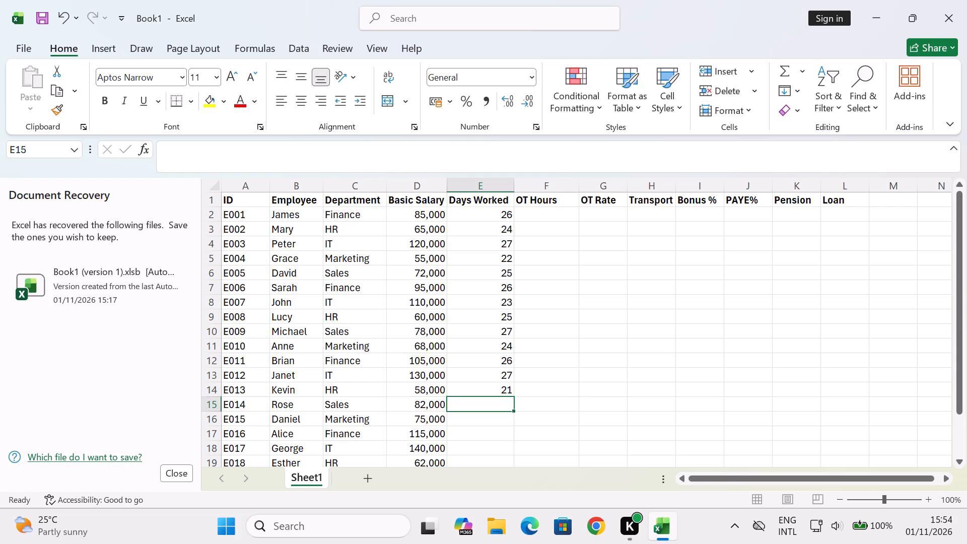
Enter the days worked for E014 to E017 in E15:E18: 26, 25, 27 and 26.
{"action": "type", "text": "26"}
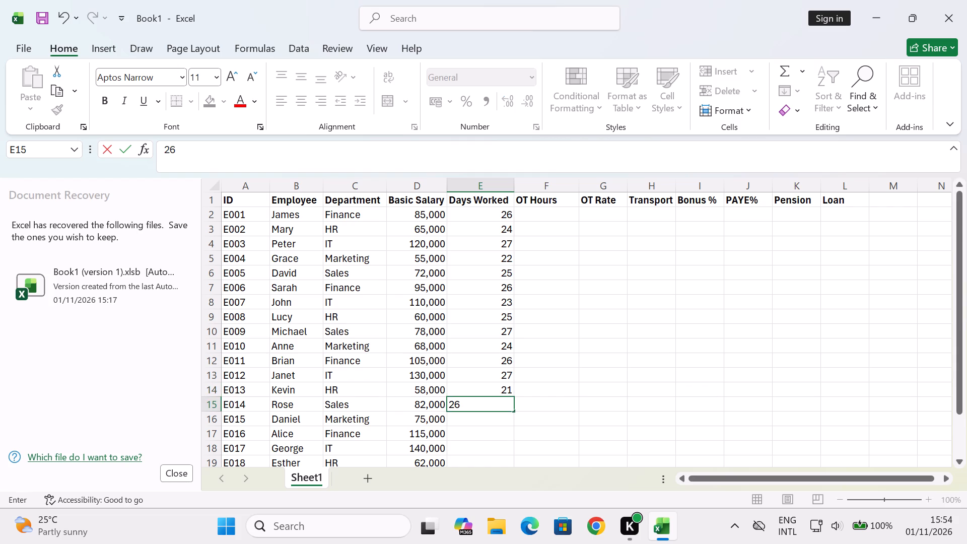
{"action": "key", "text": "Down"}
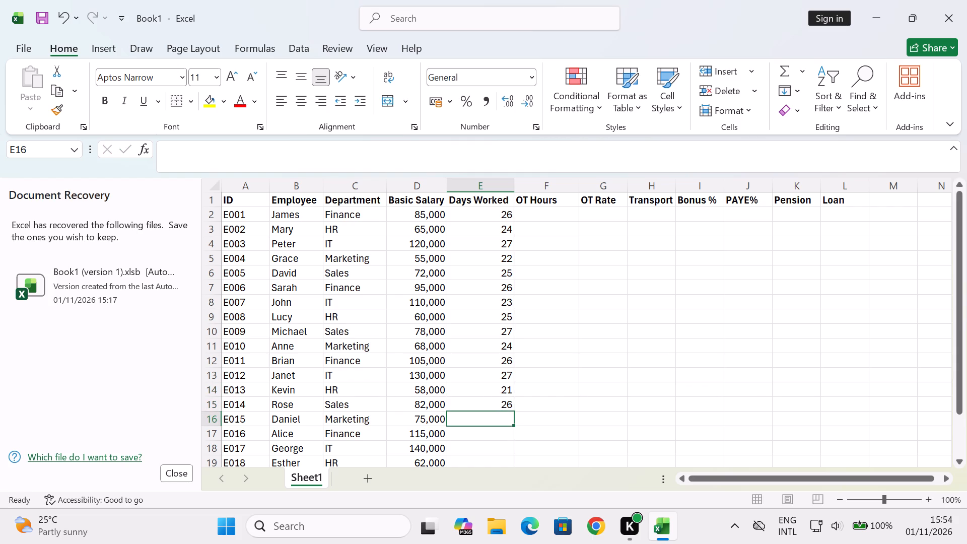
{"action": "type", "text": "25"}
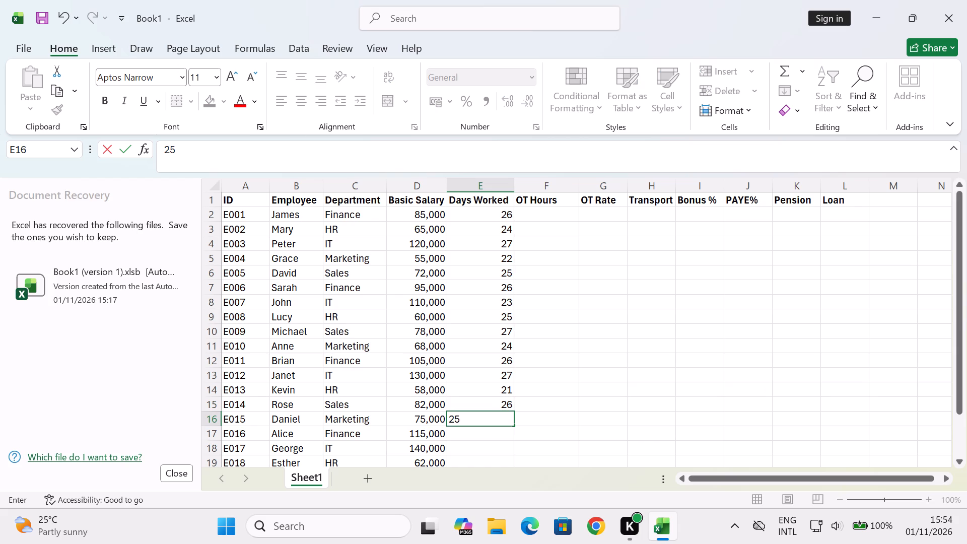
{"action": "key", "text": "Down"}
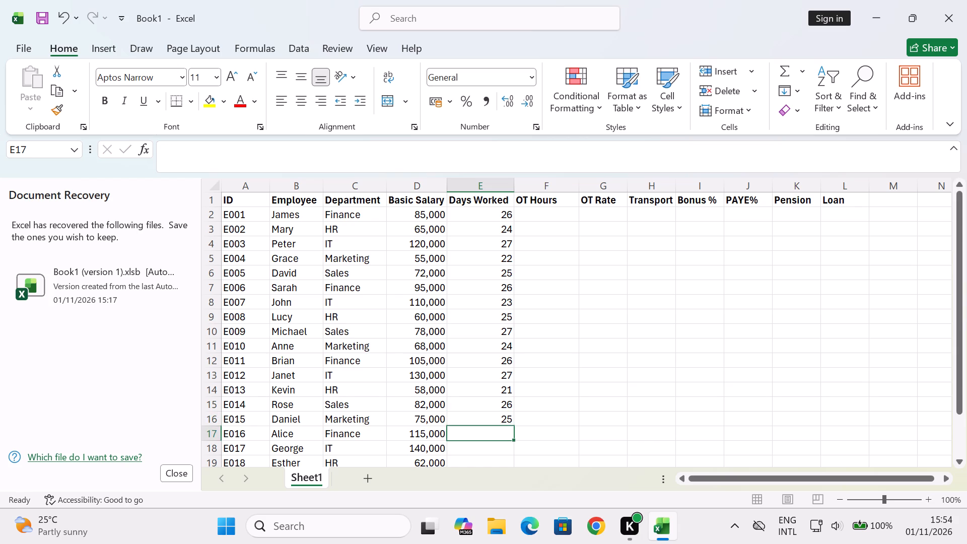
{"action": "type", "text": "27"}
{"action": "key", "text": "Down"}
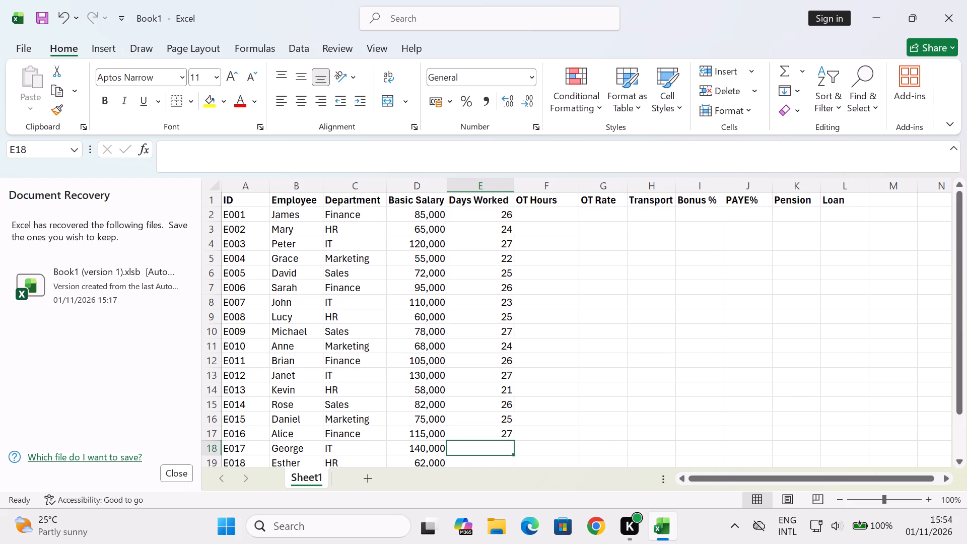
{"action": "type", "text": "26"}
{"action": "key", "text": "Down"}
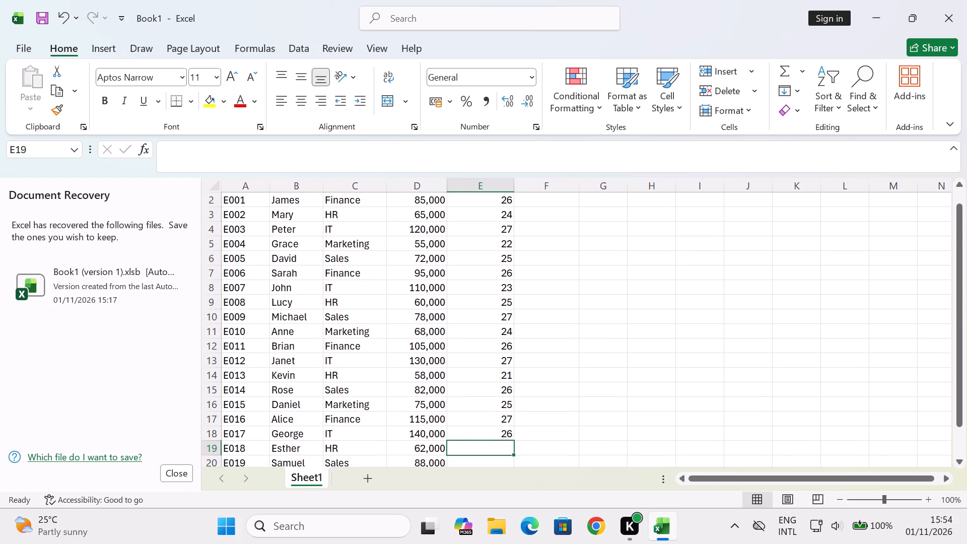
Enter the days worked for the last three employees in E19:E21: 24, 23 and 26.
{"action": "type", "text": "24"}
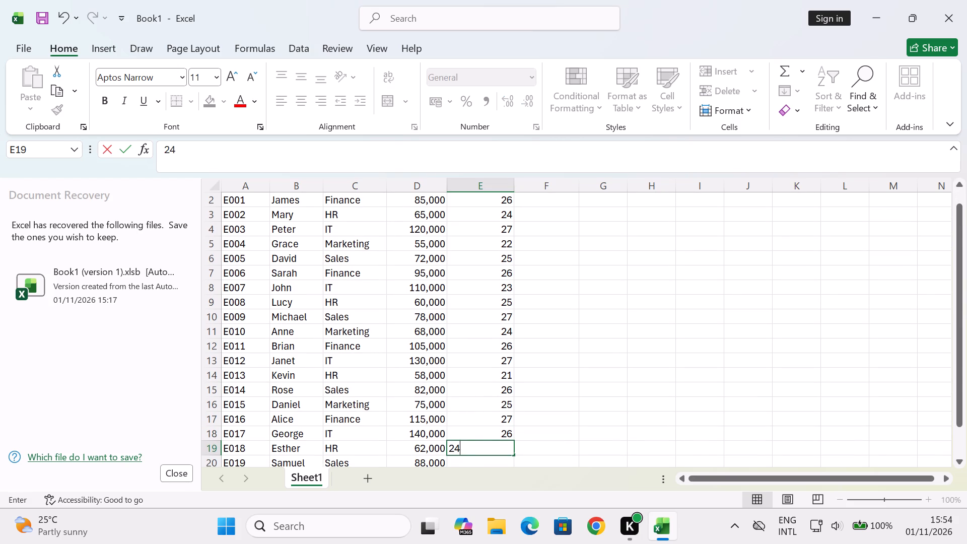
{"action": "key", "text": "Down"}
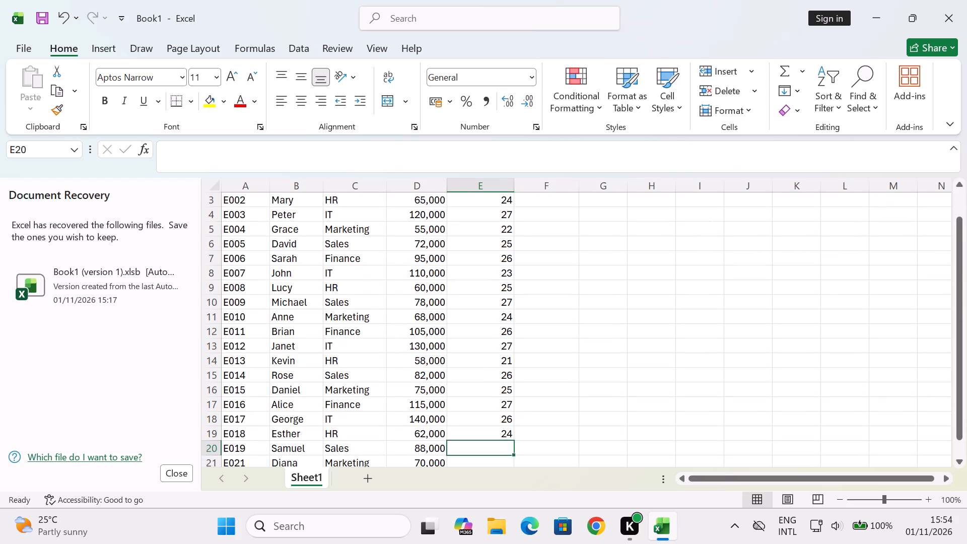
{"action": "type", "text": "23"}
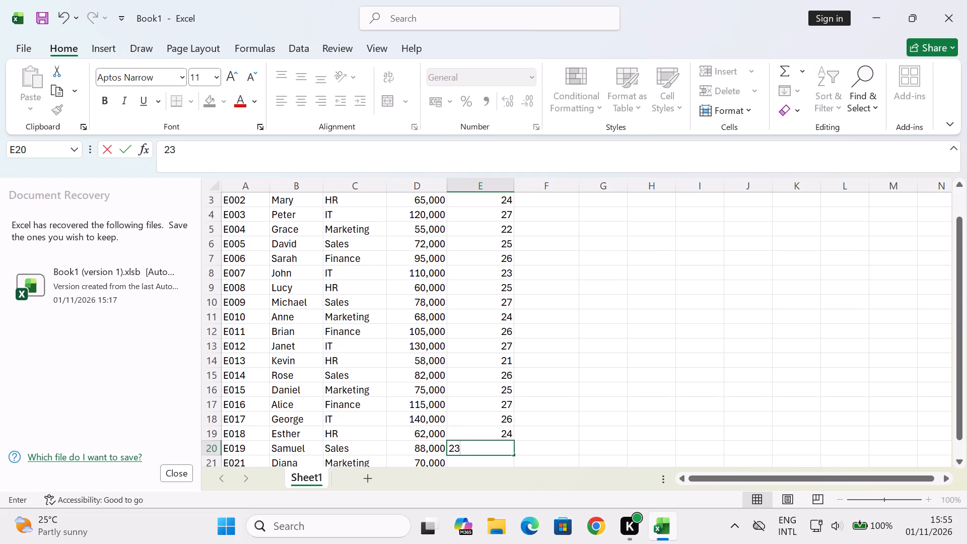
{"action": "key", "text": "Down"}
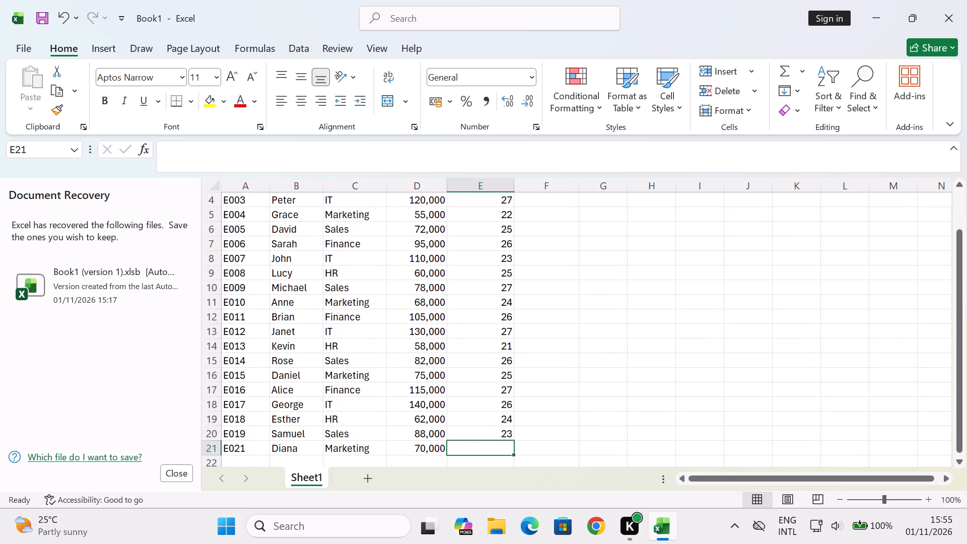
{"action": "type", "text": "26"}
{"action": "key", "text": "Right"}
Enter the OT Hours for E001 to E003 in F2:F4: 12, 8 and 15.
{"action": "key", "text": "Up"}
{"action": "key", "text": "Up"}
{"action": "key", "text": "Up"}
{"action": "key", "text": "Up"}
{"action": "key", "text": "Up"}
{"action": "key", "text": "Up"}
{"action": "key", "text": "Up"}
{"action": "key", "text": "Up"}
{"action": "key", "text": "Up"}
{"action": "key", "text": "Up"}
{"action": "key", "text": "Up"}
{"action": "key", "text": "Up"}
{"action": "key", "text": "Up"}
{"action": "key", "text": "Up"}
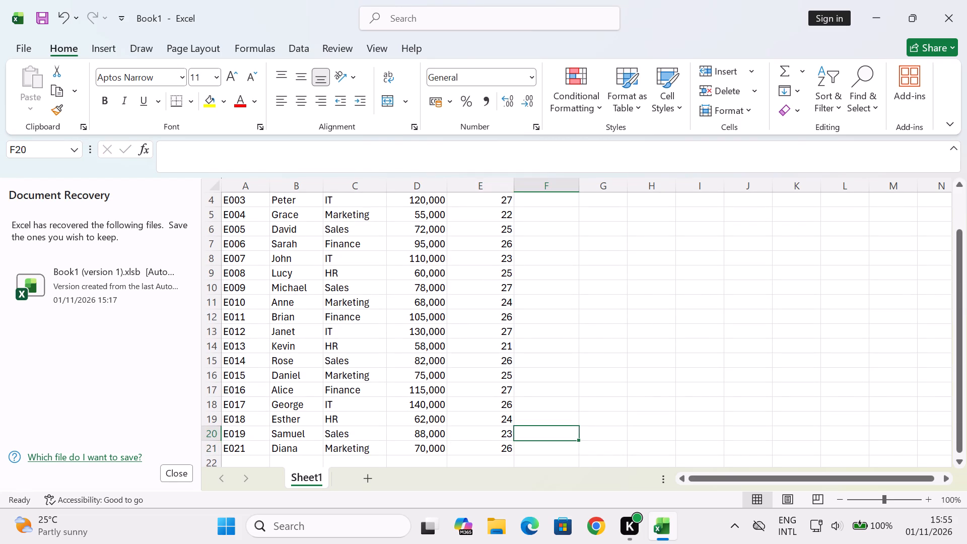
{"action": "key", "text": "Up"}
{"action": "key", "text": "Up"}
{"action": "key", "text": "Up"}
{"action": "key", "text": "Up"}
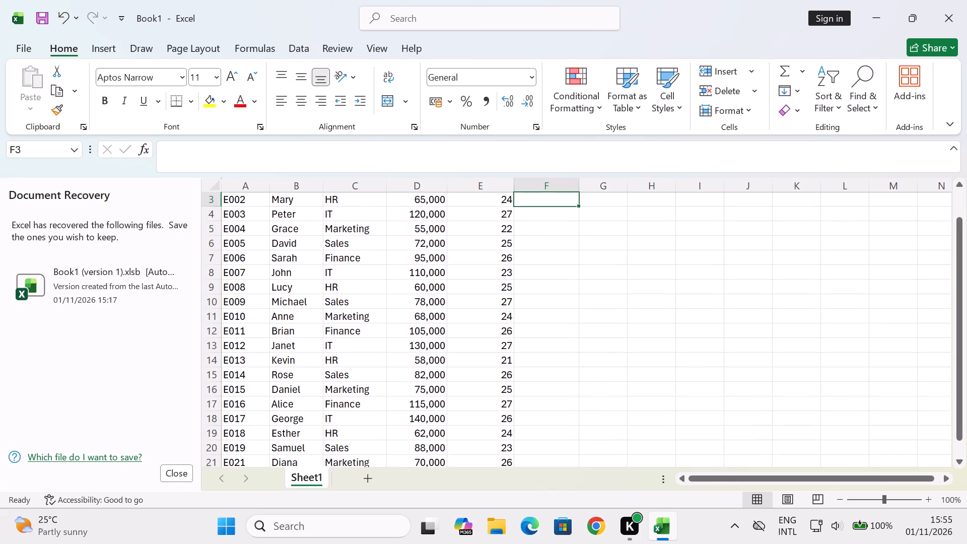
{"action": "key", "text": "Up"}
{"action": "key", "text": "Up"}
{"action": "key", "text": "Down"}
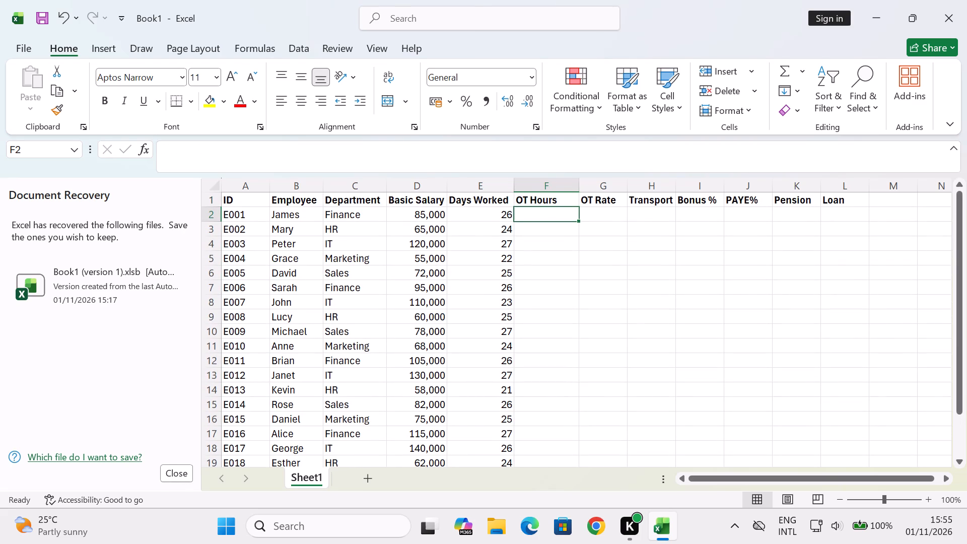
{"action": "type", "text": "12"}
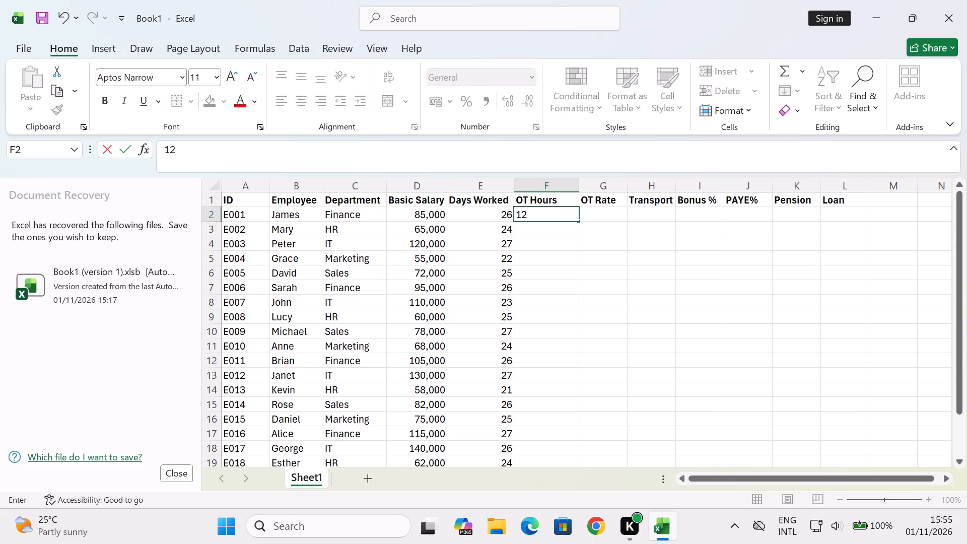
{"action": "key", "text": "Down"}
{"action": "key", "text": "8"}
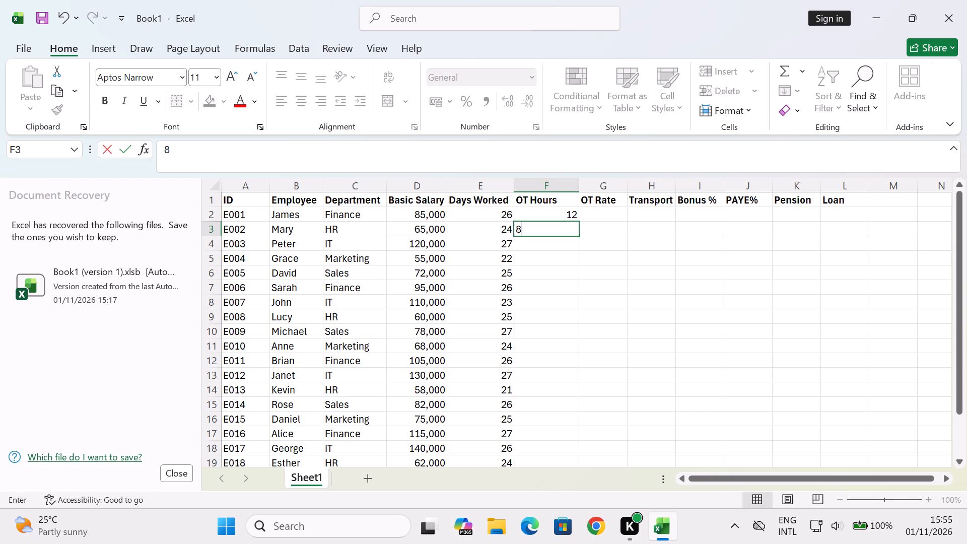
{"action": "key", "text": "Down"}
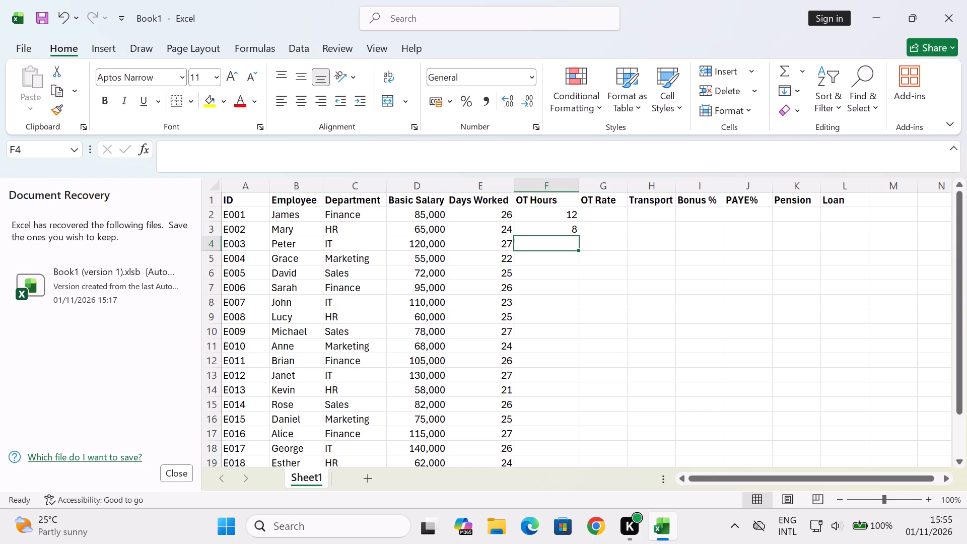
{"action": "type", "text": "15"}
{"action": "key", "text": "Down"}
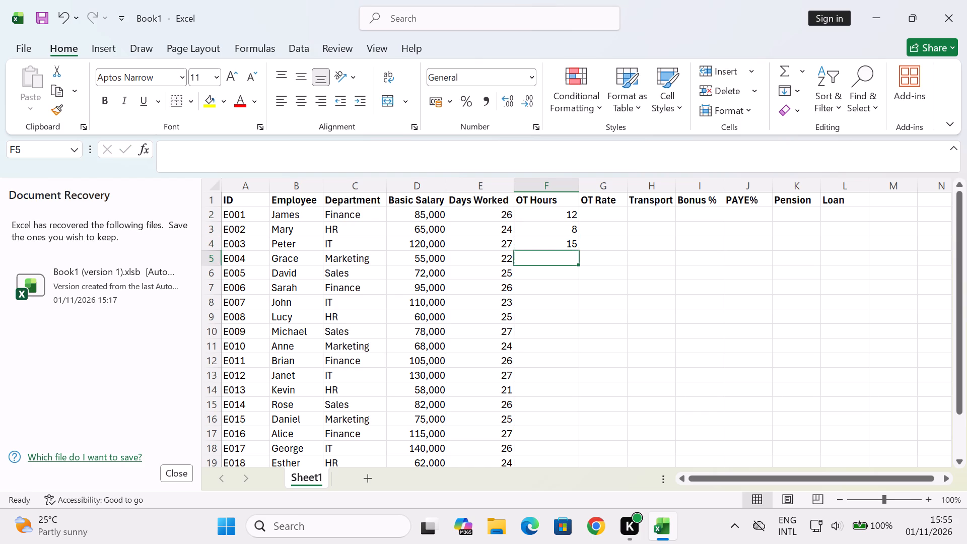
Enter the OT Hours for E004 to E007 in F5:F8: 5, 10, 14 and 18.
{"action": "key", "text": "5"}
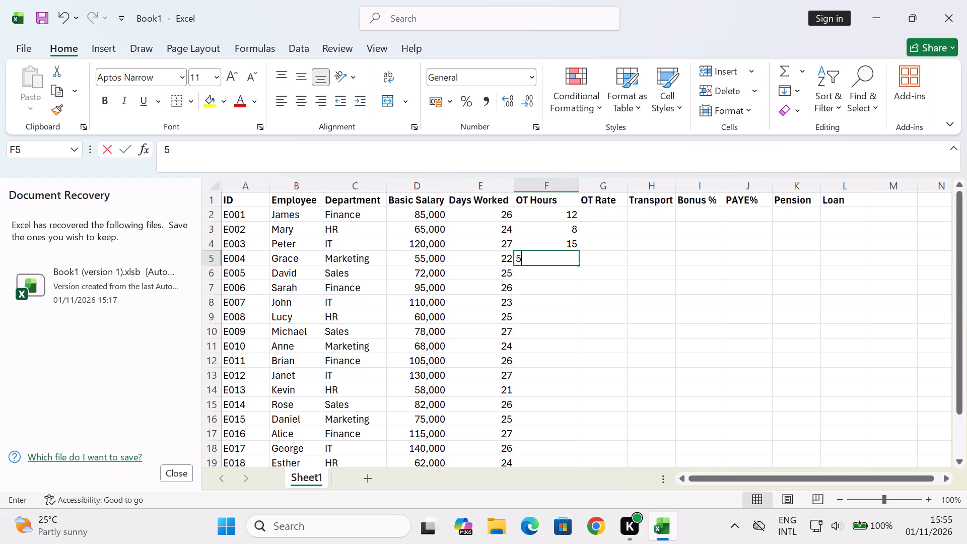
{"action": "key", "text": "Down"}
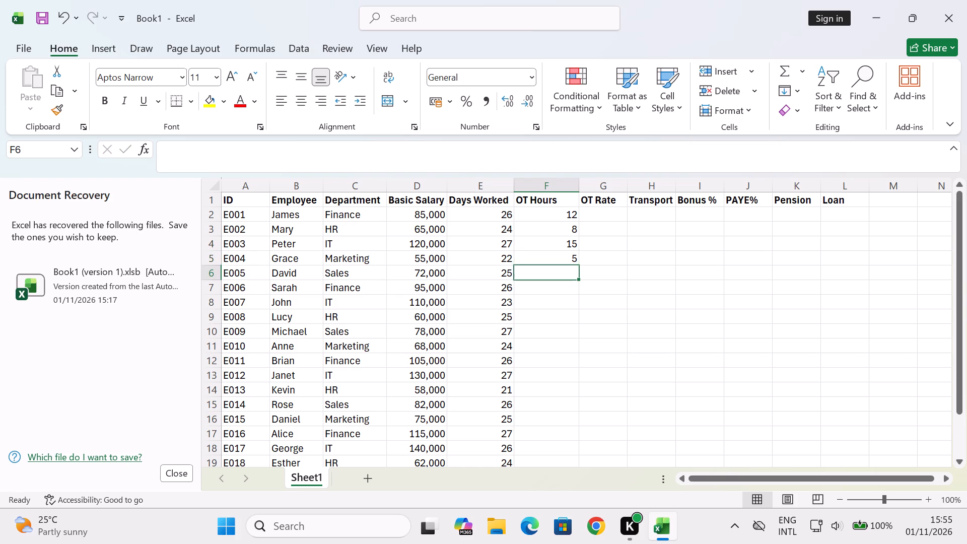
{"action": "key", "text": "1"}
{"action": "key", "text": "0"}
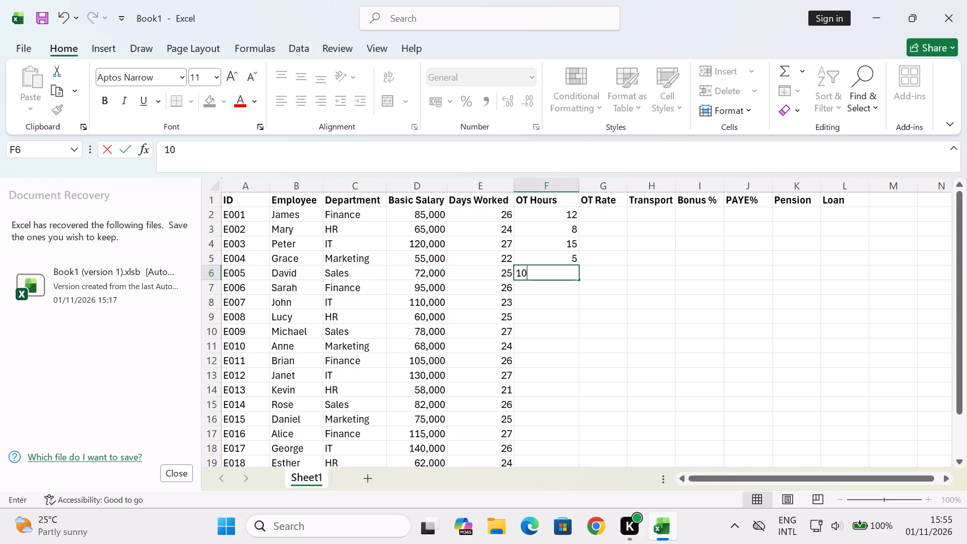
{"action": "key", "text": "Down"}
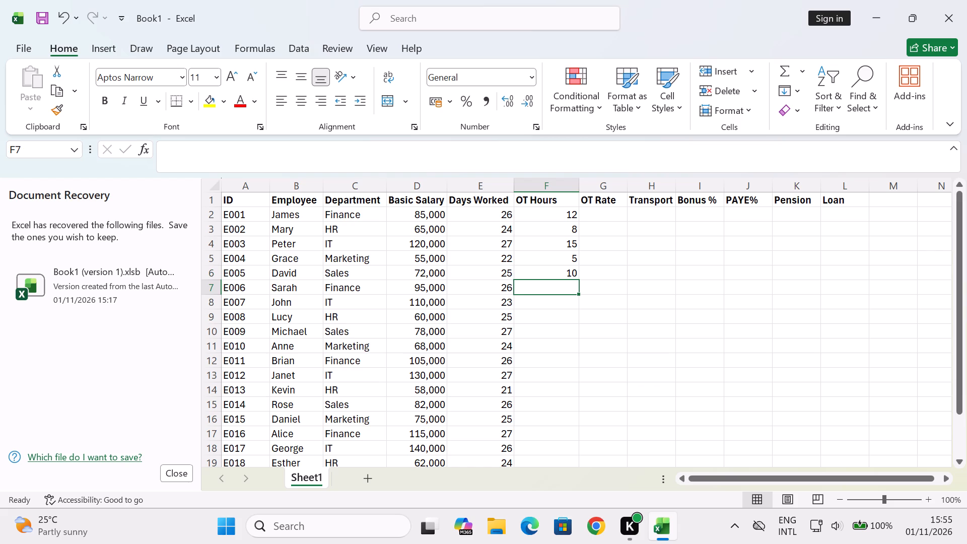
{"action": "type", "text": "14"}
{"action": "key", "text": "Down"}
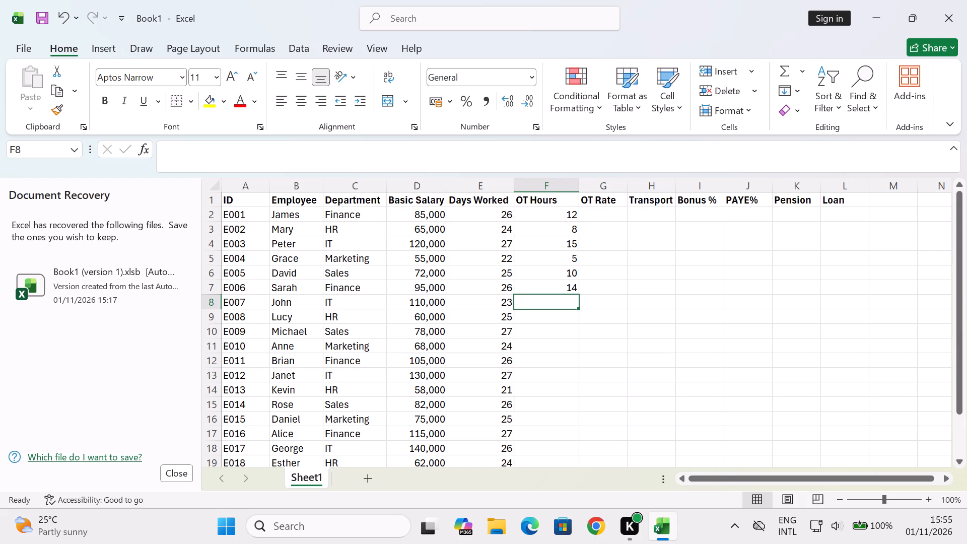
{"action": "key", "text": "1"}
{"action": "key", "text": "8"}
{"action": "key", "text": "Down"}
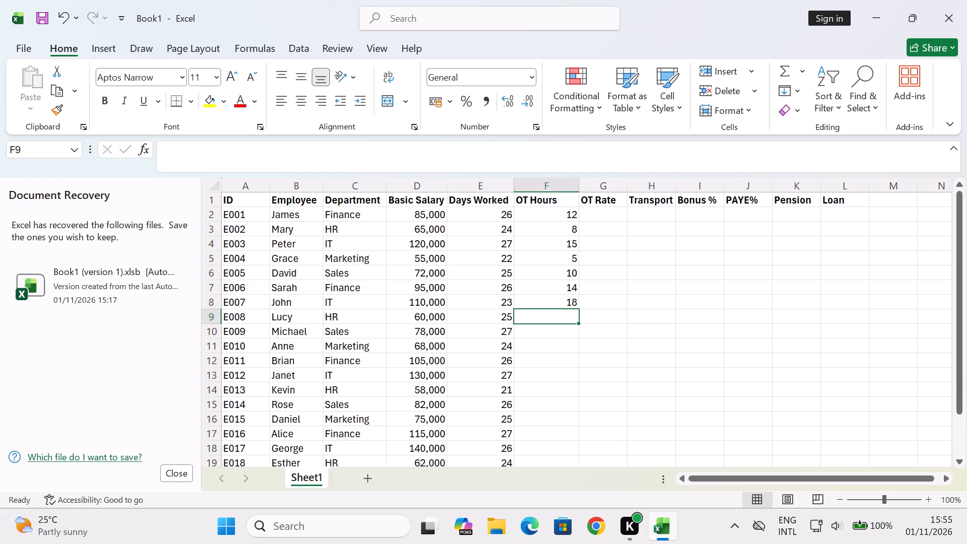
Enter the OT Hours for E008 to E011 in F9:F12: 6, 12, 9 and 16.
{"action": "key", "text": "6"}
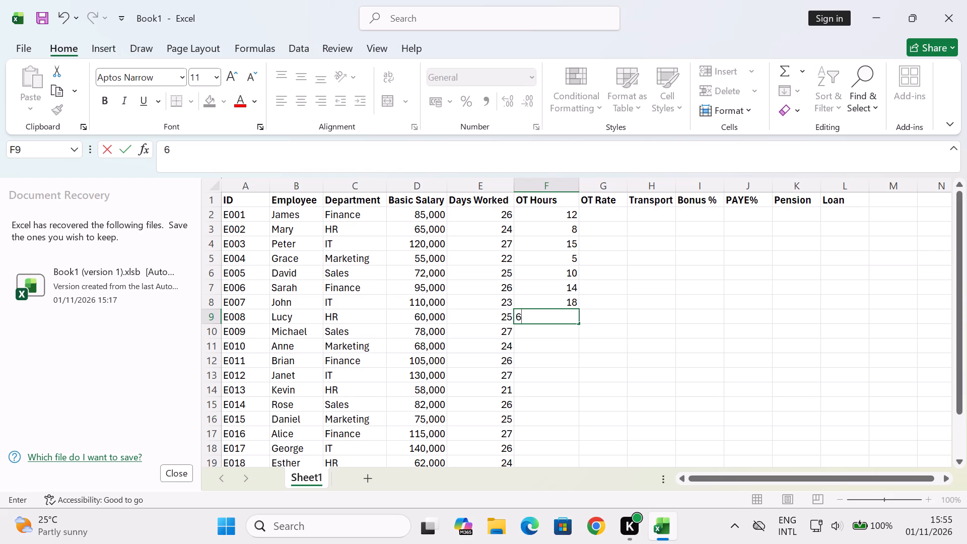
{"action": "key", "text": "Down"}
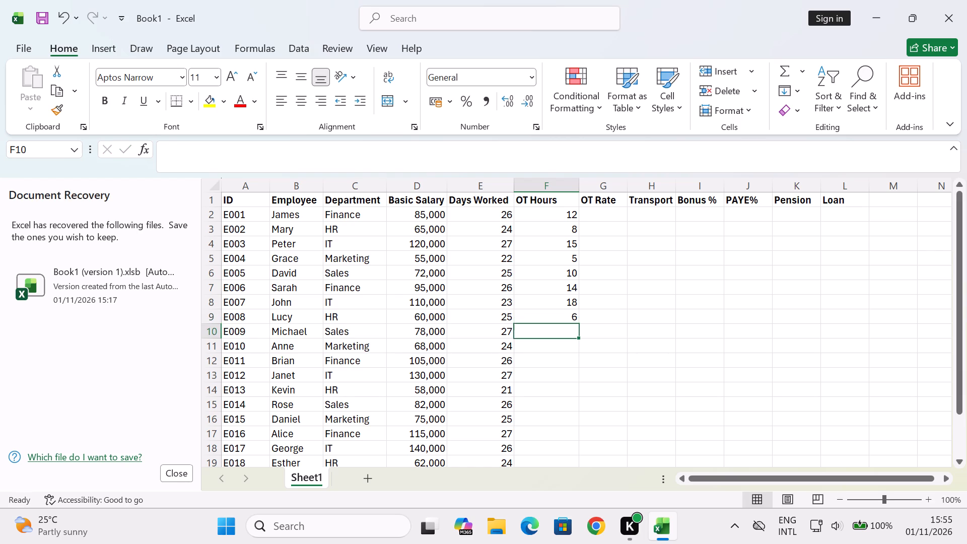
{"action": "type", "text": "12"}
{"action": "key", "text": "Down"}
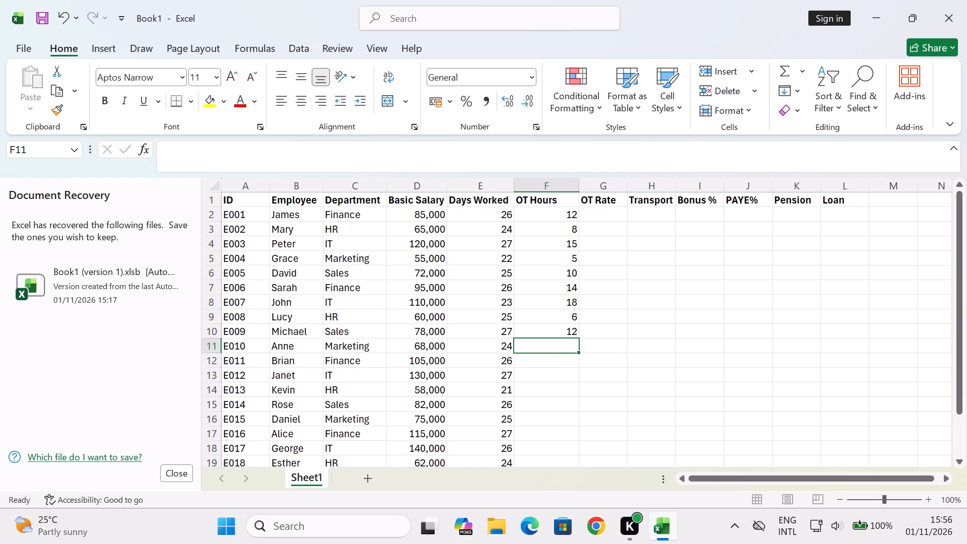
{"action": "key", "text": "9"}
{"action": "key", "text": "Down"}
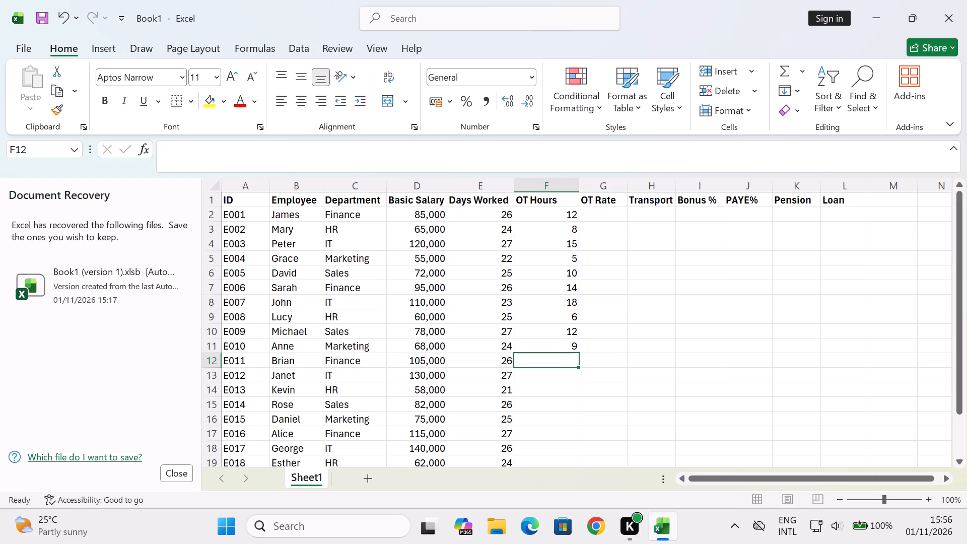
{"action": "type", "text": "16"}
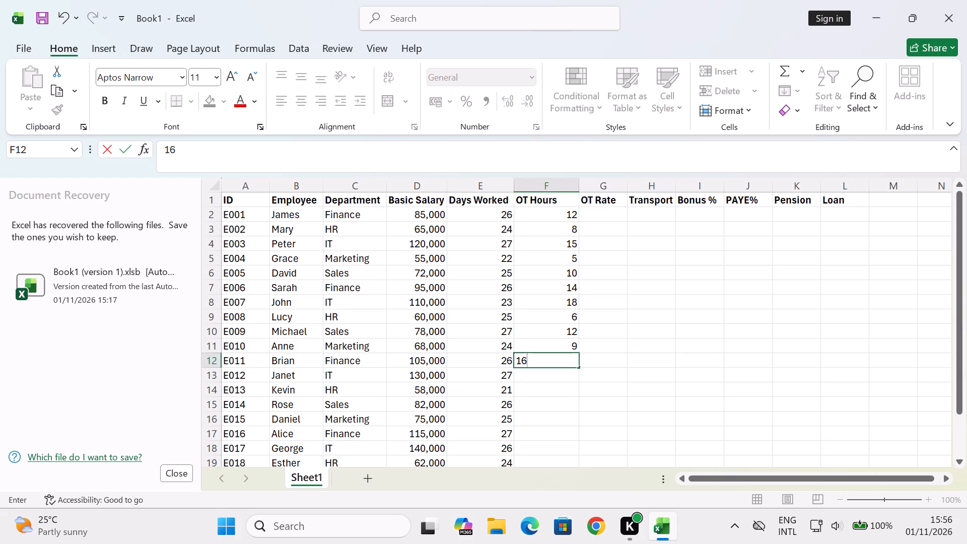
{"action": "key", "text": "Down"}
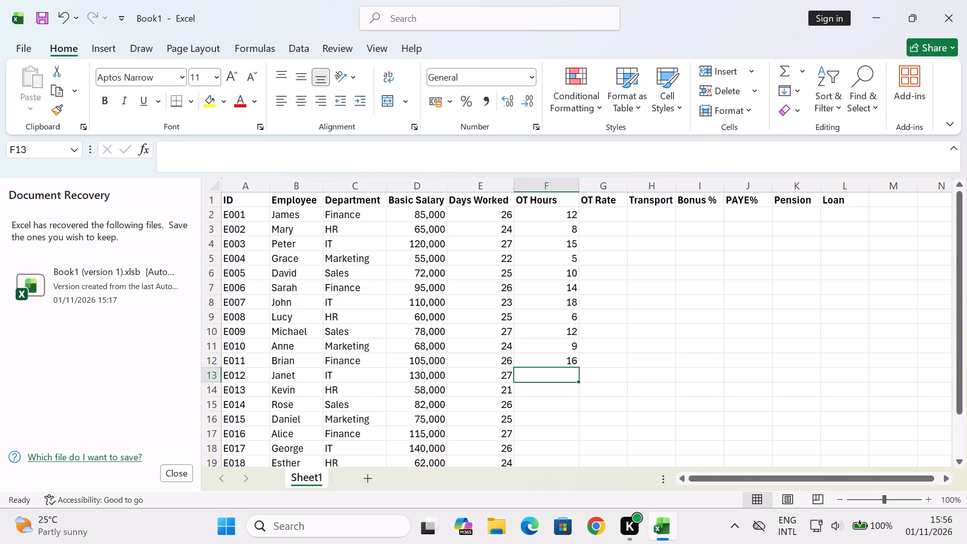
Enter the OT Hours for E012 to E015 in F13:F16: 20, 4, 11 and 13.
{"action": "key", "text": "2"}
{"action": "key", "text": "0"}
{"action": "key", "text": "Down"}
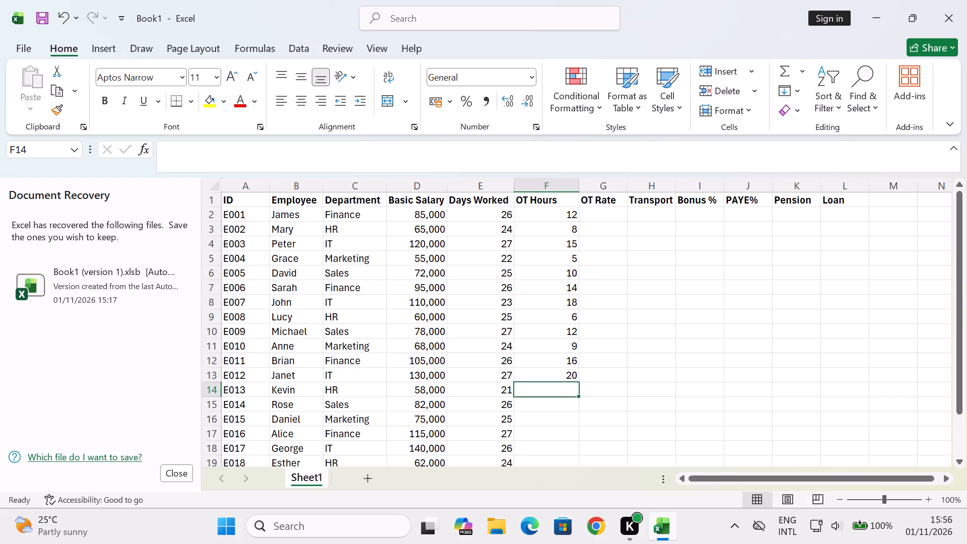
{"action": "key", "text": "4"}
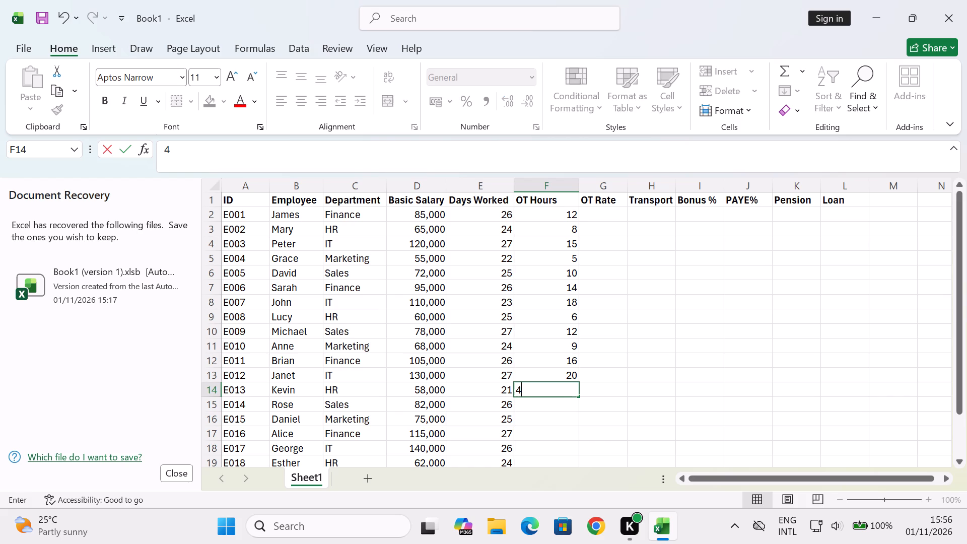
{"action": "key", "text": "Down"}
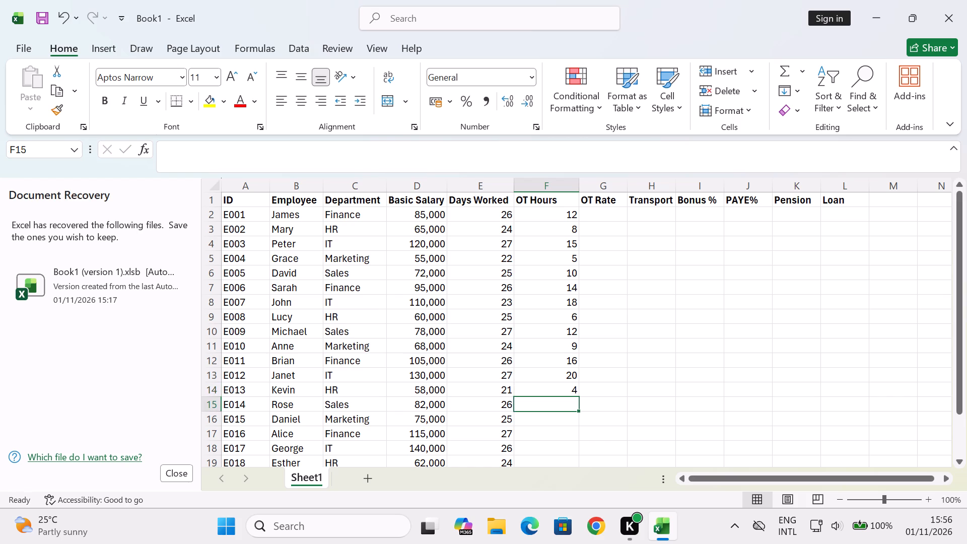
{"action": "type", "text": "11"}
{"action": "key", "text": "Down"}
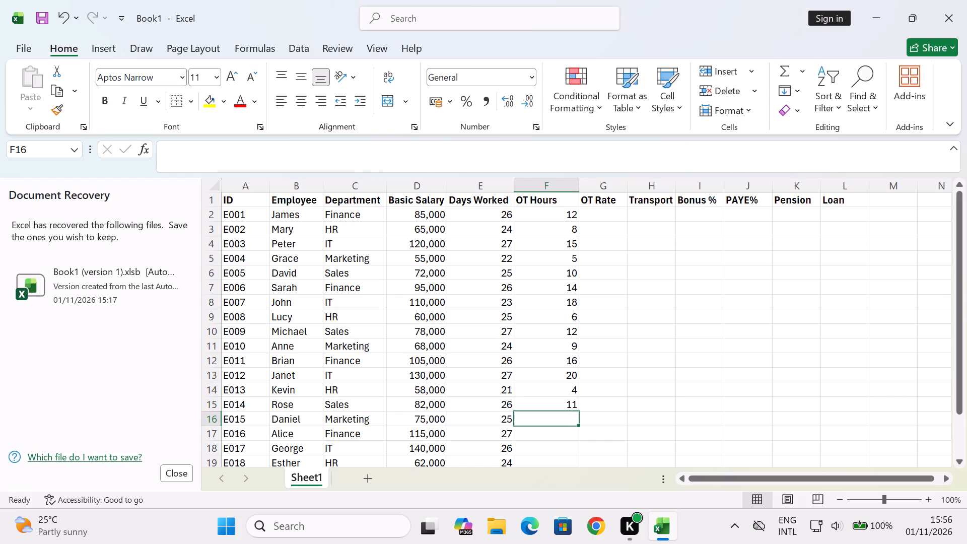
{"action": "type", "text": "13"}
{"action": "key", "text": "Down"}
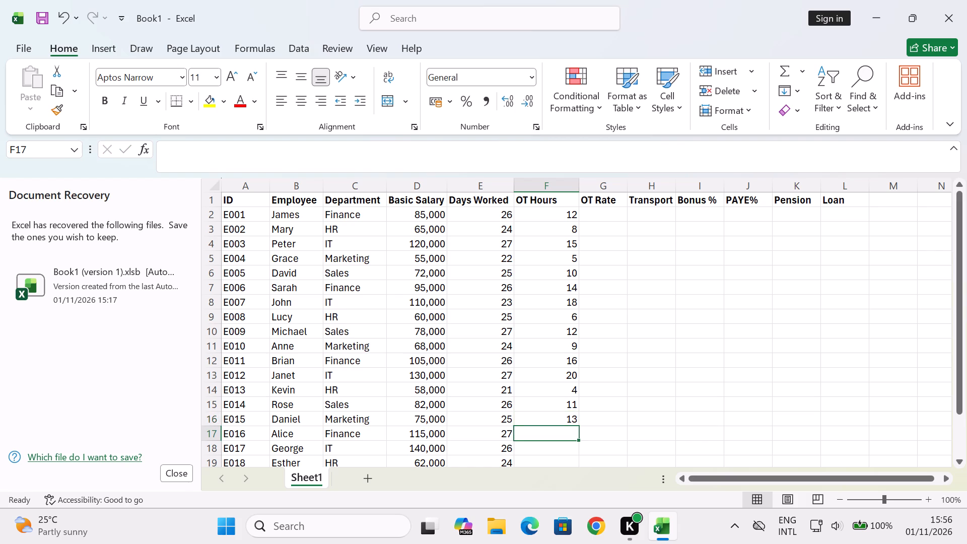
Enter the OT Hours for the last five employees in F17:F21: 17, 22, 7, 14 and 10.
{"action": "type", "text": "17"}
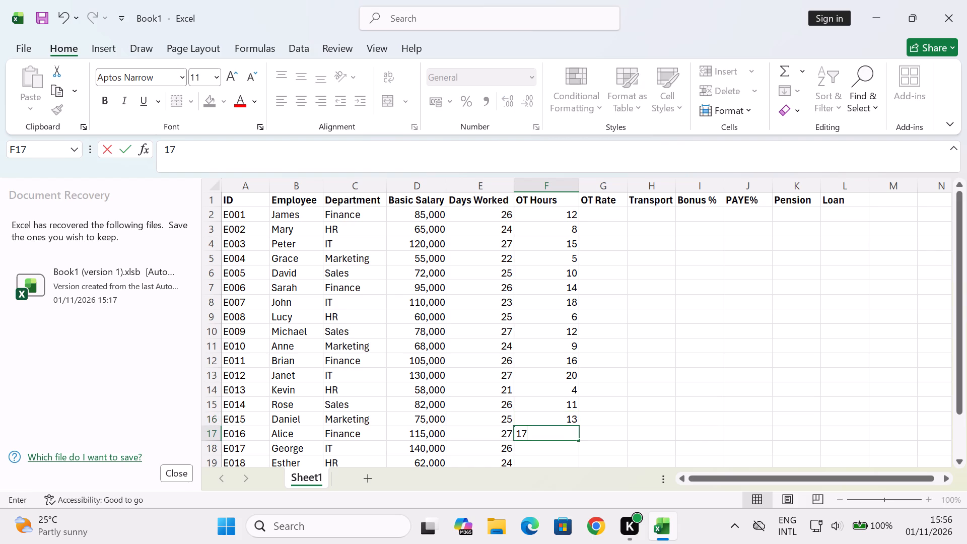
{"action": "key", "text": "Down"}
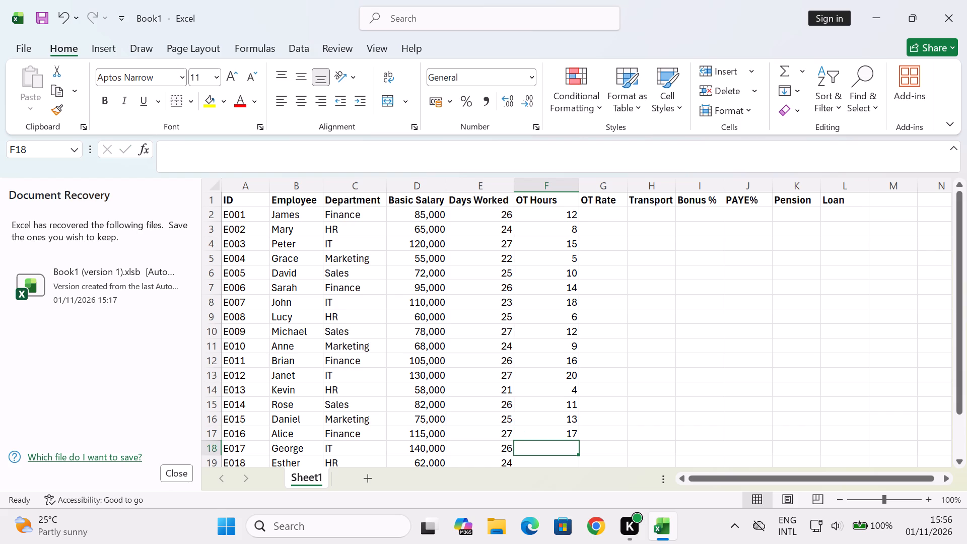
{"action": "type", "text": "22"}
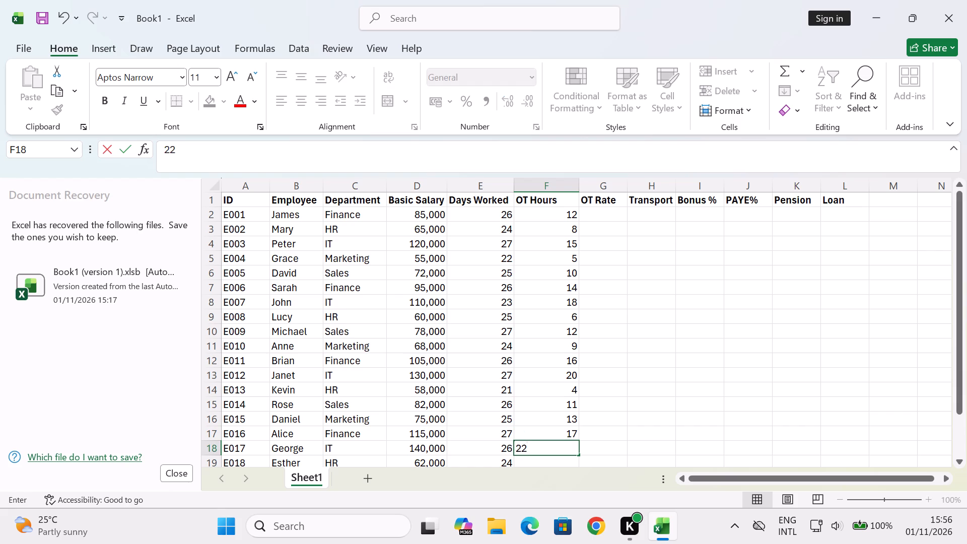
{"action": "key", "text": "Down"}
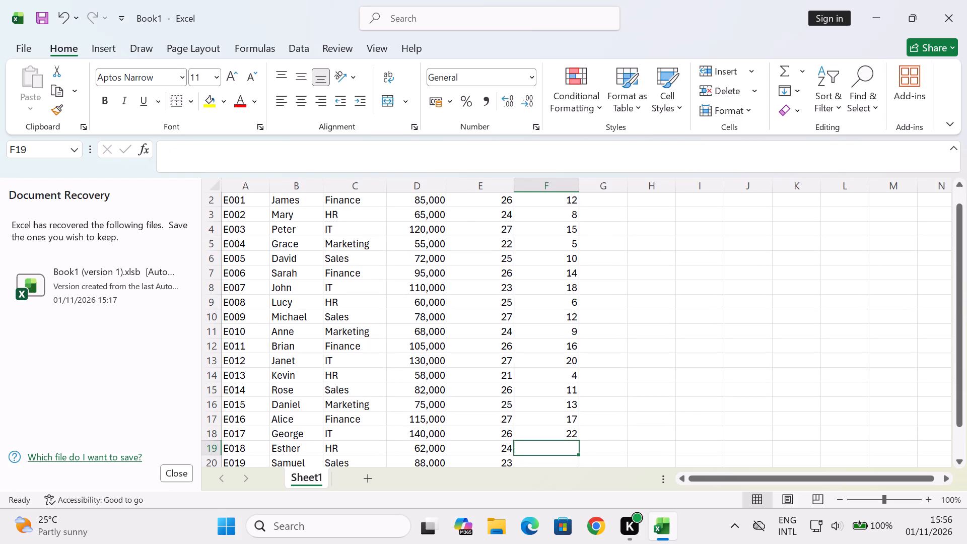
{"action": "key", "text": "7"}
{"action": "key", "text": "Down"}
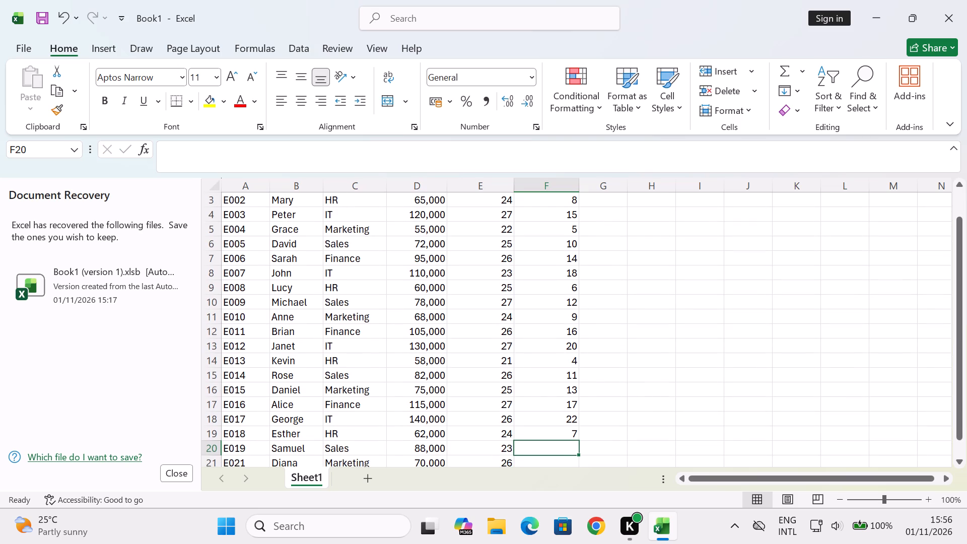
{"action": "type", "text": "14"}
{"action": "key", "text": "Down"}
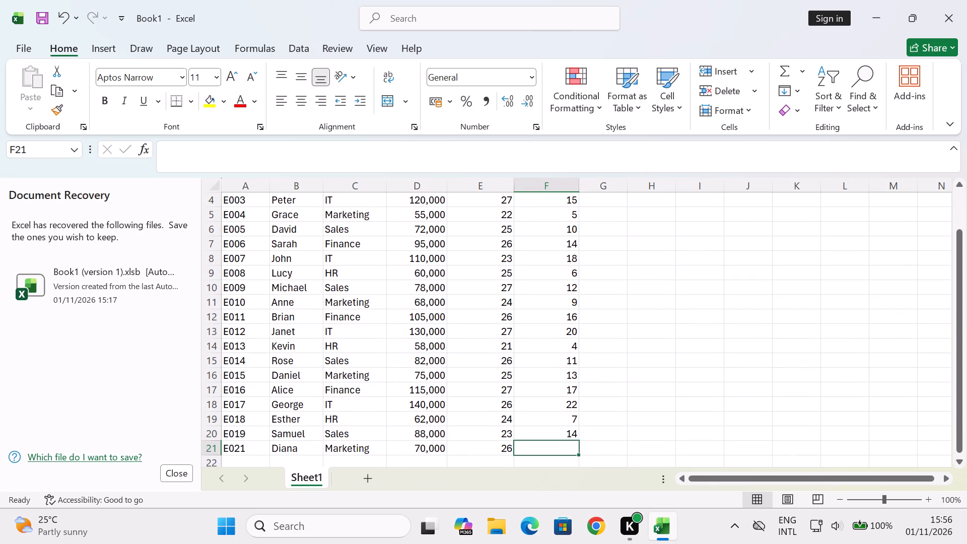
{"action": "type", "text": "10"}
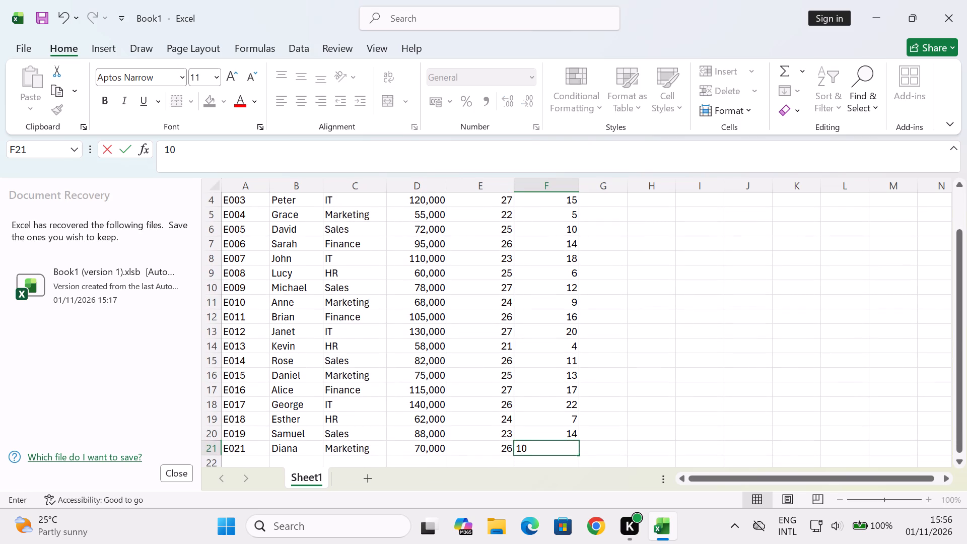
{"action": "key", "text": "Right"}
Enter the OT Rate for E001 to E004 in G2:G5: 500, 400, 600 and 350.
{"action": "key", "text": "Up"}
{"action": "key", "text": "Up"}
{"action": "key", "text": "Up"}
{"action": "key", "text": "Up"}
{"action": "key", "text": "Up"}
{"action": "key", "text": "Up"}
{"action": "key", "text": "Up"}
{"action": "key", "text": "Up"}
{"action": "key", "text": "Up"}
{"action": "key", "text": "Up"}
{"action": "key", "text": "Up"}
{"action": "key", "text": "Up"}
{"action": "key", "text": "Up"}
{"action": "key", "text": "Up"}
{"action": "key", "text": "Up"}
{"action": "key", "text": "Up"}
{"action": "key", "text": "Up"}
{"action": "key", "text": "Up"}
{"action": "key", "text": "Up"}
{"action": "key", "text": "Up"}
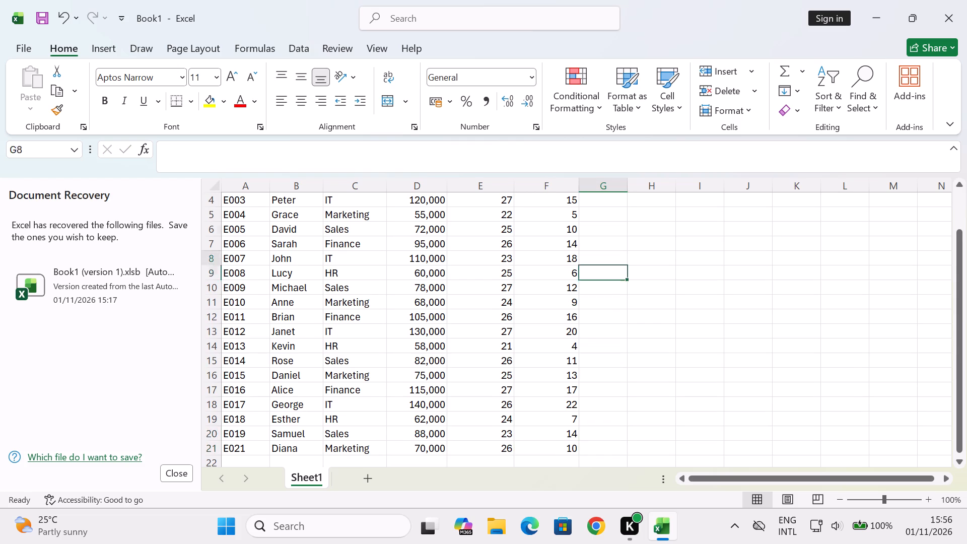
{"action": "key", "text": "Down"}
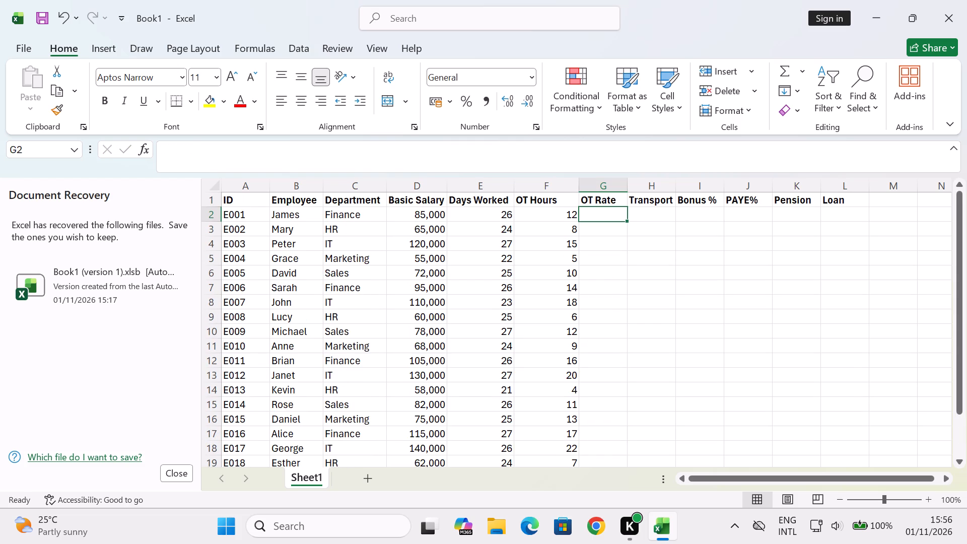
{"action": "type", "text": "500"}
{"action": "key", "text": "Down"}
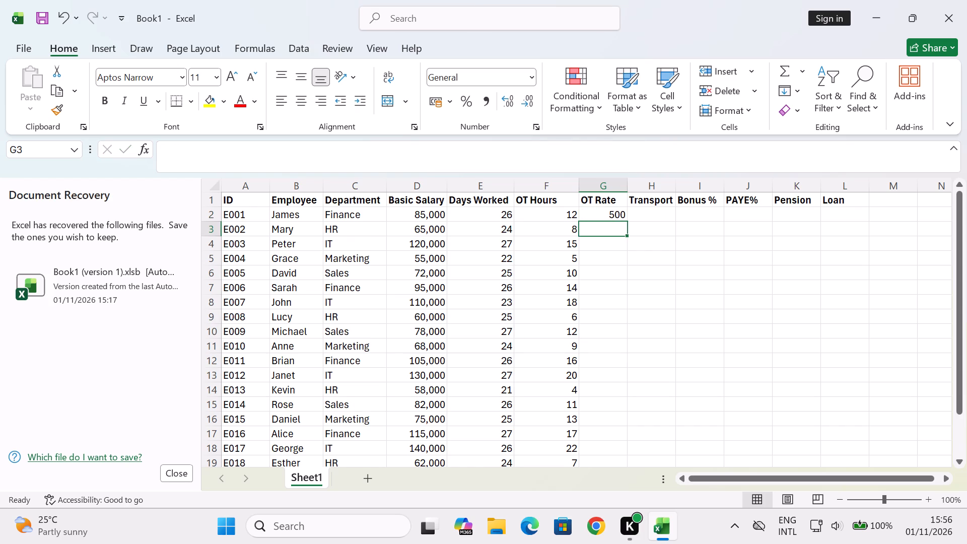
{"action": "type", "text": "400"}
{"action": "key", "text": "Down"}
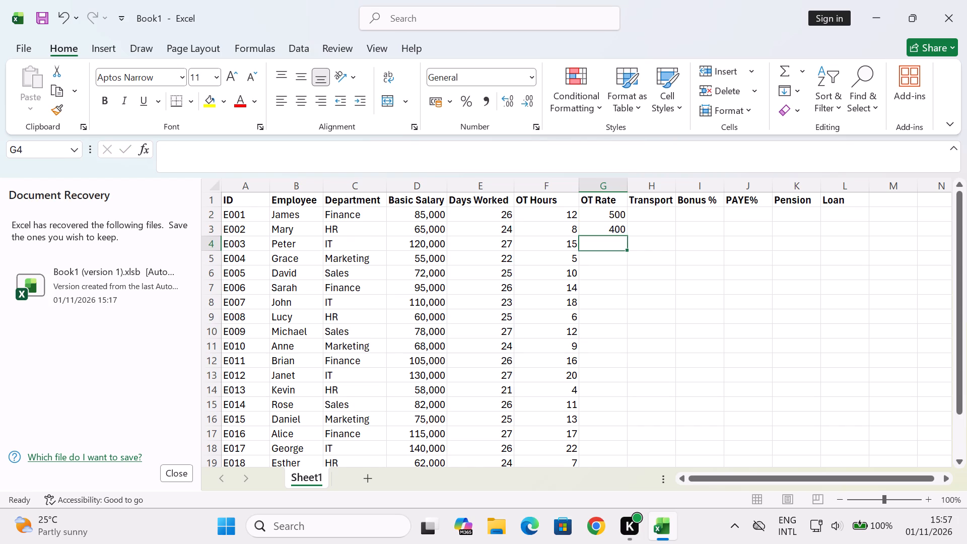
{"action": "type", "text": "600"}
{"action": "key", "text": "Down"}
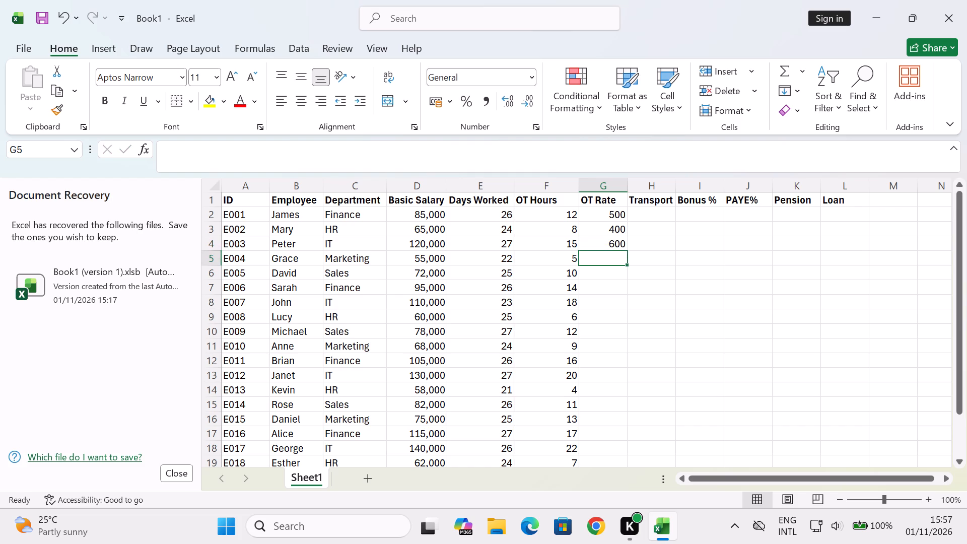
{"action": "type", "text": "350"}
{"action": "key", "text": "Down"}
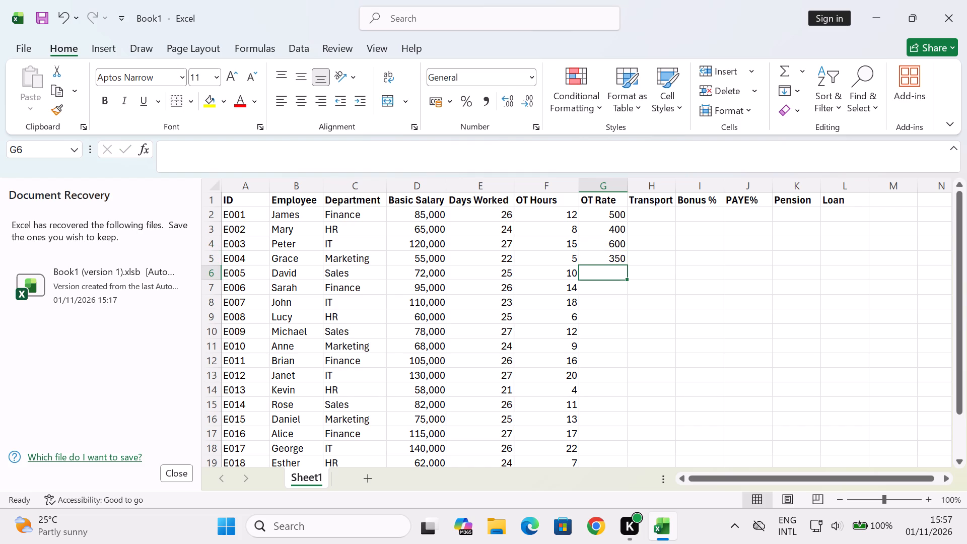
Enter the OT Rate for E005 to E009 in G6:G10: 450, 500, 650, 400 and 450.
{"action": "type", "text": "450"}
{"action": "key", "text": "Down"}
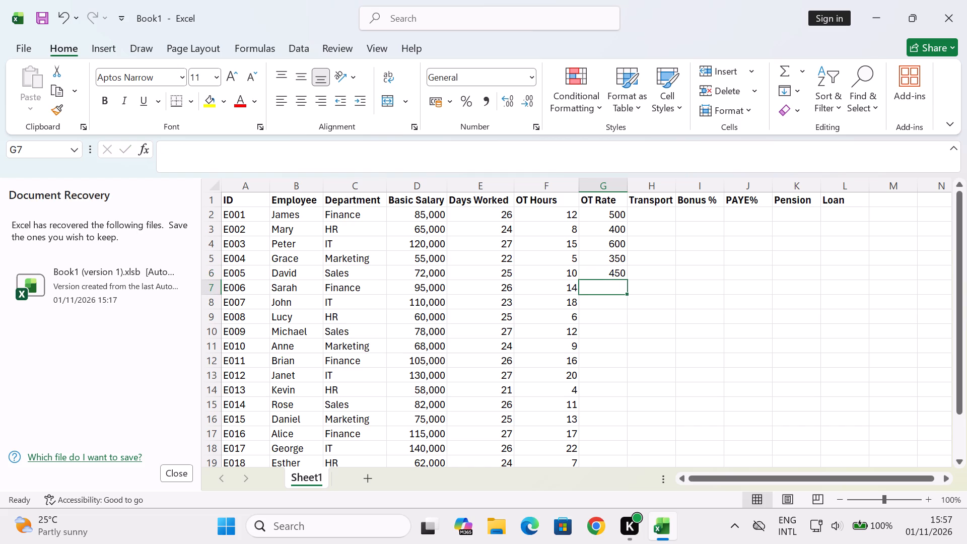
{"action": "type", "text": "500"}
{"action": "key", "text": "Down"}
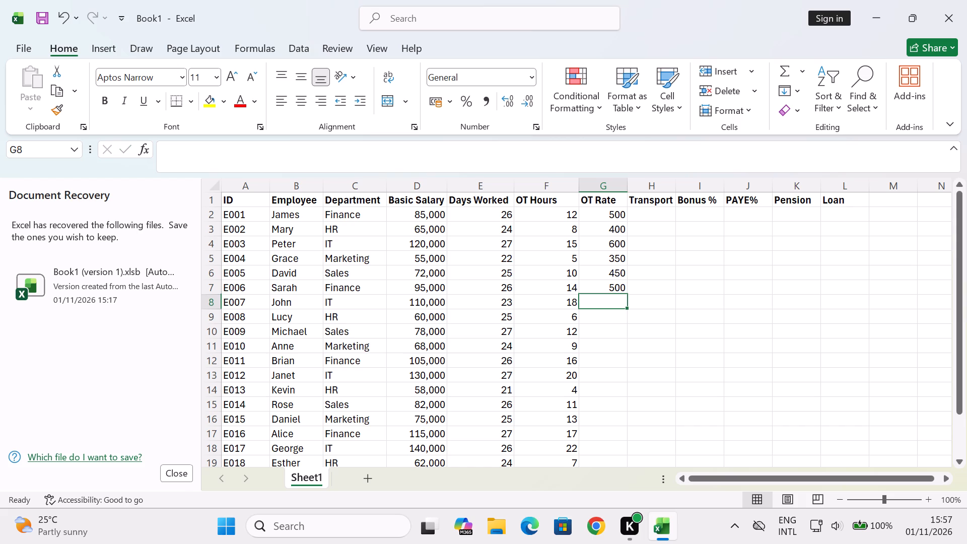
{"action": "type", "text": "650"}
{"action": "key", "text": "Down"}
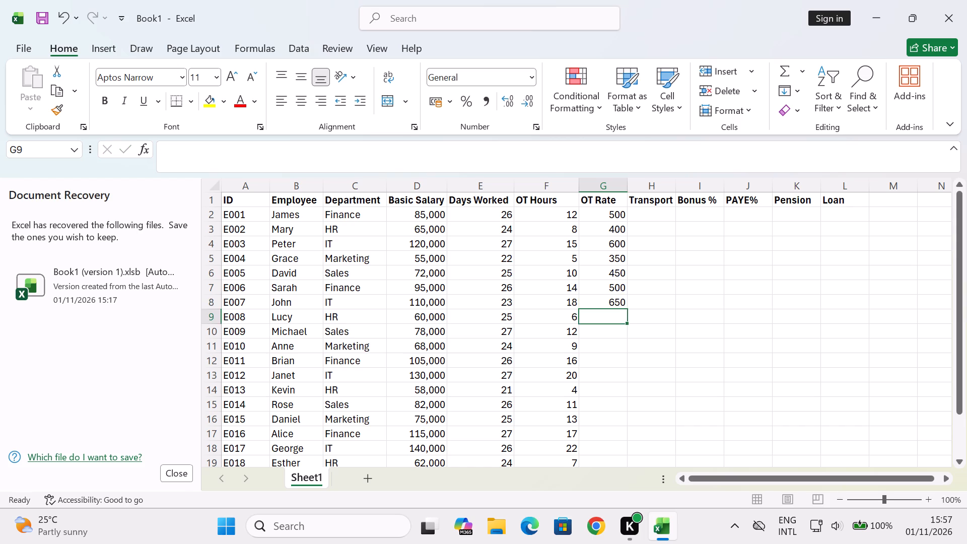
{"action": "type", "text": "400"}
{"action": "key", "text": "Down"}
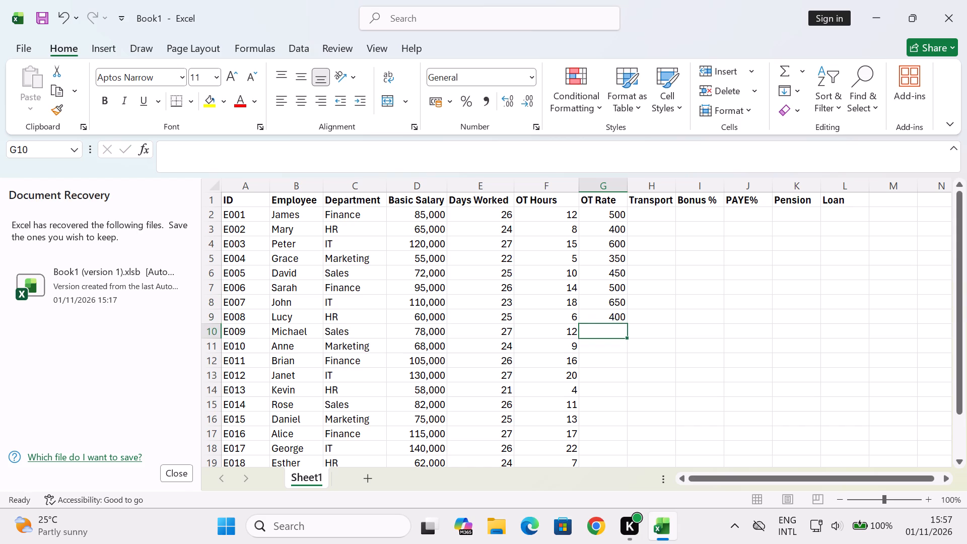
{"action": "type", "text": "450"}
{"action": "key", "text": "Down"}
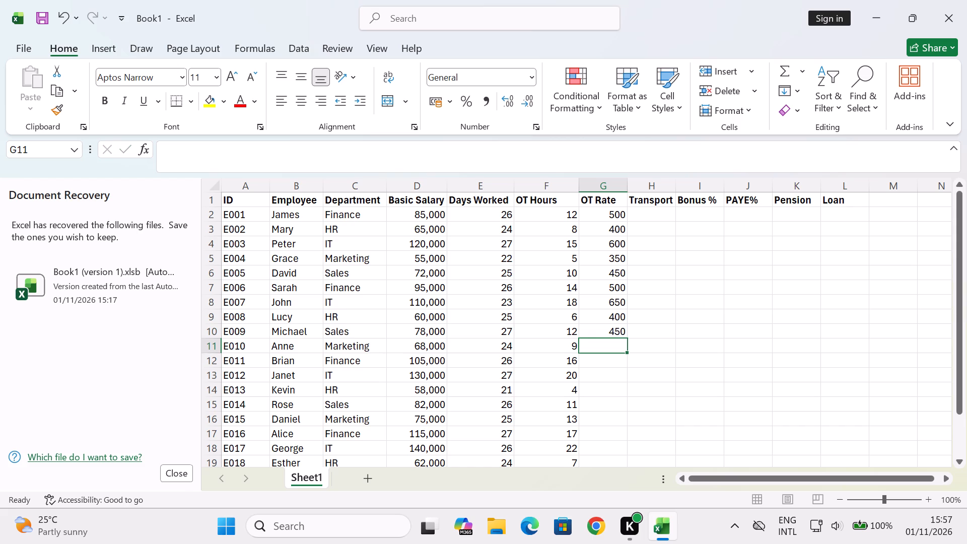
Enter the OT Rate for E010 to E014 in G11:G15: 400, 550, 700, 350 and 450.
{"action": "type", "text": "400"}
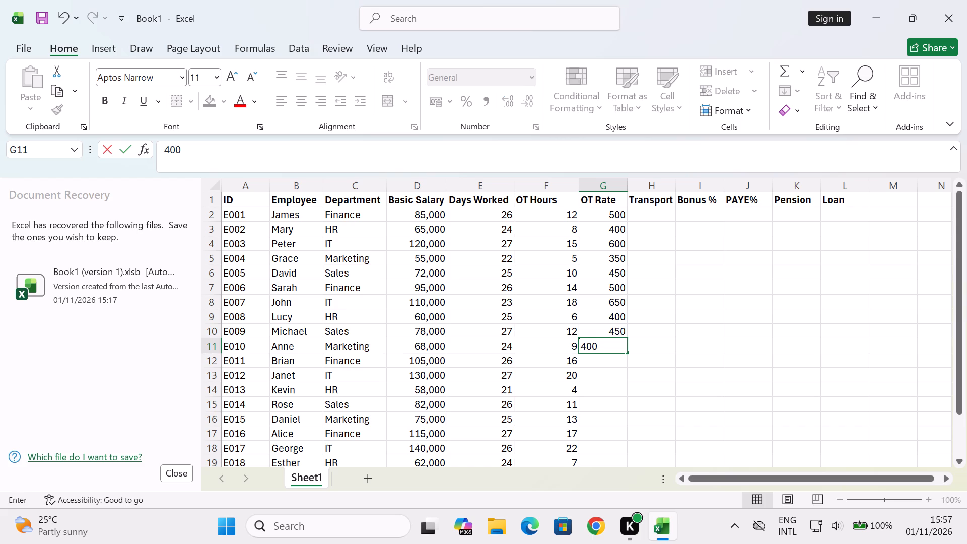
{"action": "key", "text": "Down"}
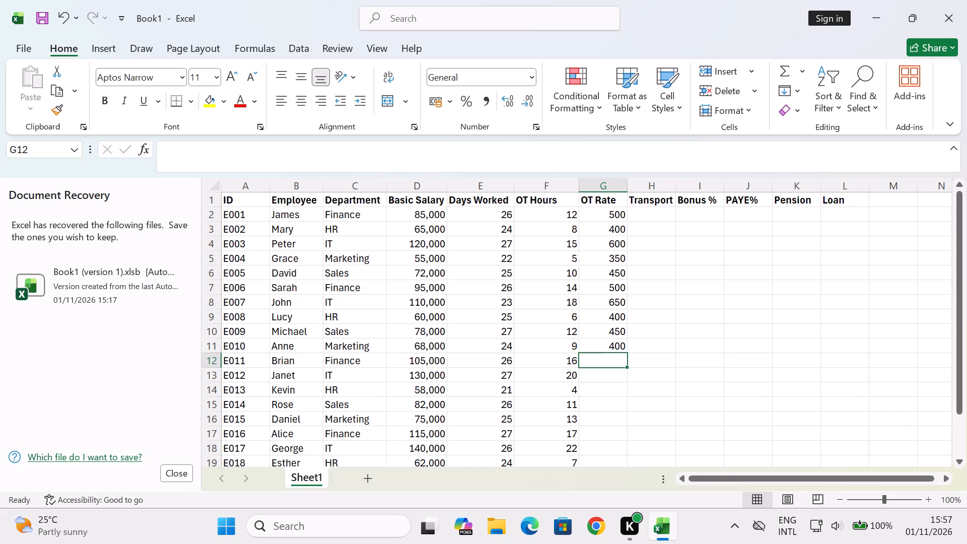
{"action": "type", "text": "550"}
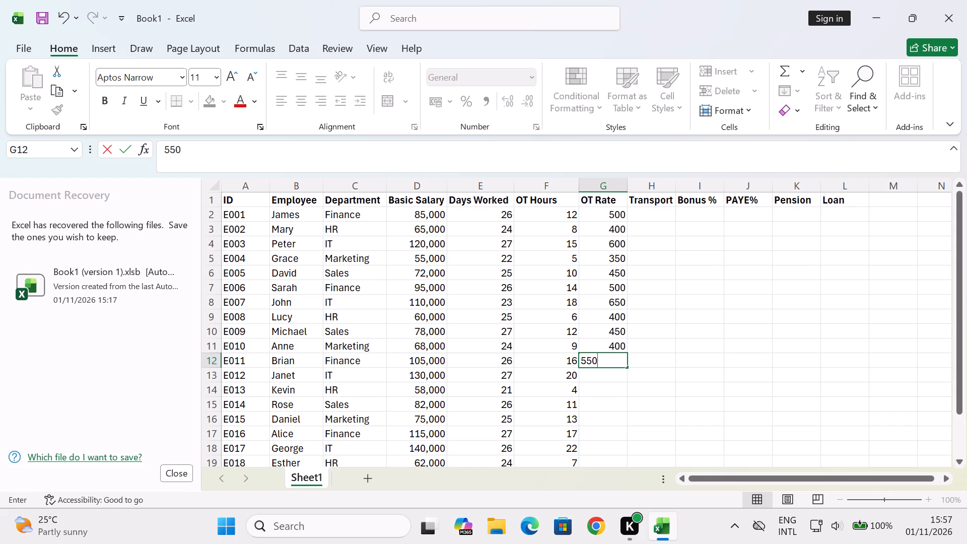
{"action": "key", "text": "Down"}
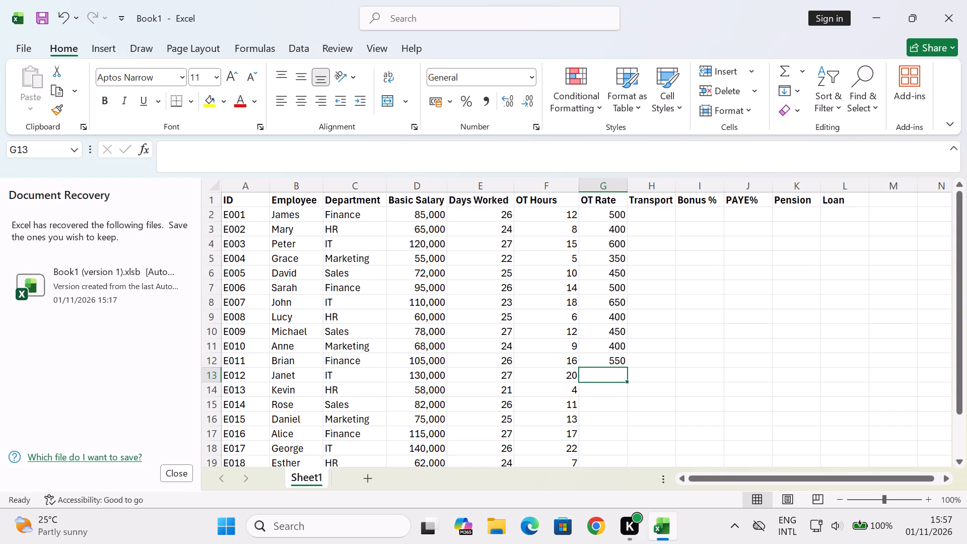
{"action": "type", "text": "700"}
{"action": "key", "text": "Down"}
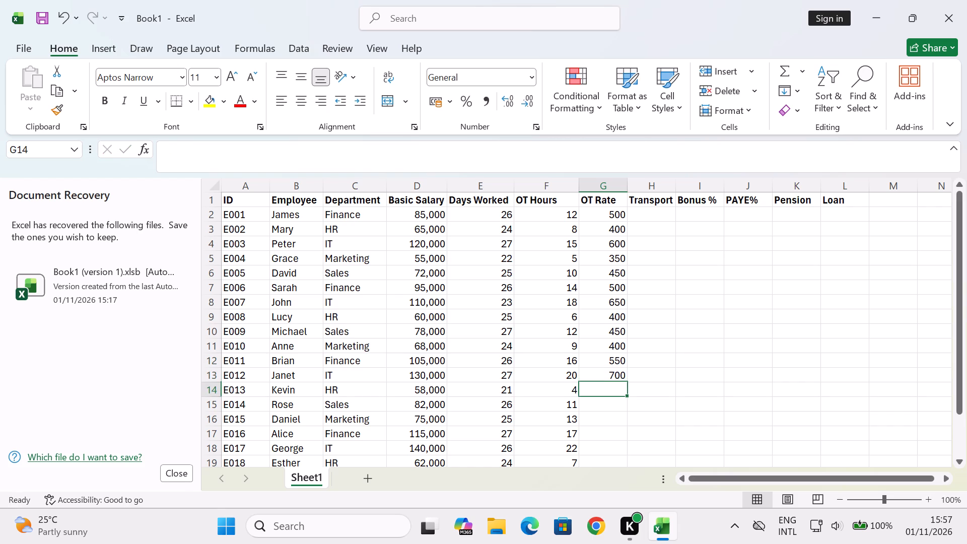
{"action": "type", "text": "350"}
{"action": "key", "text": "Down"}
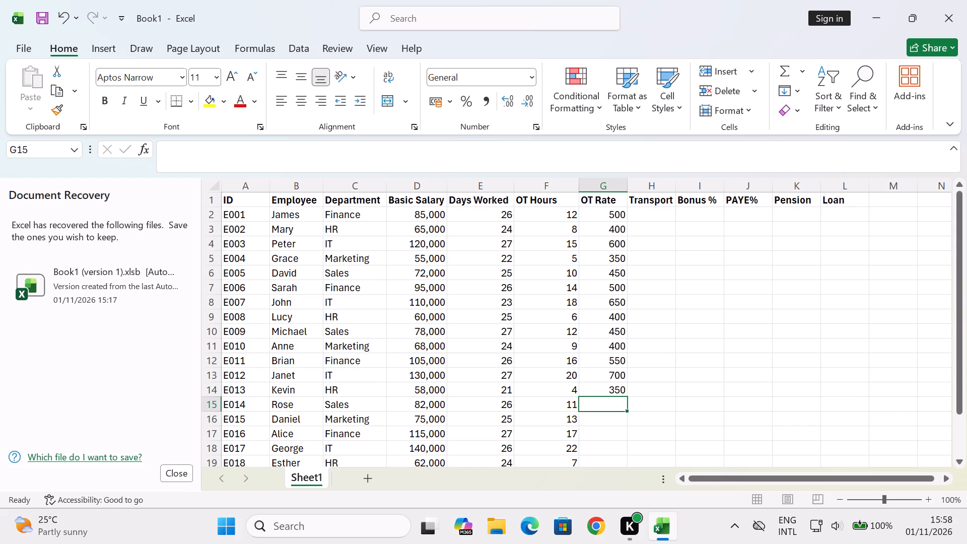
{"action": "type", "text": "450"}
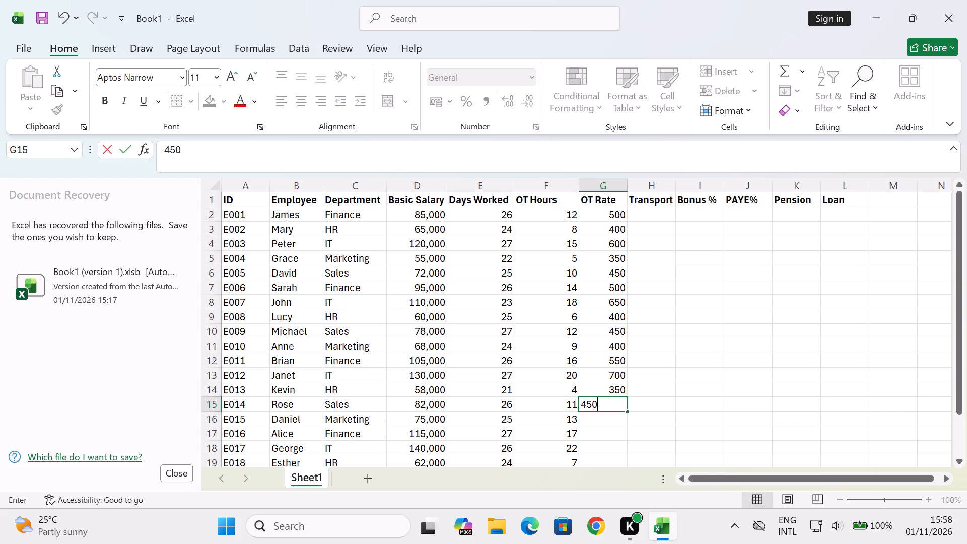
{"action": "key", "text": "Down"}
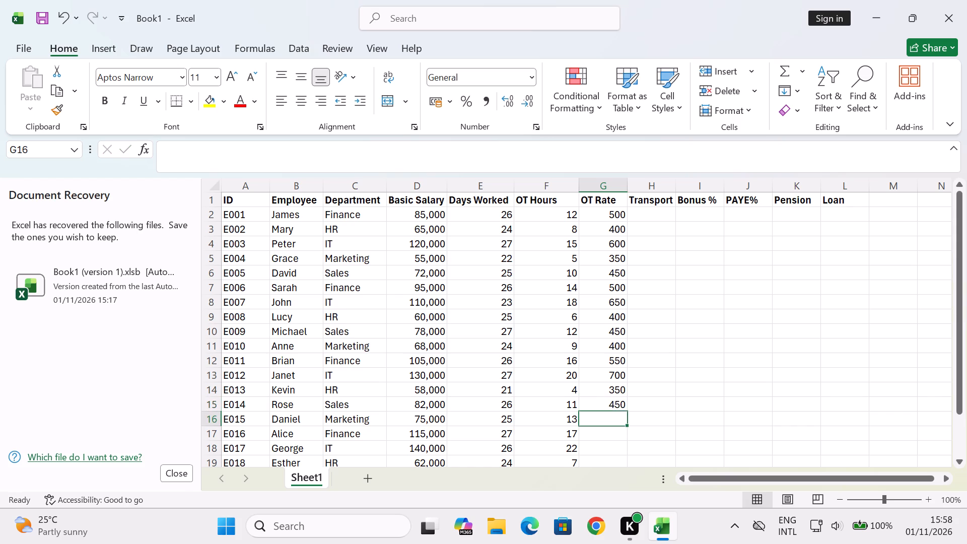
Enter the OT Rate for E015 to E019 in G16:G20: 450, 600, 750, 400 and 500.
{"action": "type", "text": "450"}
{"action": "key", "text": "Down"}
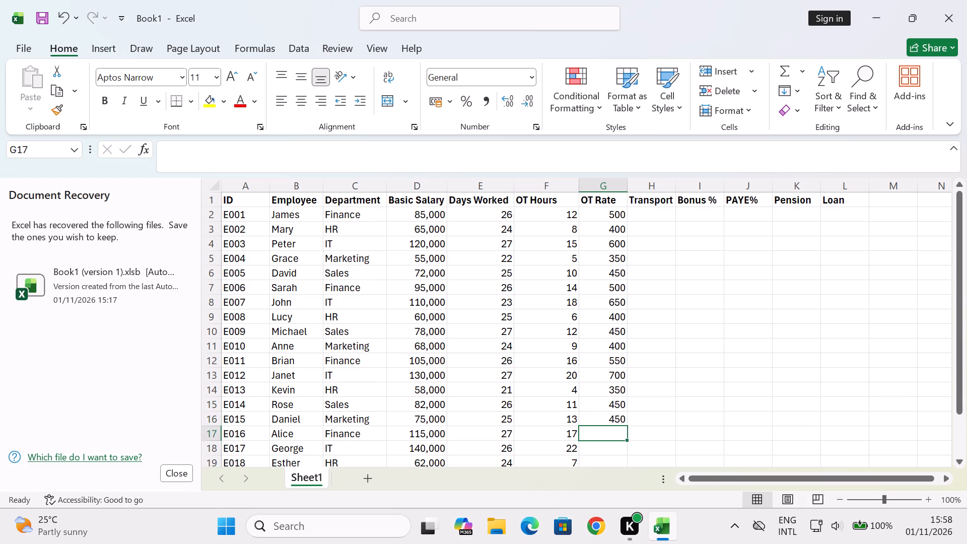
{"action": "type", "text": "600"}
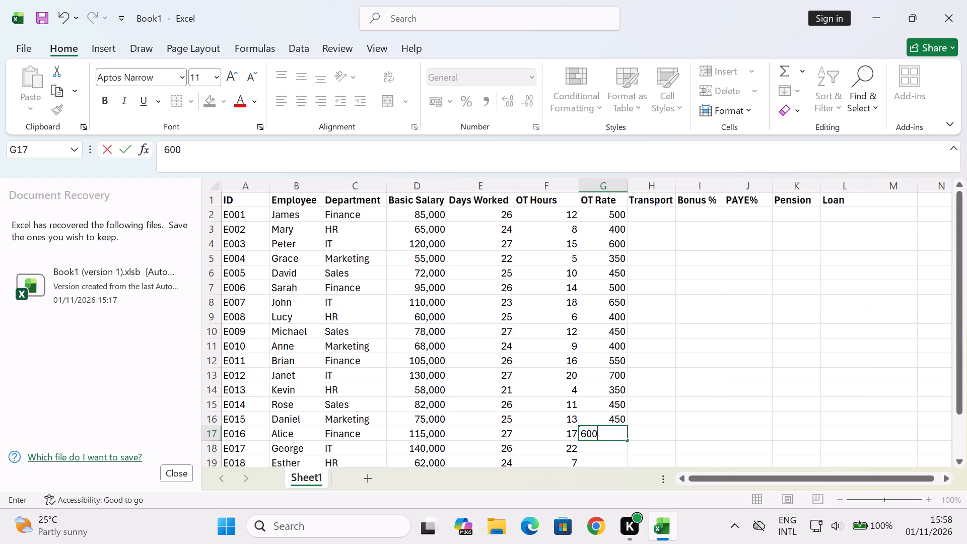
{"action": "key", "text": "Down"}
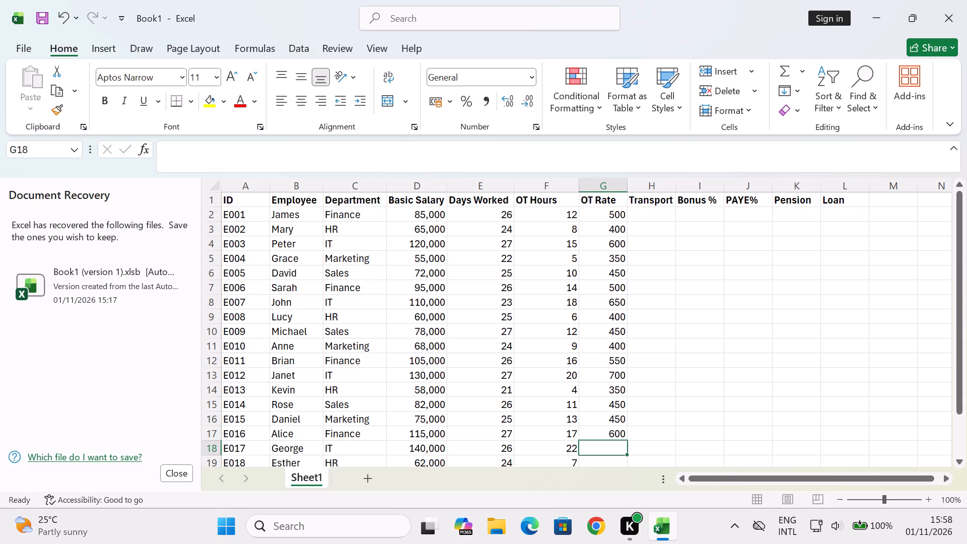
{"action": "key", "text": "7"}
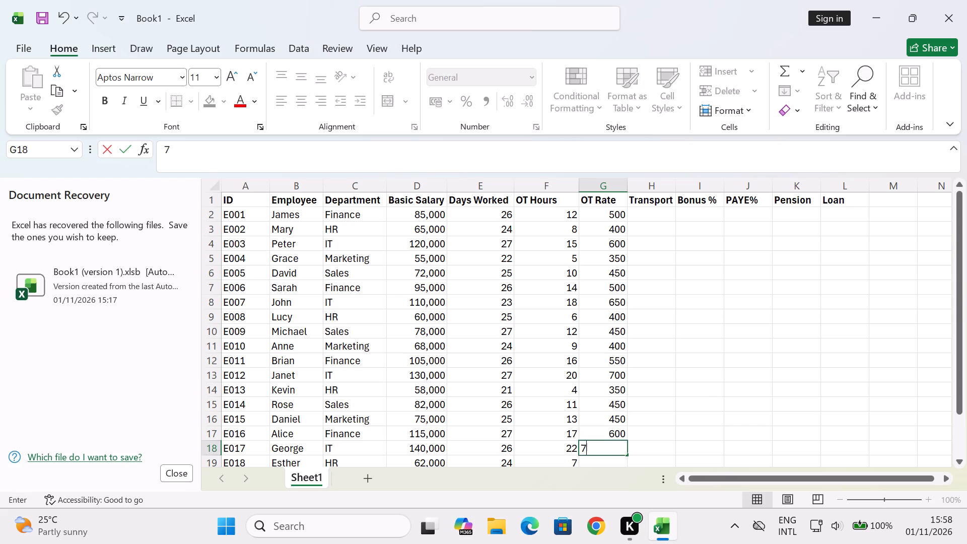
{"action": "type", "text": "50"}
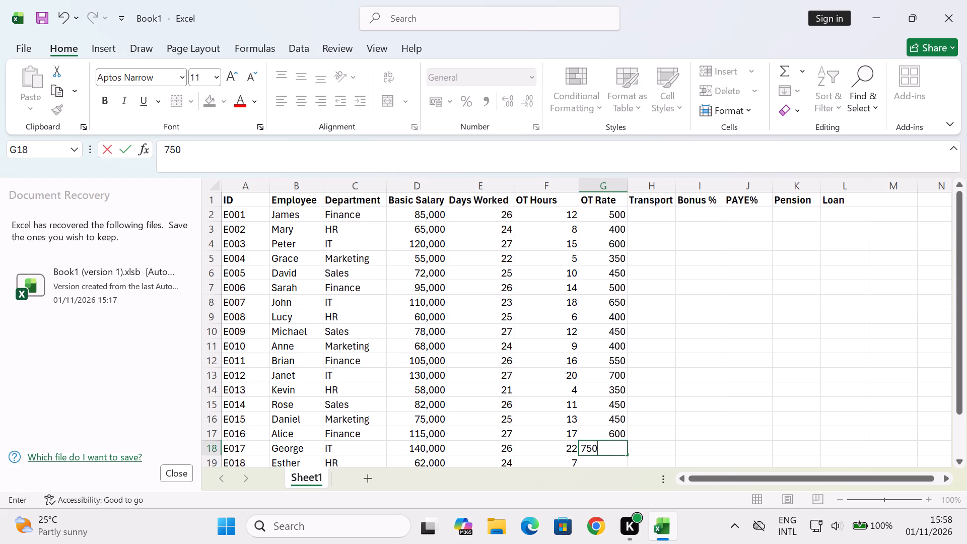
{"action": "key", "text": "Down"}
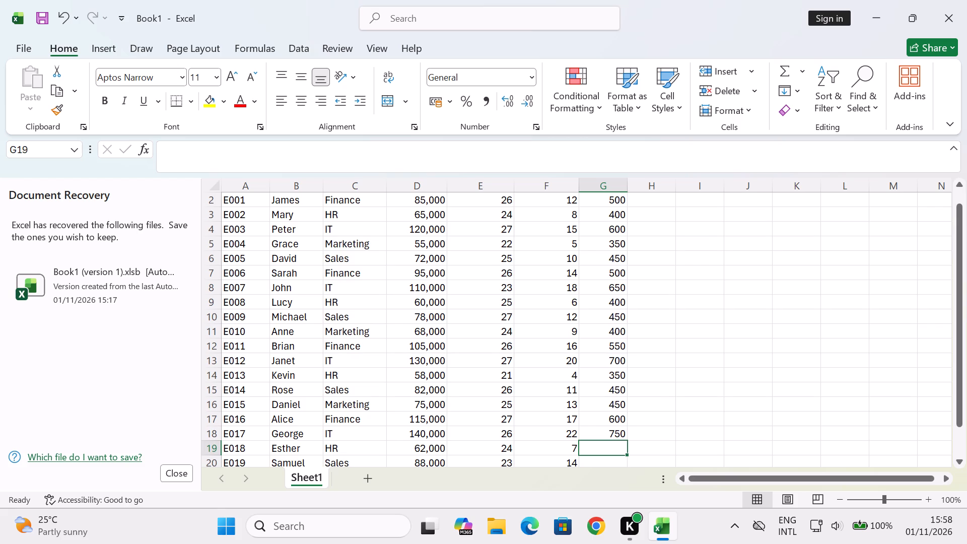
{"action": "type", "text": "400"}
{"action": "key", "text": "Down"}
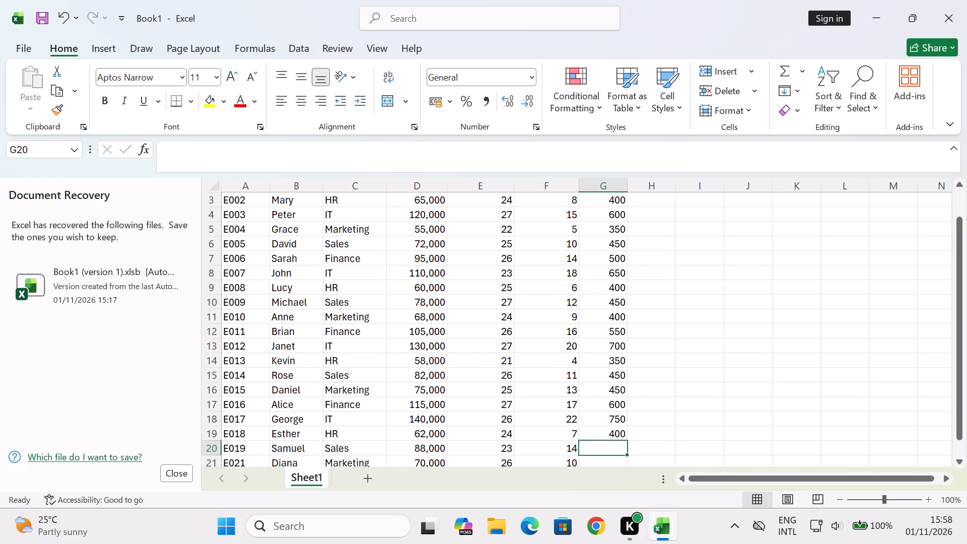
{"action": "type", "text": "500"}
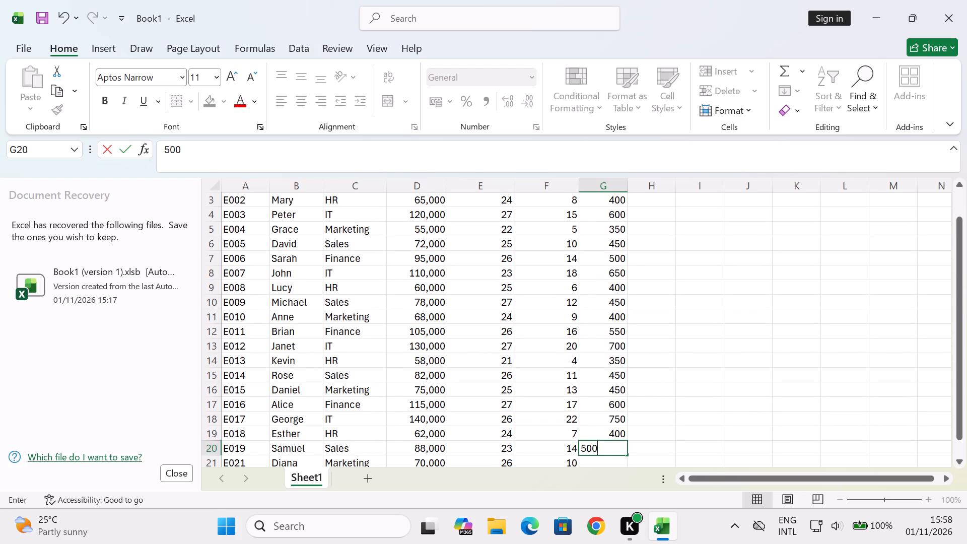
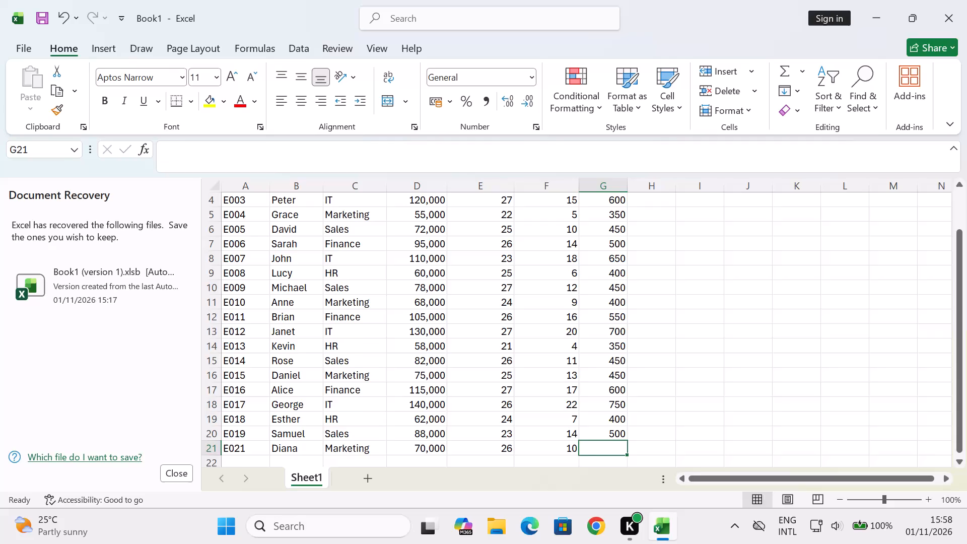
{"action": "type", "text": "400"}
{"action": "key", "text": "Right"}
Start the Transport column by entering 8,000 for E001 (James) in H2.
{"action": "key", "text": "Up"}
{"action": "key", "text": "Up"}
{"action": "key", "text": "Up"}
{"action": "key", "text": "Up"}
{"action": "key", "text": "Up"}
{"action": "key", "text": "Up"}
{"action": "key", "text": "Up"}
{"action": "key", "text": "Up"}
{"action": "key", "text": "Up"}
{"action": "key", "text": "Up"}
{"action": "key", "text": "Up"}
{"action": "key", "text": "Up"}
{"action": "key", "text": "Up"}
{"action": "key", "text": "Up"}
{"action": "key", "text": "Up"}
{"action": "key", "text": "Up"}
{"action": "key", "text": "Up"}
{"action": "key", "text": "Up"}
{"action": "key", "text": "Up"}
{"action": "key", "text": "Up"}
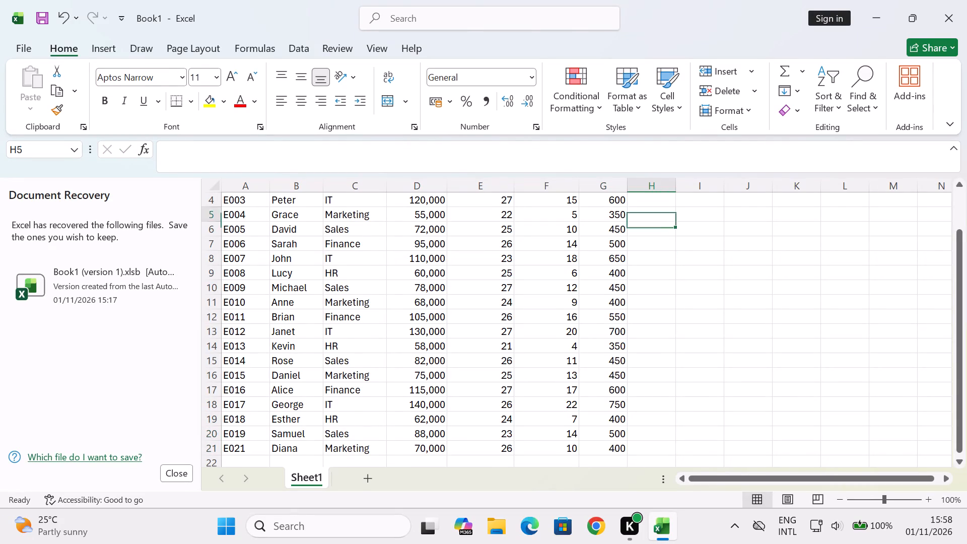
{"action": "key", "text": "Down"}
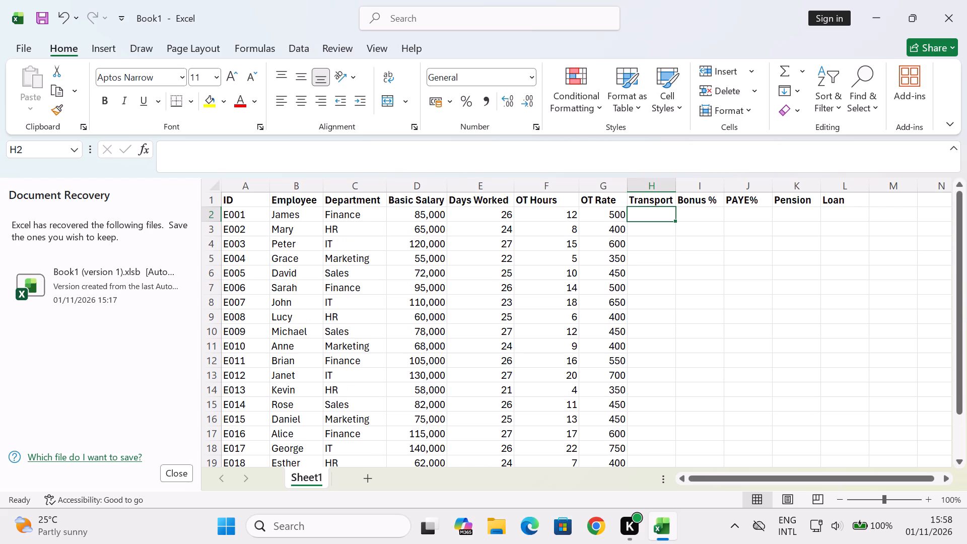
{"action": "key", "text": "8"}
{"action": "type", "text": ",000"}
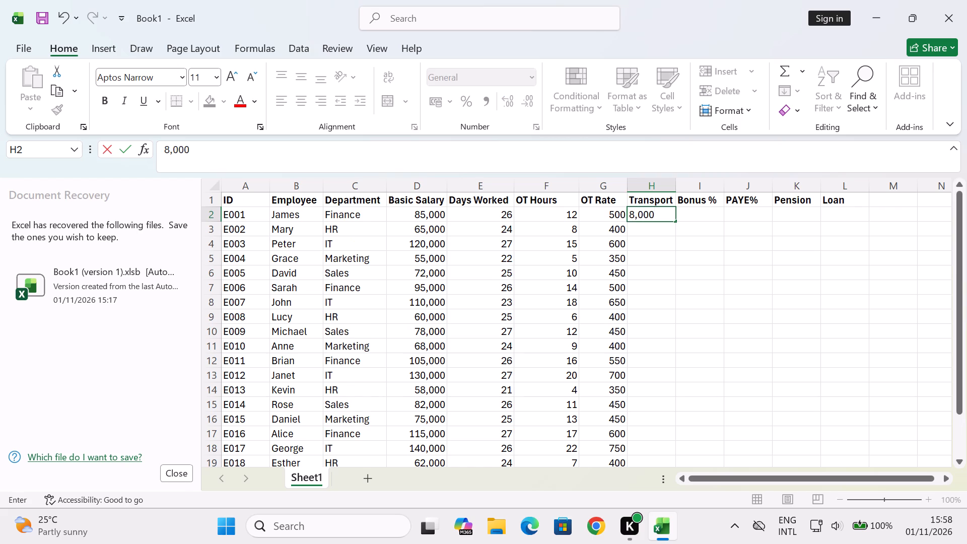
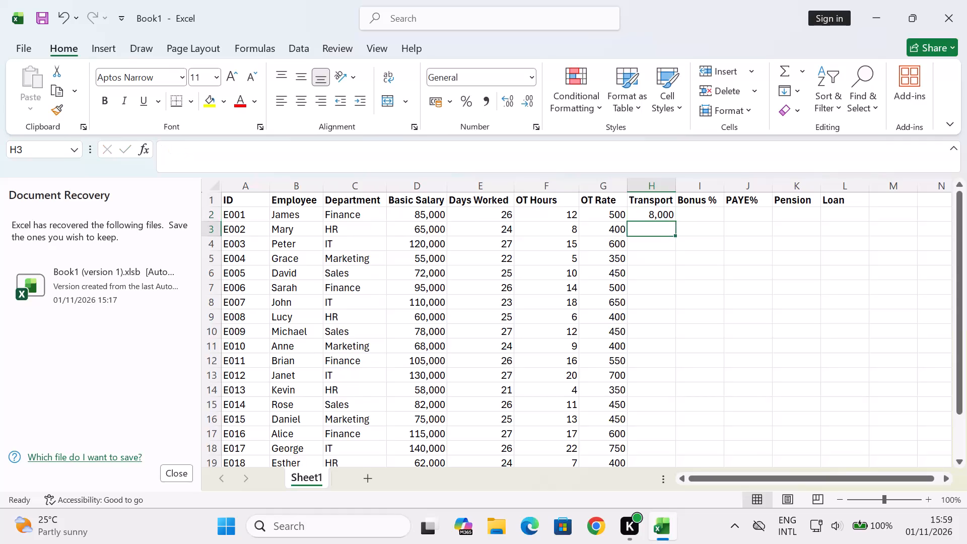
Enter the Transport amount 6,000 for E002 (Mary) in H3, correcting any mistyped entry.
{"action": "type", "text": "6,00"}
{"action": "key", "text": "Down"}
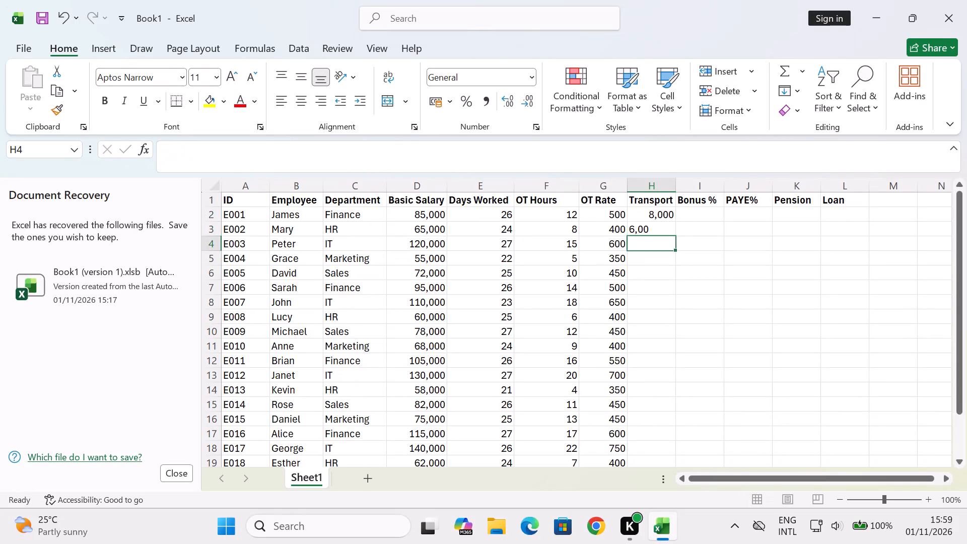
{"action": "key", "text": "Up"}
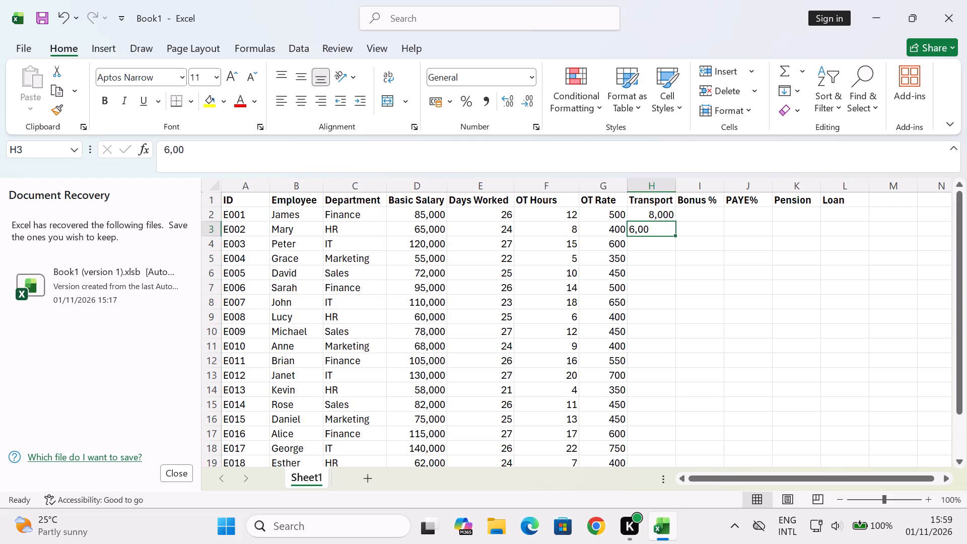
{"action": "key", "text": "0"}
{"action": "key", "text": "BackSpace"}
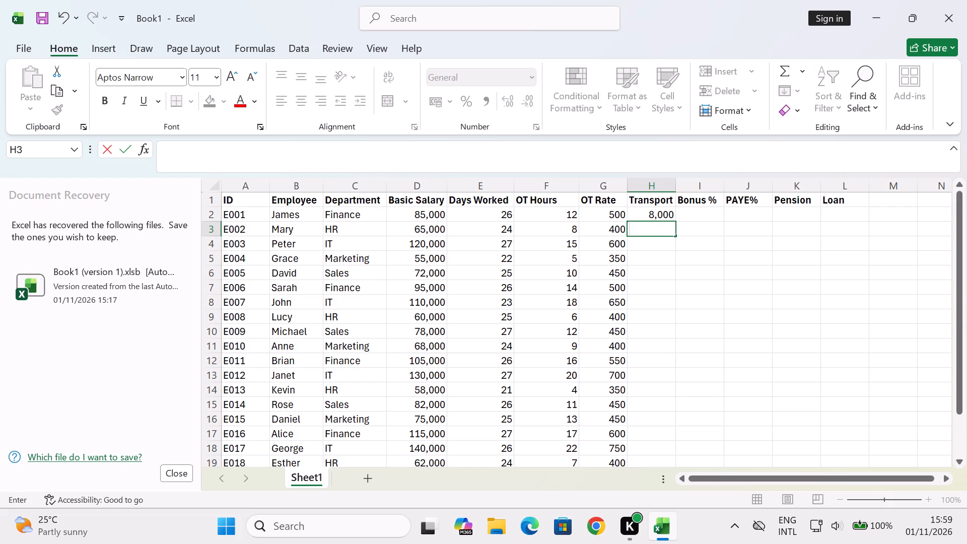
{"action": "type", "text": "6,000"}
{"action": "key", "text": "Down"}
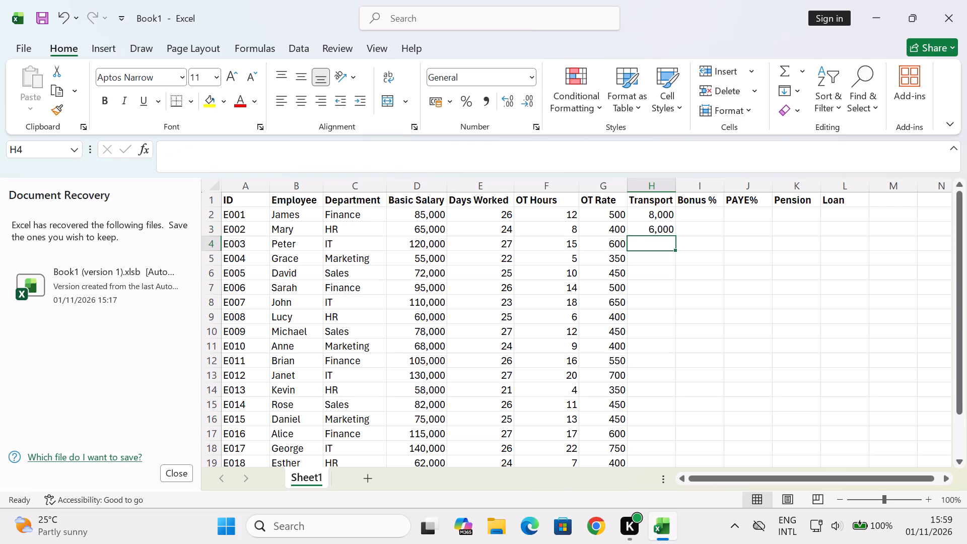
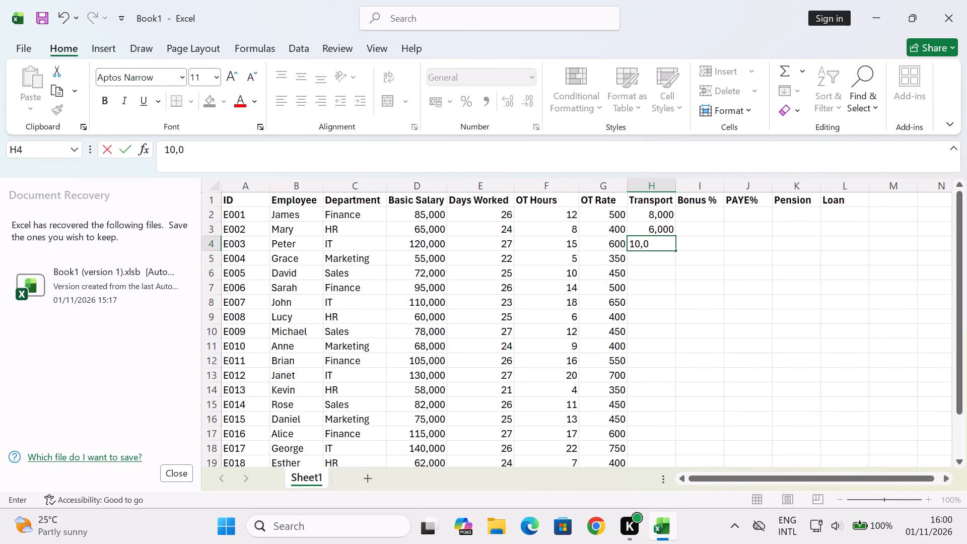
Enter Transport amounts 10,000, 5,000, 7,000 and 8,000 for E003 to E006 in H4:H7.
{"action": "key", "text": "Down"}
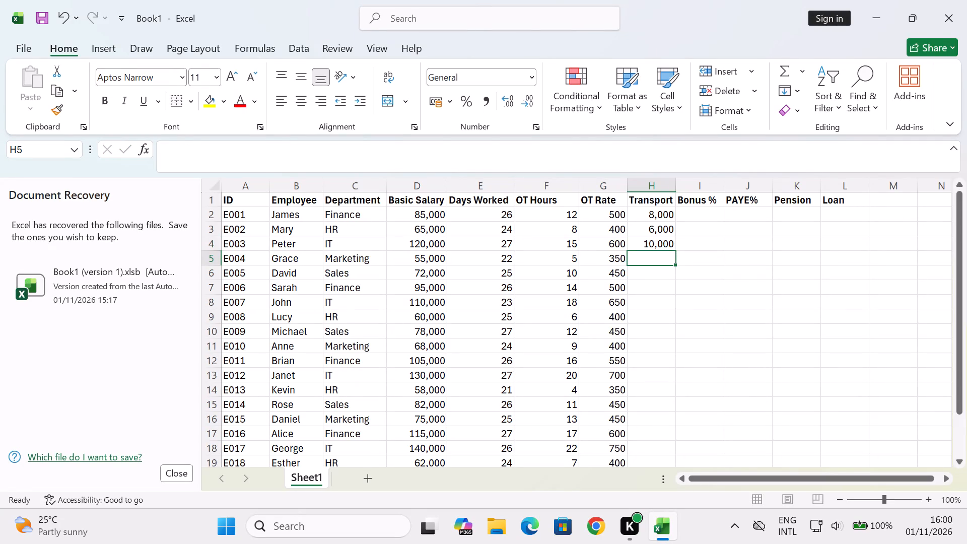
{"action": "type", "text": "5,000"}
{"action": "key", "text": "Down"}
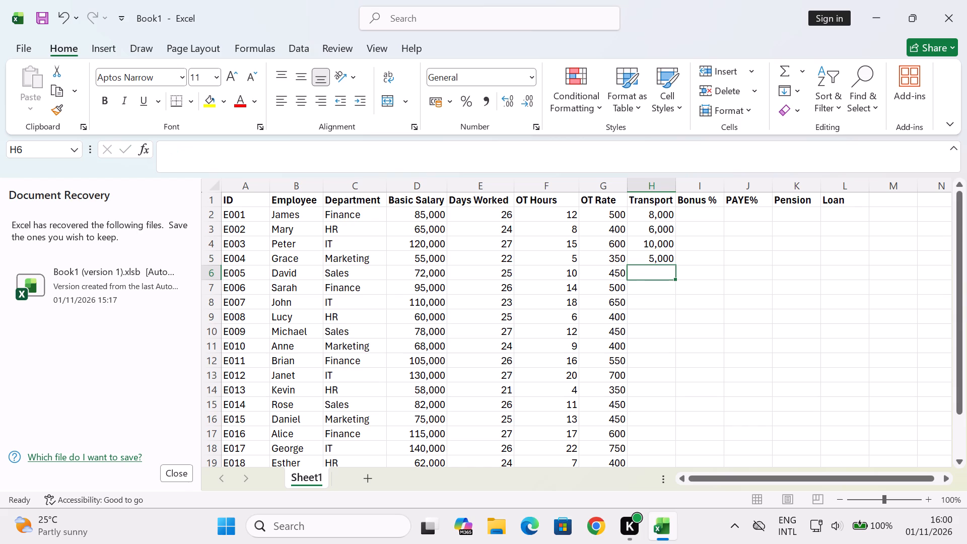
{"action": "key", "text": "7"}
{"action": "type", "text": ",00"}
{"action": "key", "text": "0"}
{"action": "key", "text": "Down"}
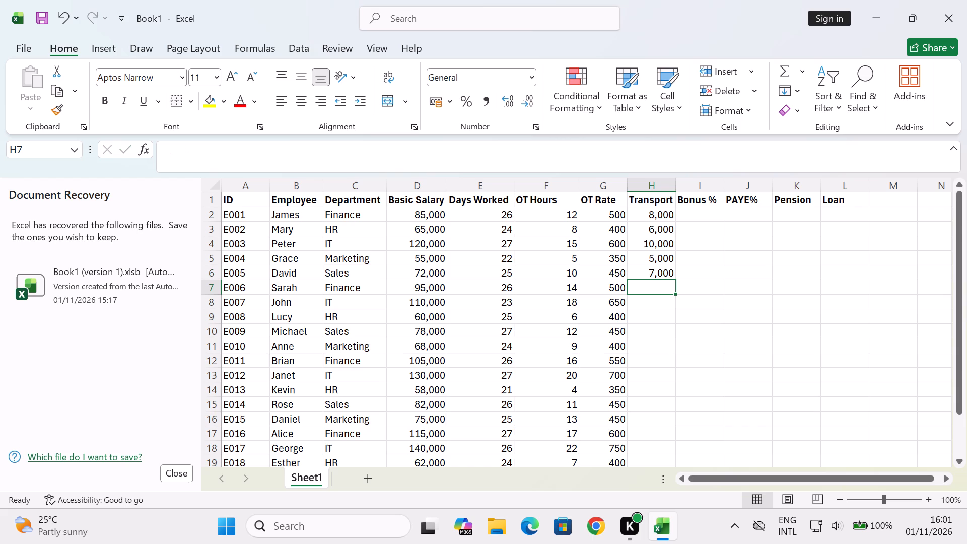
{"action": "type", "text": "8,000"}
{"action": "key", "text": "Down"}
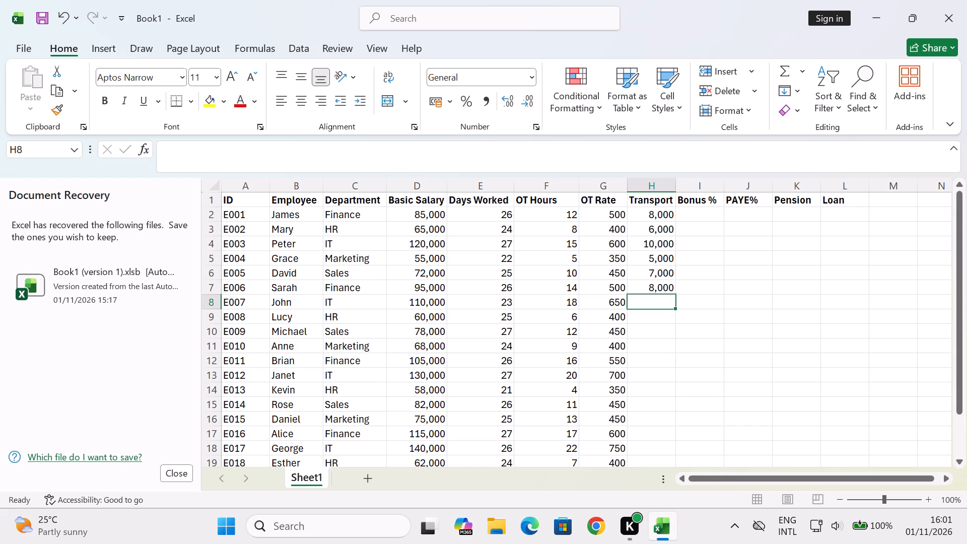
Enter Transport amounts 10,000, 6,000, 7,500 and 5,500 for E007 to E010 in H8:H11.
{"action": "key", "text": "1"}
{"action": "type", "text": "0,000"}
{"action": "key", "text": "Down"}
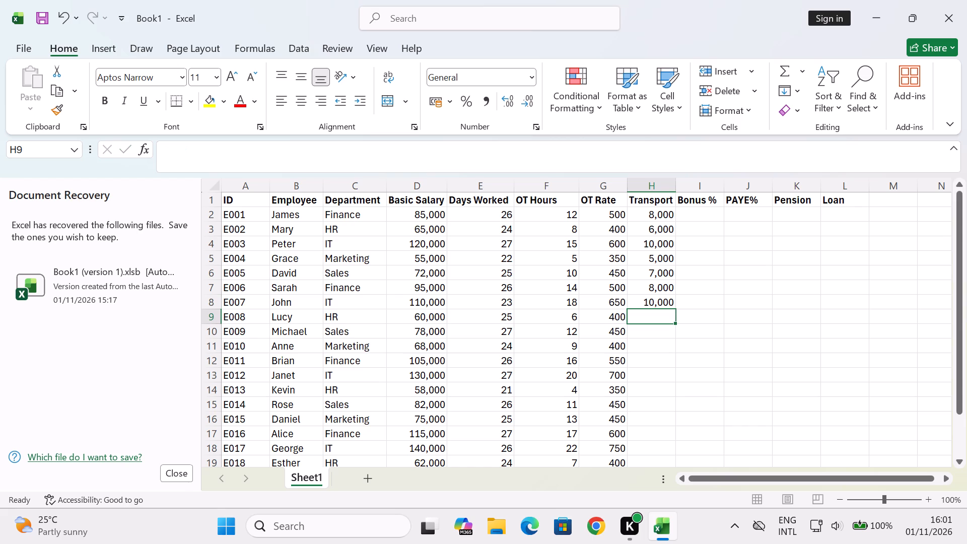
{"action": "type", "text": "6,000"}
{"action": "key", "text": "Down"}
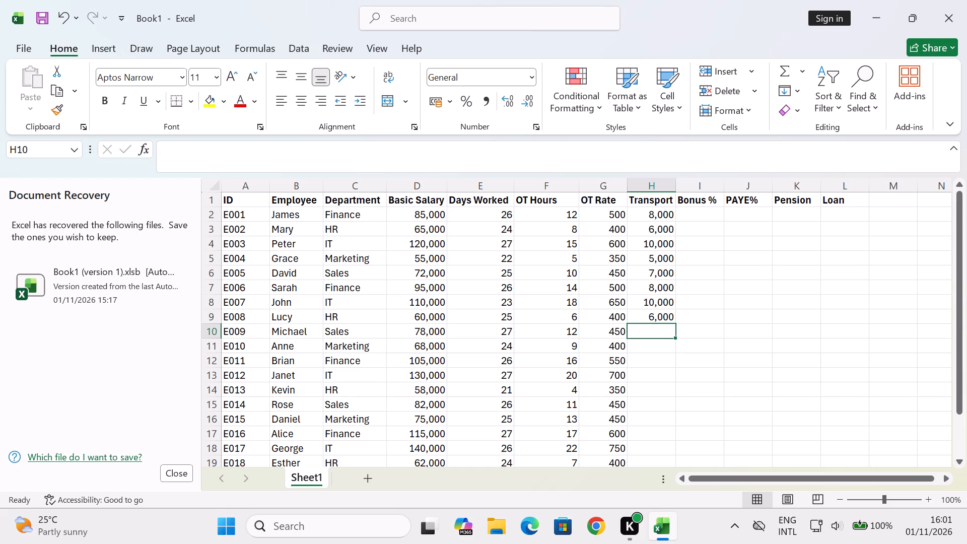
{"action": "key", "text": "7"}
{"action": "key", "text": "comma"}
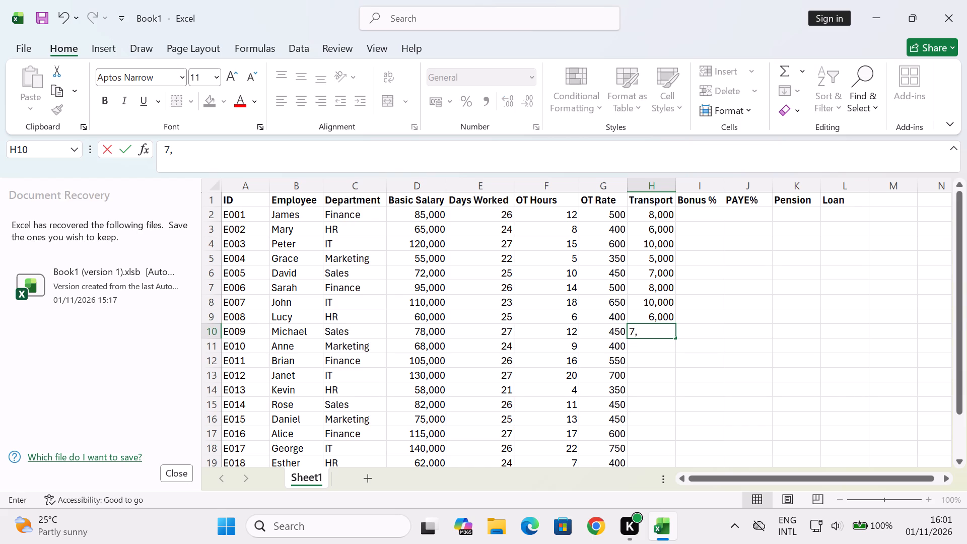
{"action": "type", "text": "500"}
{"action": "key", "text": "Down"}
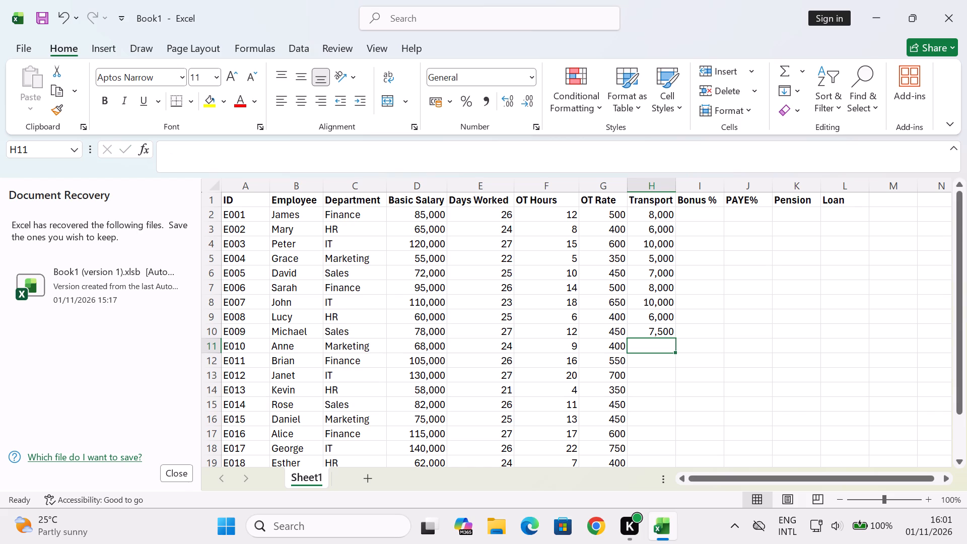
{"action": "type", "text": "5,500"}
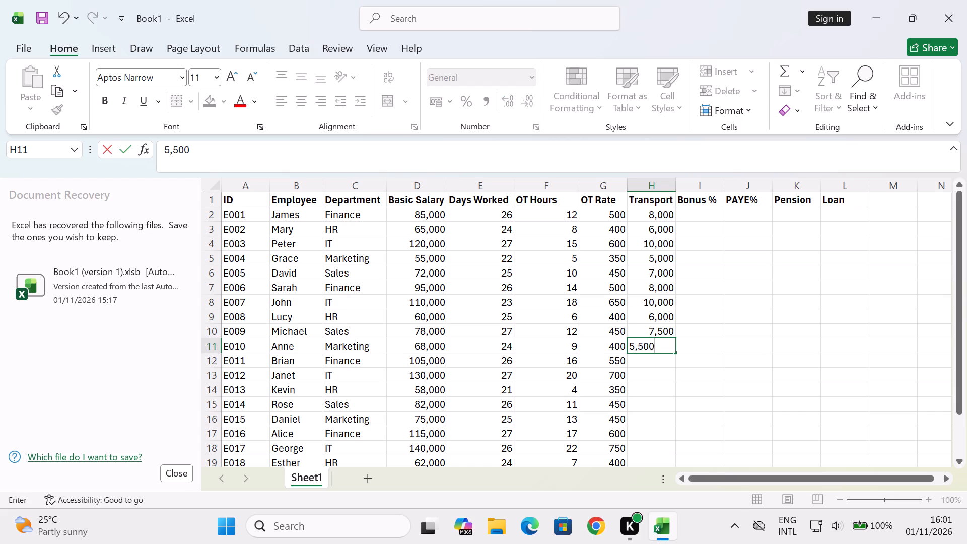
{"action": "key", "text": "Down"}
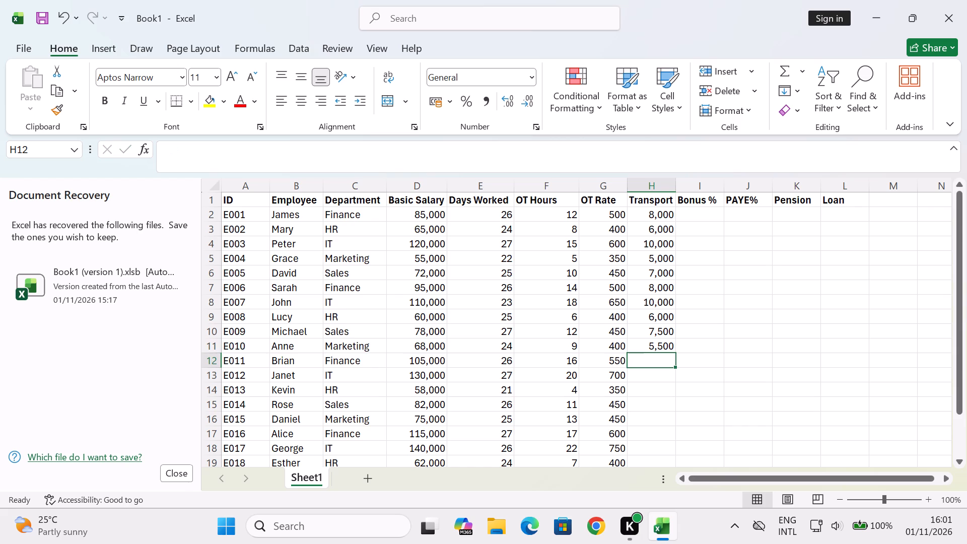
Enter Transport amounts 9,000, 12,000, 5,000, 8,000 and 6,500 for E011 to E015 in H12:H16.
{"action": "type", "text": "9,000"}
{"action": "key", "text": "Down"}
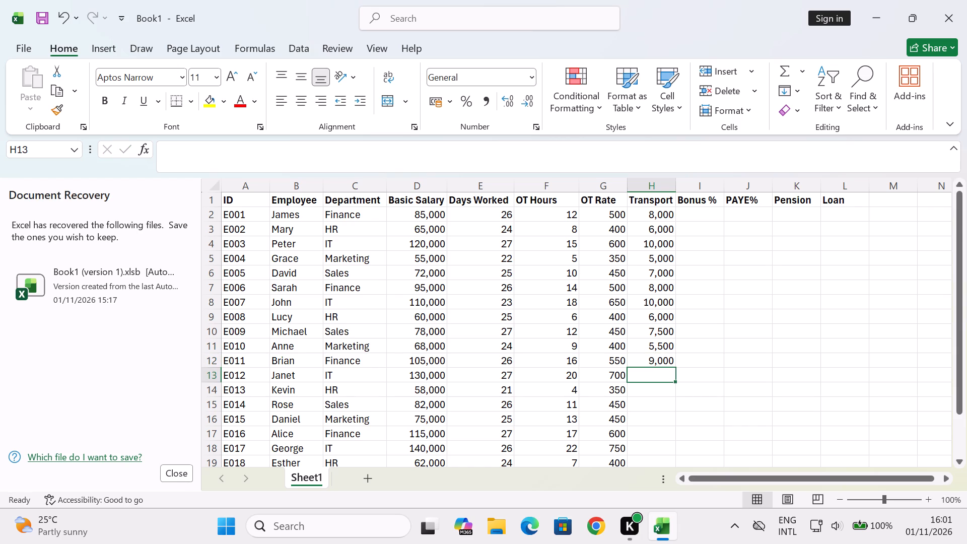
{"action": "type", "text": "12,000"}
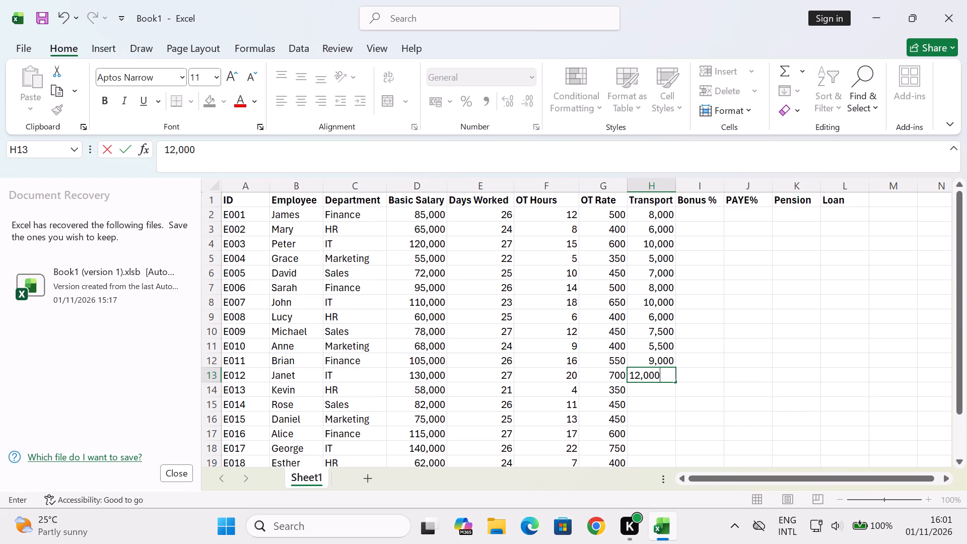
{"action": "key", "text": "Down"}
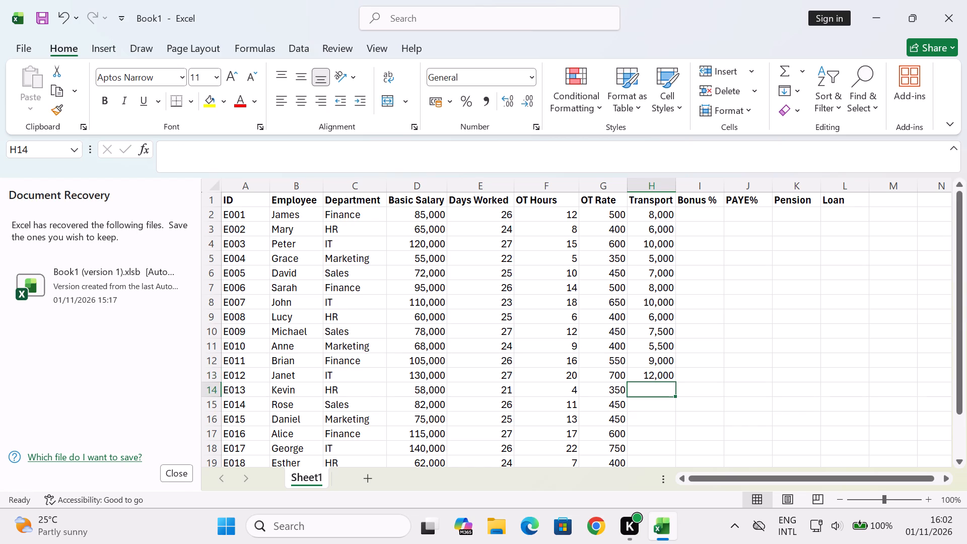
{"action": "type", "text": "5,000"}
{"action": "key", "text": "Down"}
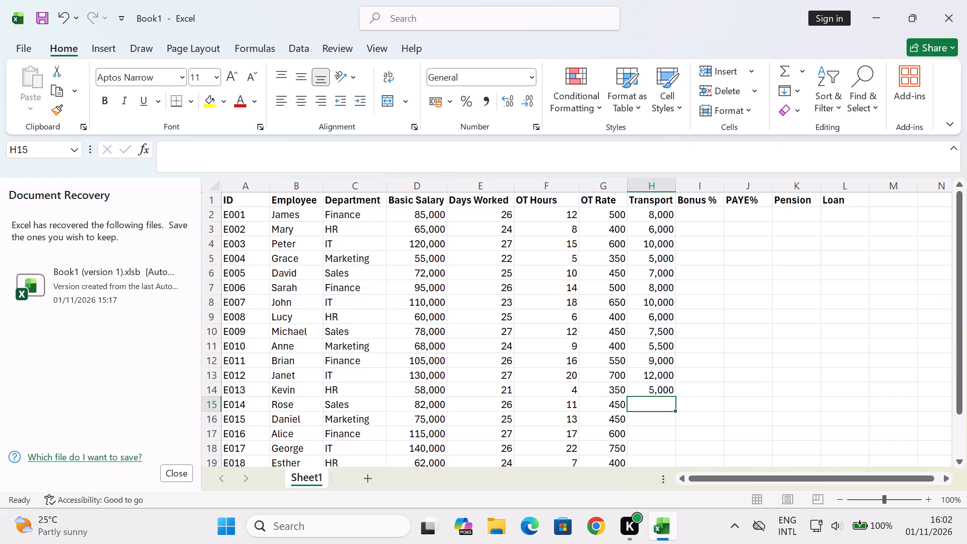
{"action": "type", "text": "8,000"}
{"action": "key", "text": "Down"}
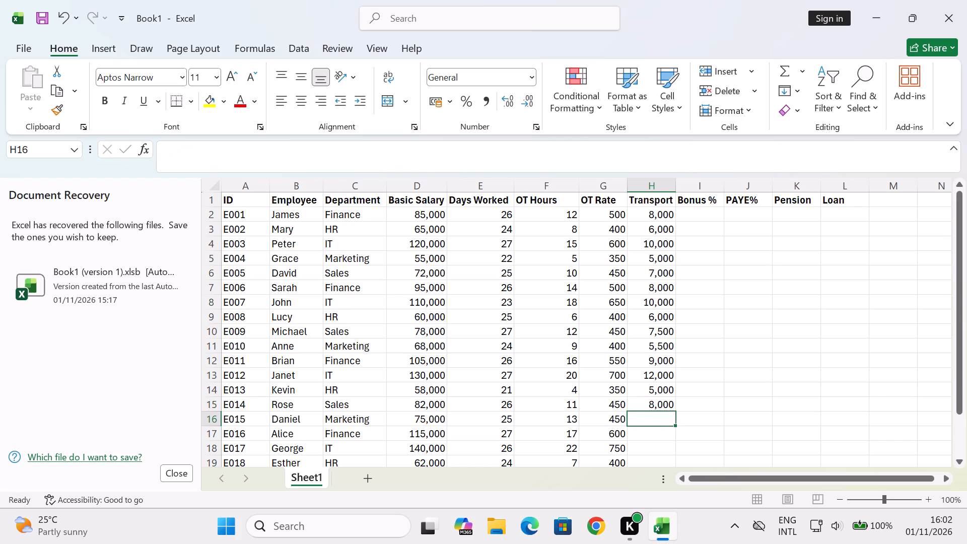
{"action": "type", "text": "6,"}
{"action": "type", "text": "500"}
{"action": "key", "text": "Down"}
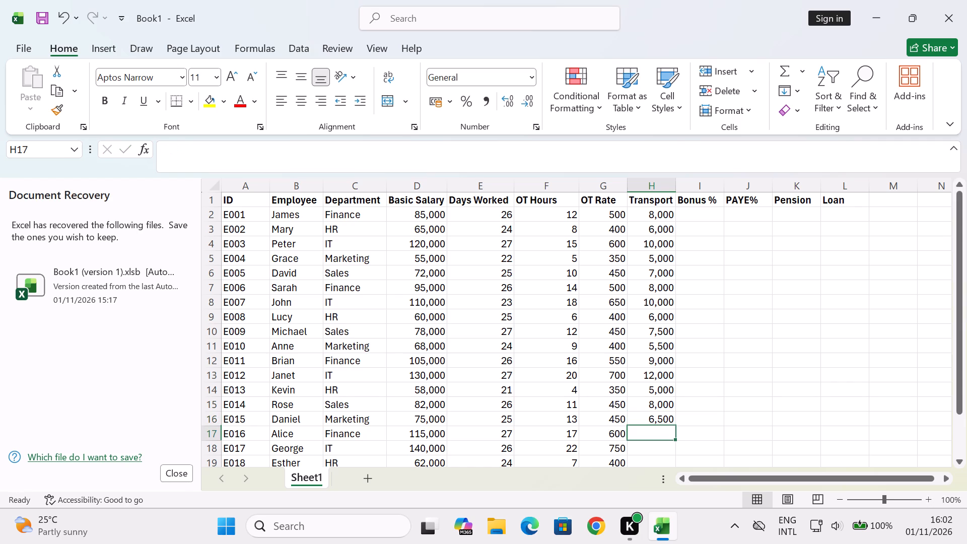
Complete the Transport column in H17:H21 with 10,000, 12,000, 6,000, 8,000 and 6,000 for E016 to E019 and E021.
{"action": "key", "text": "1"}
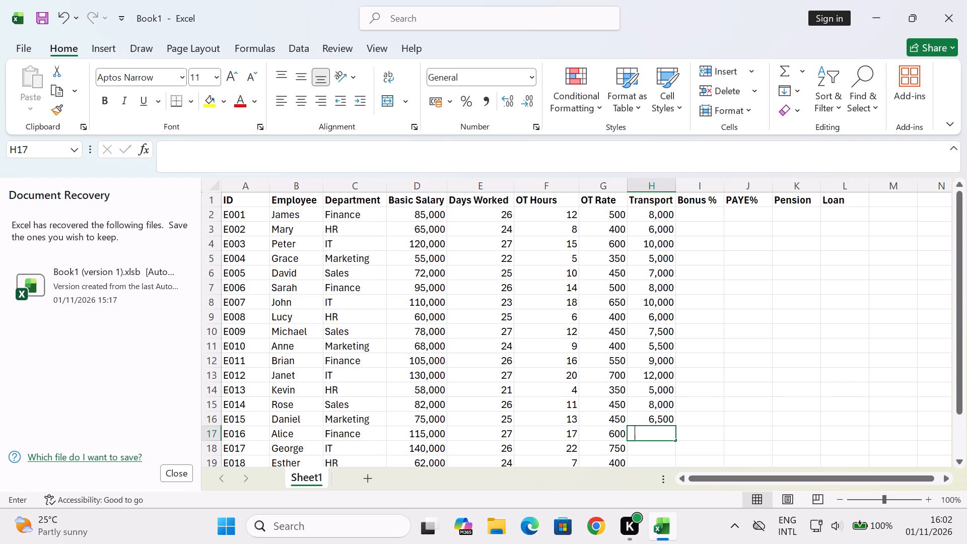
{"action": "type", "text": "0,000"}
{"action": "key", "text": "Down"}
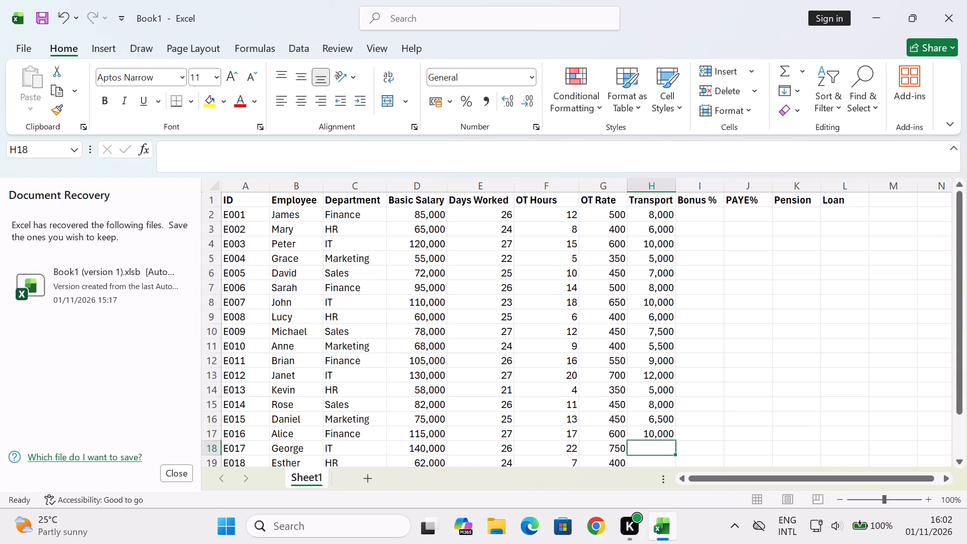
{"action": "type", "text": "12,000"}
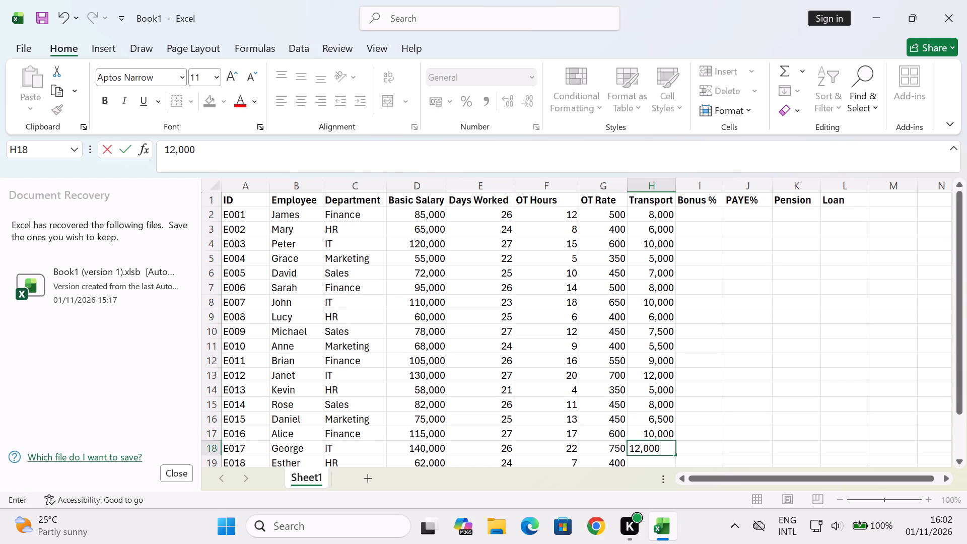
{"action": "key", "text": "Down"}
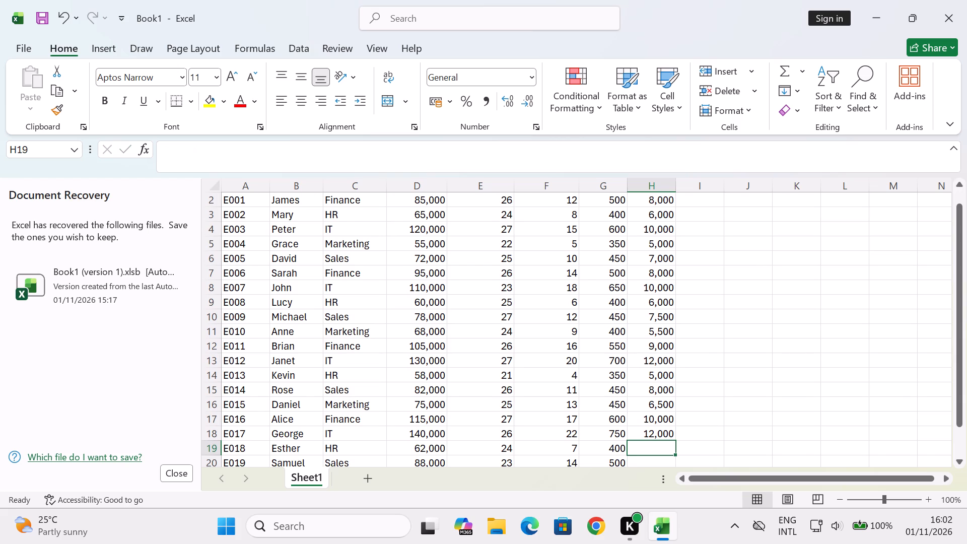
{"action": "type", "text": "6,000"}
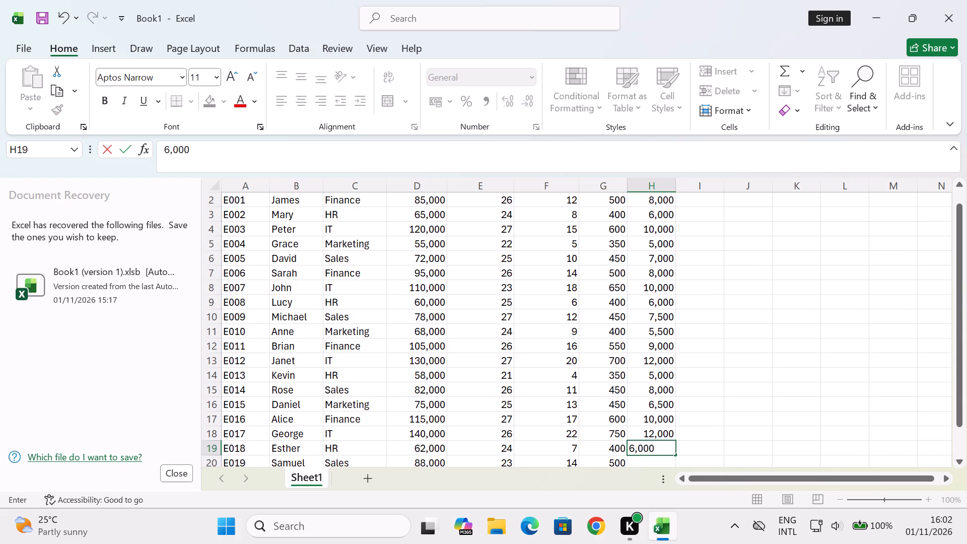
{"action": "key", "text": "Down"}
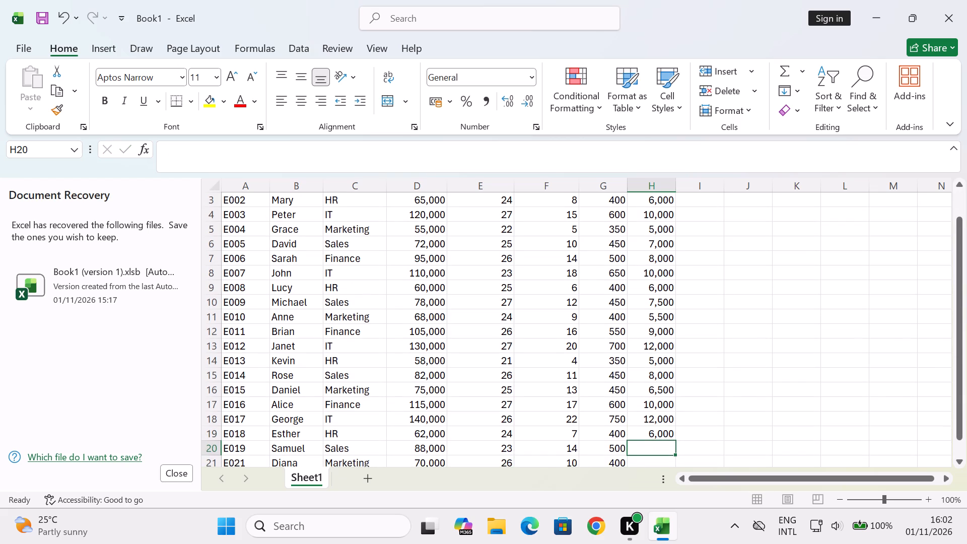
{"action": "type", "text": "8,000"}
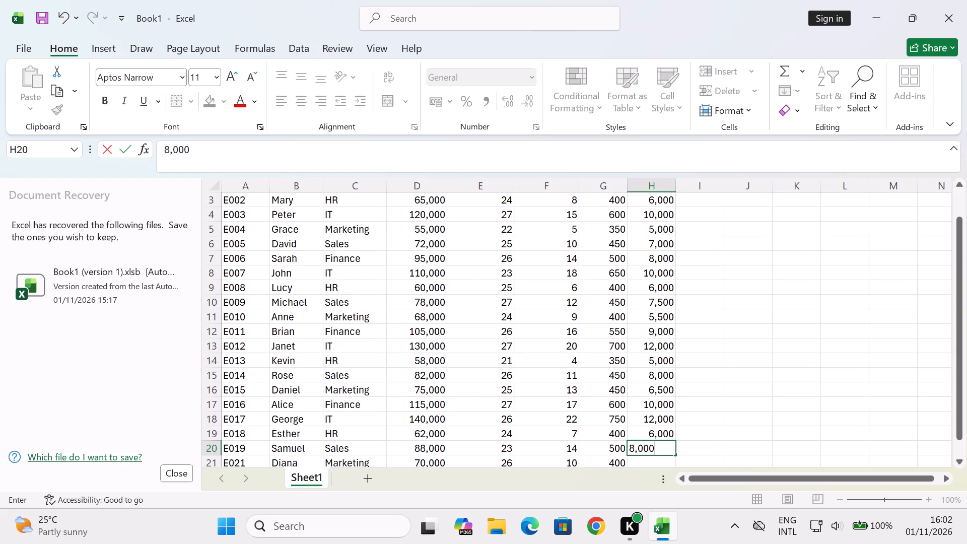
{"action": "key", "text": "Down"}
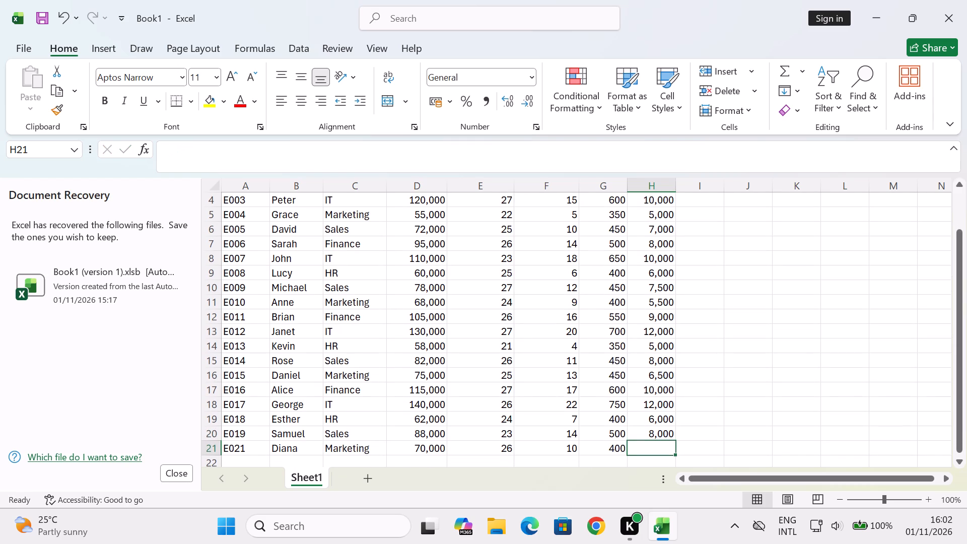
{"action": "type", "text": "6,000"}
{"action": "key", "text": "Right"}
Enter Bonus % values 10%, 8%, 20% and 5% for E001 to E004 in I2:I5.
{"action": "key", "text": "Up"}
{"action": "key", "text": "Up"}
{"action": "key", "text": "Up"}
{"action": "key", "text": "Up"}
{"action": "key", "text": "Up"}
{"action": "key", "text": "Up"}
{"action": "key", "text": "Up"}
{"action": "key", "text": "Up"}
{"action": "key", "text": "Up"}
{"action": "key", "text": "Up"}
{"action": "key", "text": "Up"}
{"action": "key", "text": "Up"}
{"action": "key", "text": "Up"}
{"action": "key", "text": "Up"}
{"action": "key", "text": "Up"}
{"action": "key", "text": "Up"}
{"action": "key", "text": "Up"}
{"action": "key", "text": "Up"}
{"action": "key", "text": "Up"}
{"action": "key", "text": "Up"}
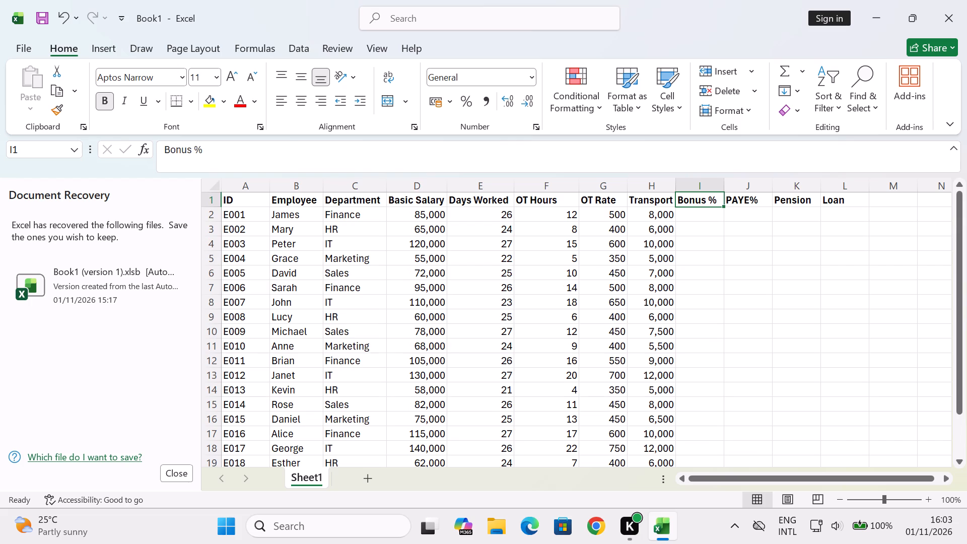
{"action": "key", "text": "Down"}
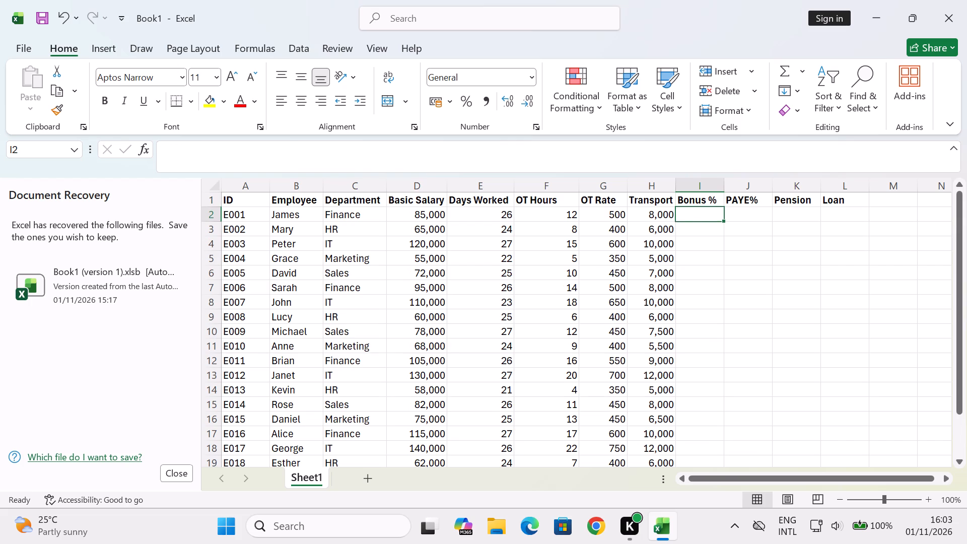
{"action": "key", "text": "1"}
{"action": "key", "text": "0"}
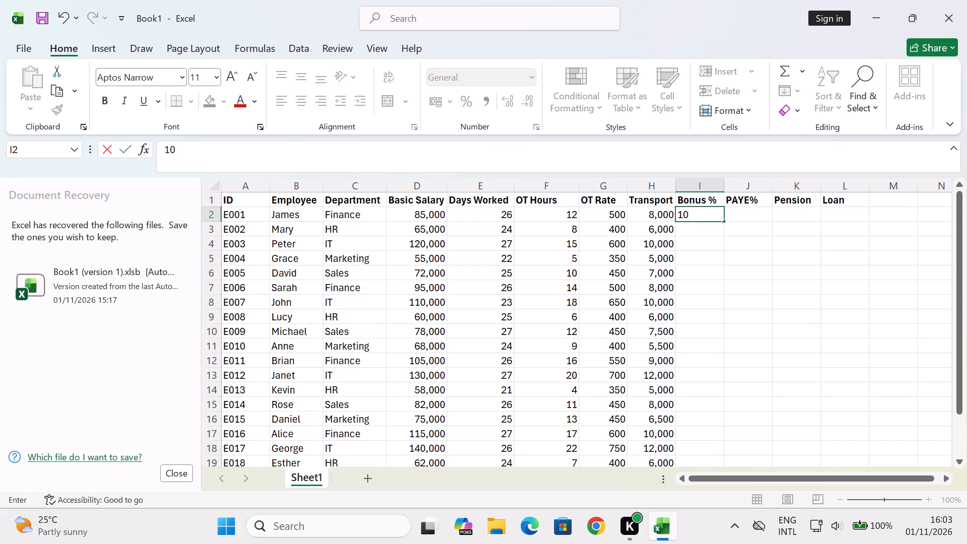
{"action": "key", "text": "shift+percent"}
{"action": "key", "text": "Down"}
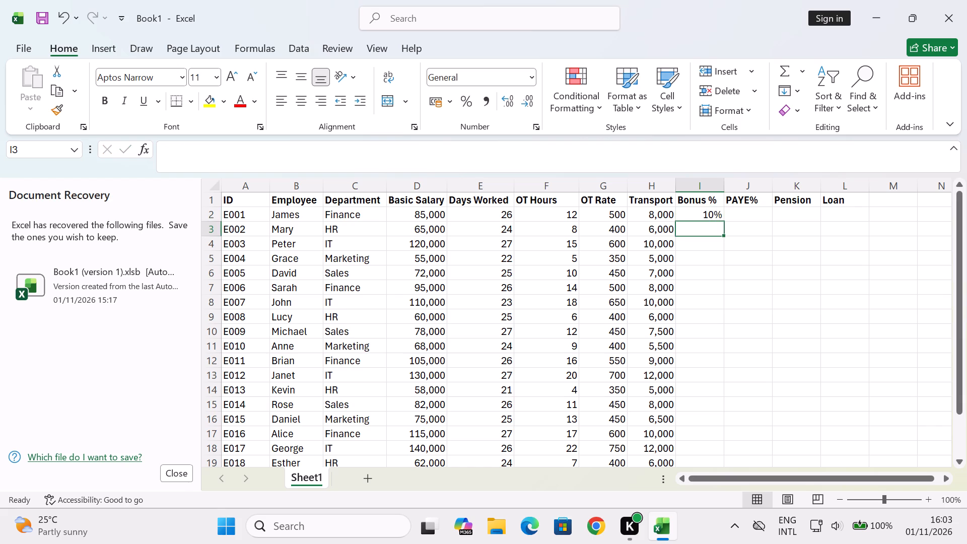
{"action": "key", "text": "8"}
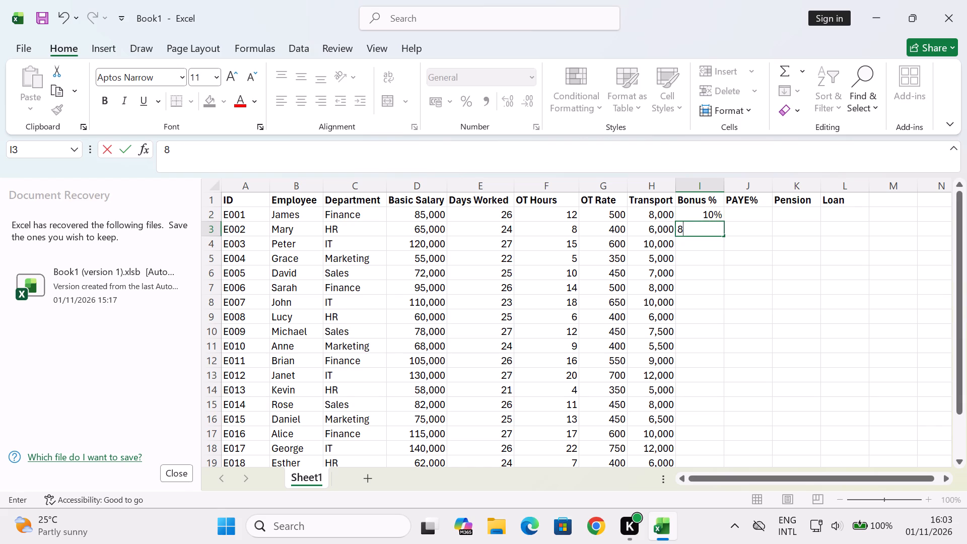
{"action": "key", "text": "shift+percent"}
{"action": "key", "text": "Down"}
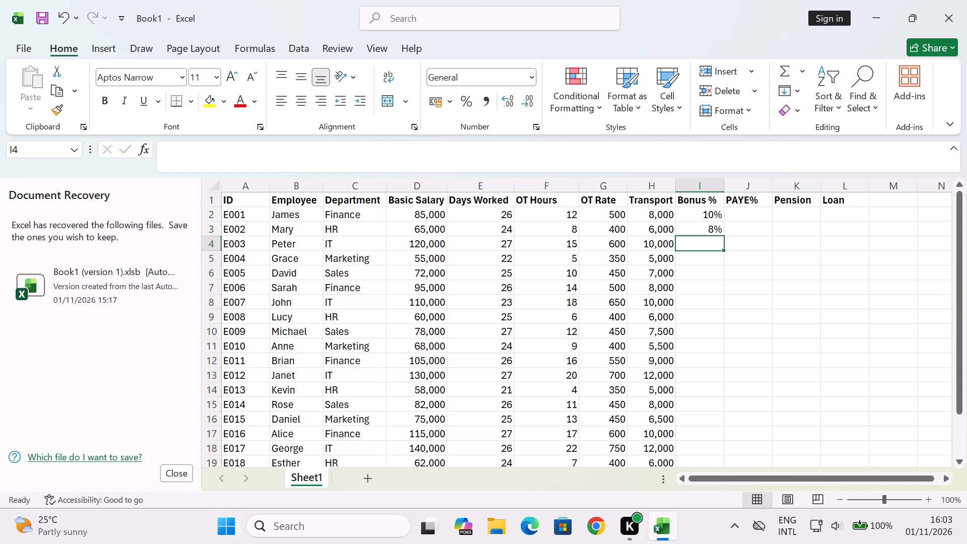
{"action": "type", "text": "20"}
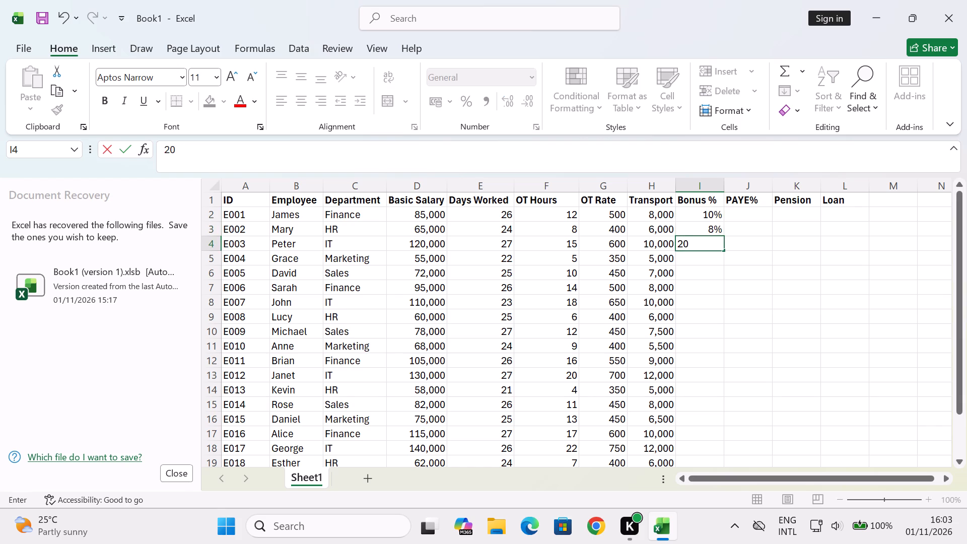
{"action": "key", "text": "shift+percent"}
{"action": "key", "text": "Down"}
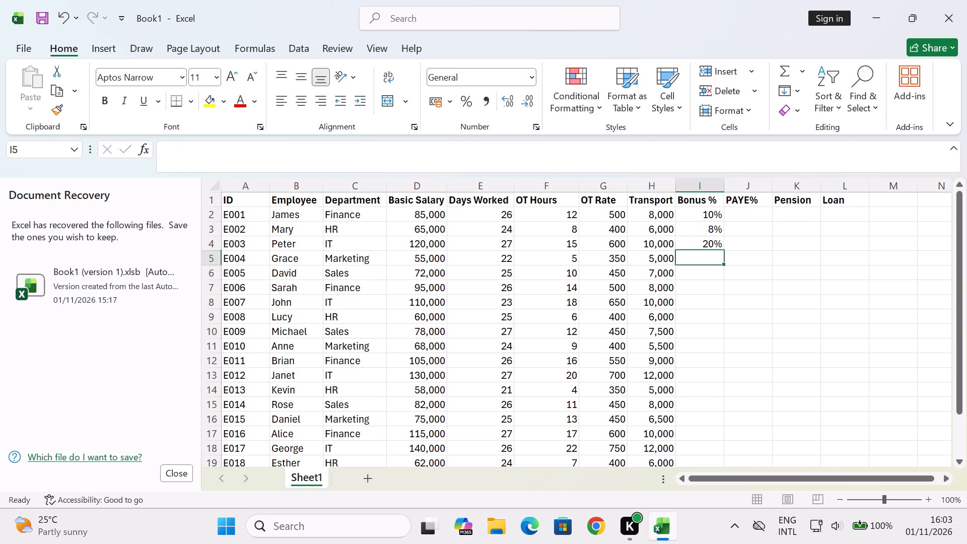
{"action": "key", "text": "5"}
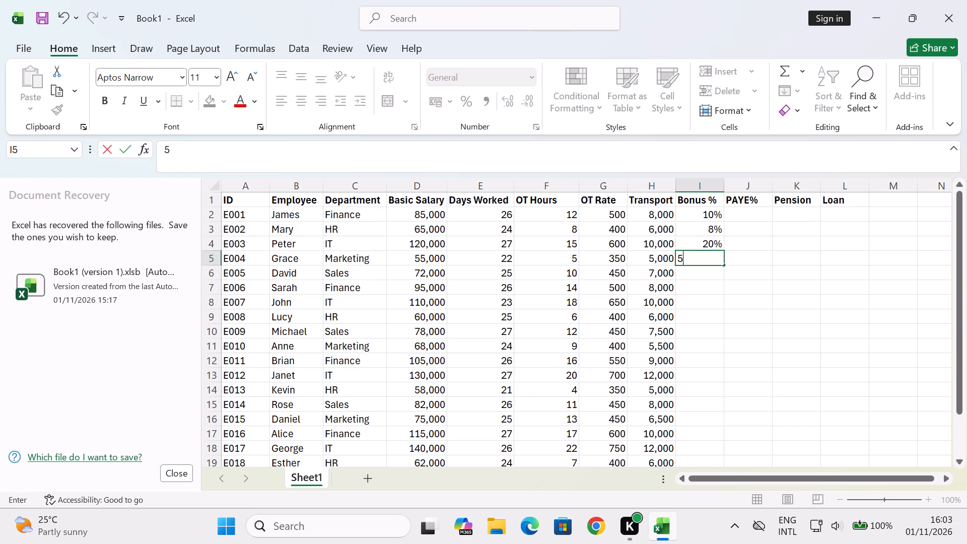
{"action": "key", "text": "shift+percent"}
{"action": "key", "text": "Down"}
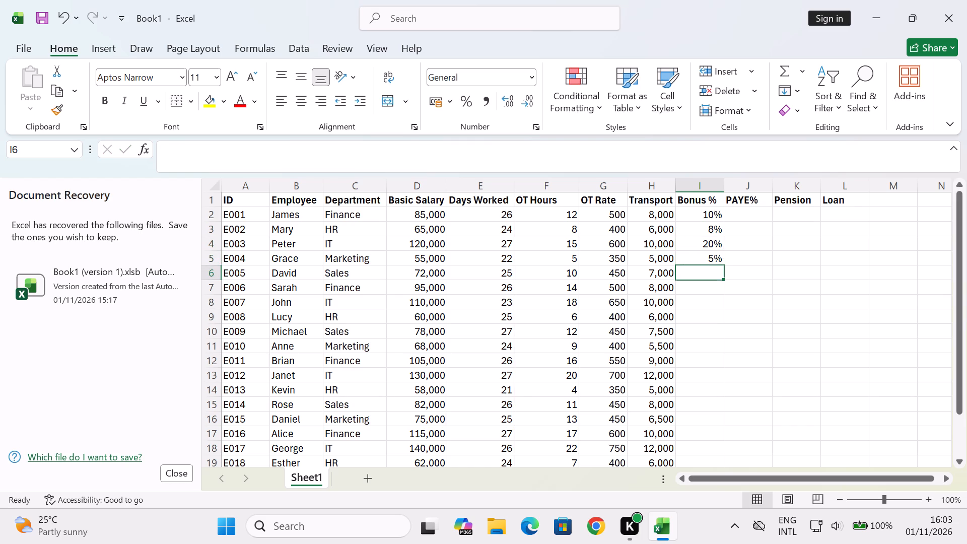
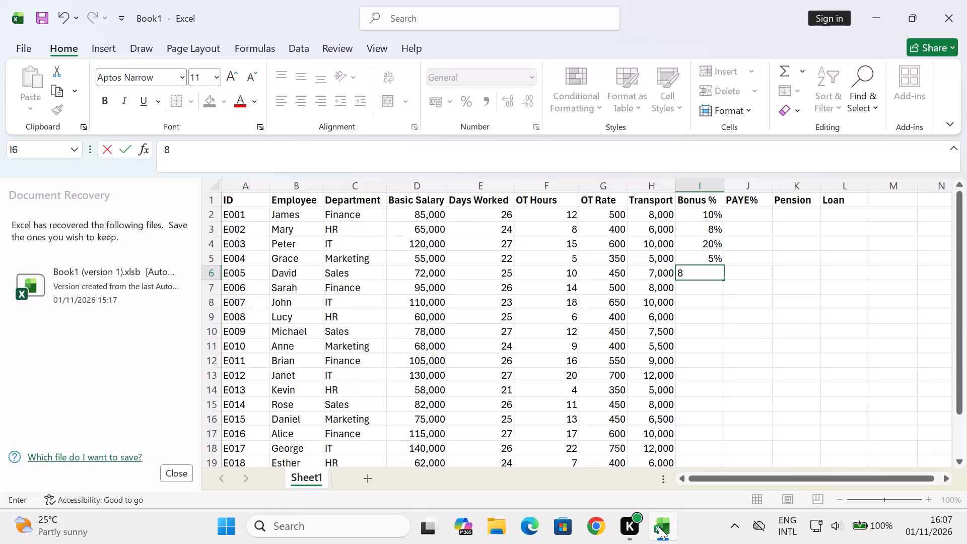
Enter Bonus % values 8%, 12%, 15% and 5% for E005 to E008 in I6:I9.
{"action": "key", "text": "shift+percent"}
{"action": "key", "text": "Down"}
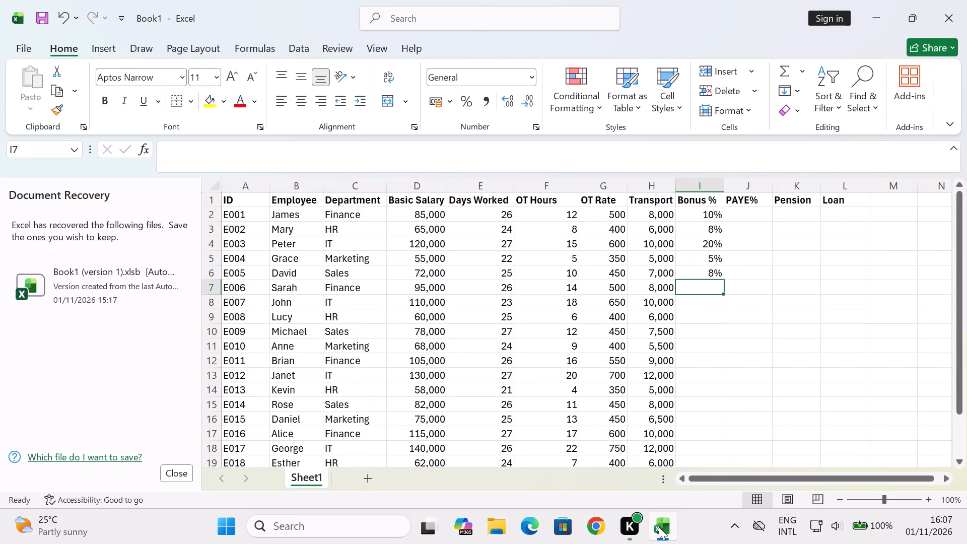
{"action": "type", "text": "12"}
{"action": "key", "text": "shift+percent"}
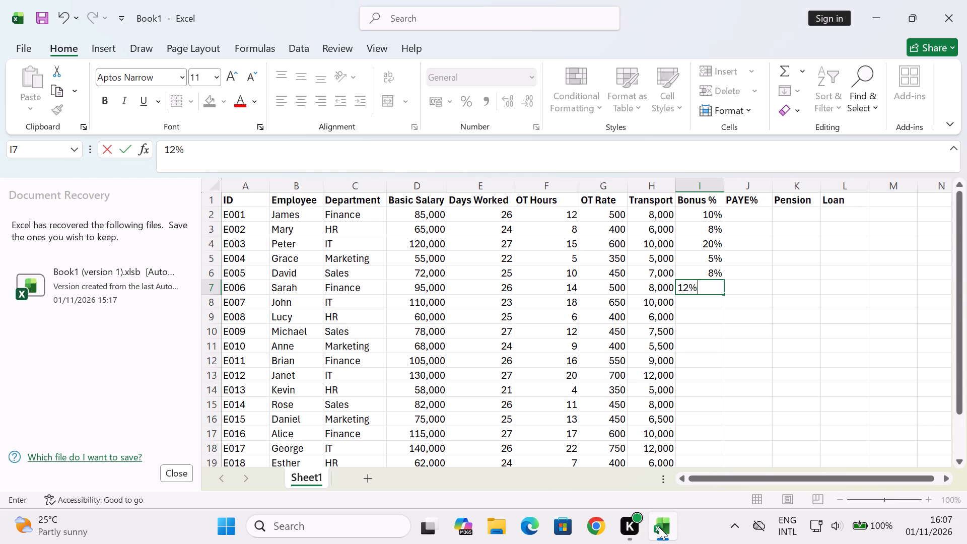
{"action": "key", "text": "Down"}
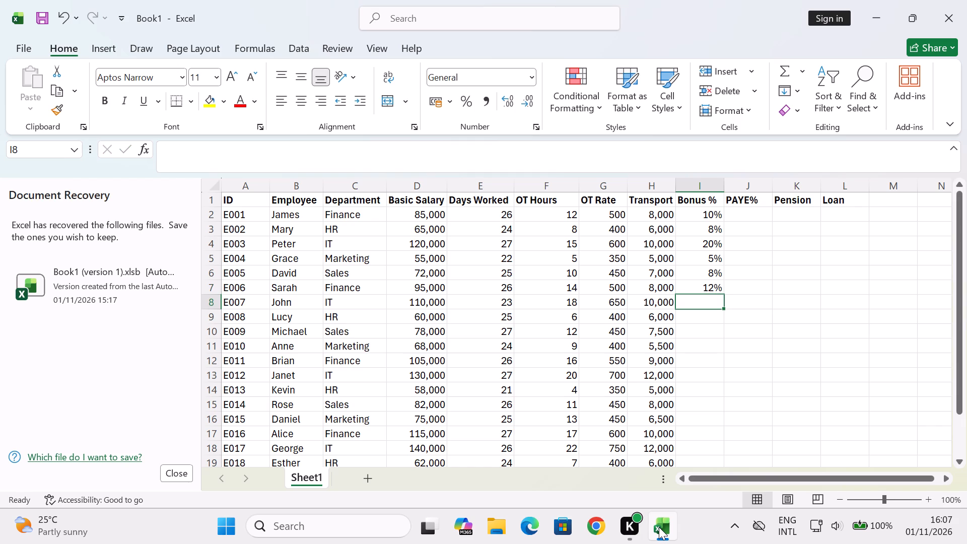
{"action": "type", "text": "15"}
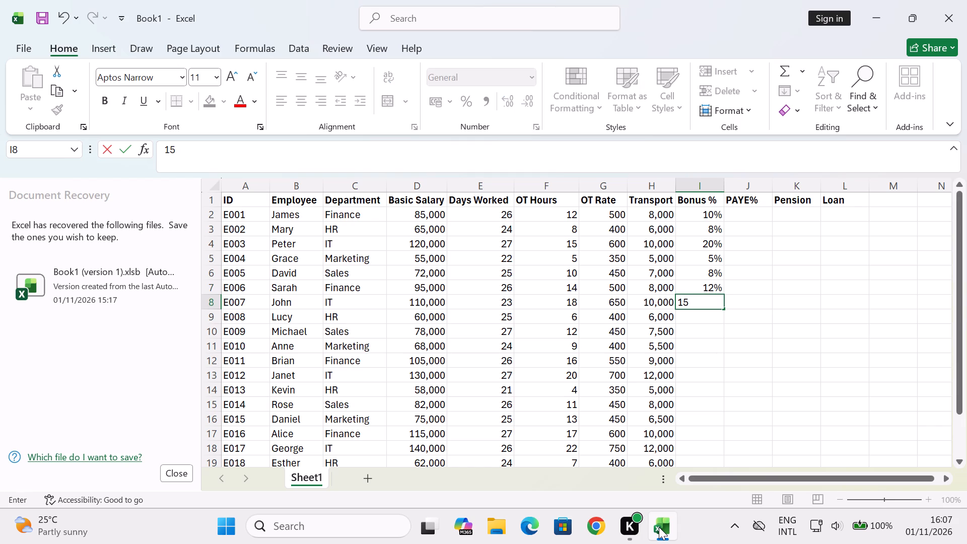
{"action": "key", "text": "shift+percent"}
{"action": "key", "text": "Down"}
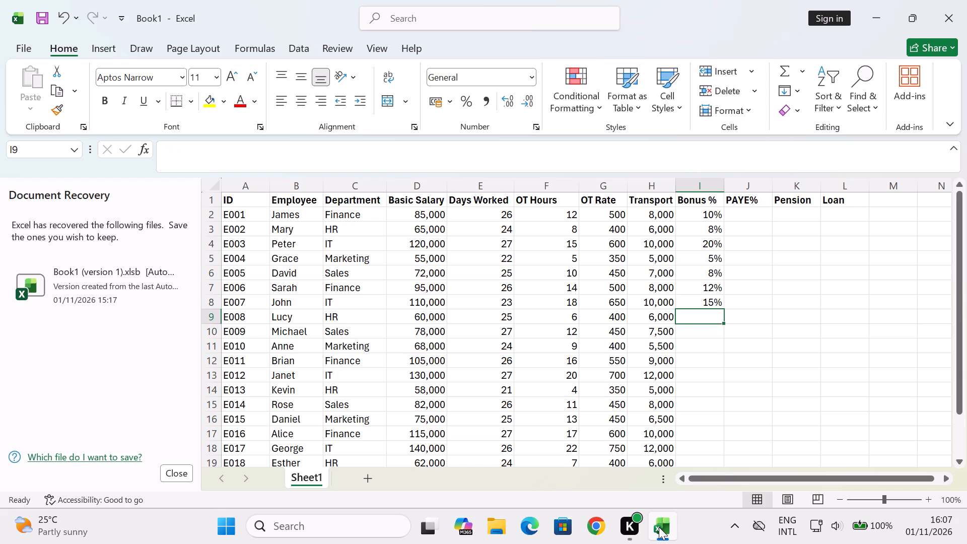
{"action": "key", "text": "5"}
{"action": "key", "text": "shift+percent"}
{"action": "key", "text": "Down"}
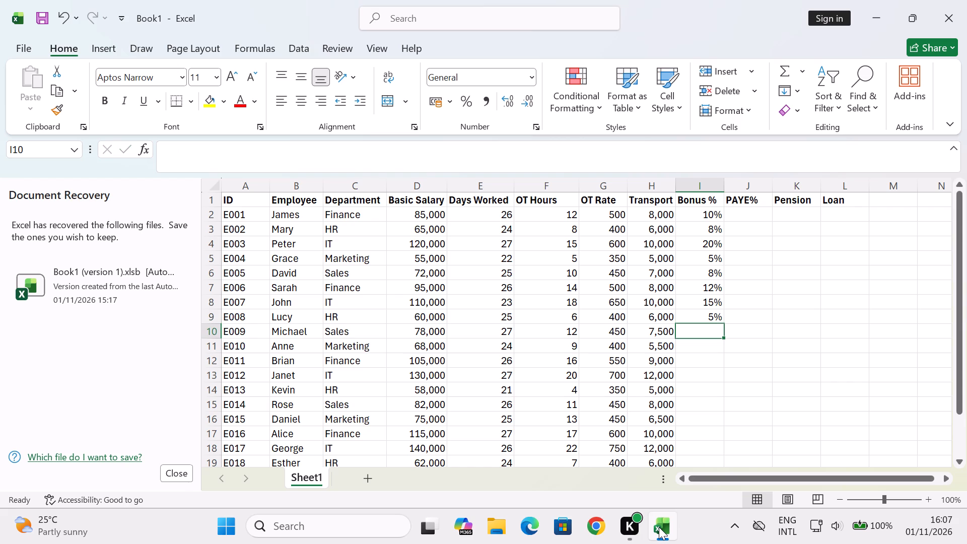
Enter Bonus % values 10%, 8%, 12% and 15% for E009 to E012 in I10:I13.
{"action": "key", "text": "1"}
{"action": "key", "text": "0"}
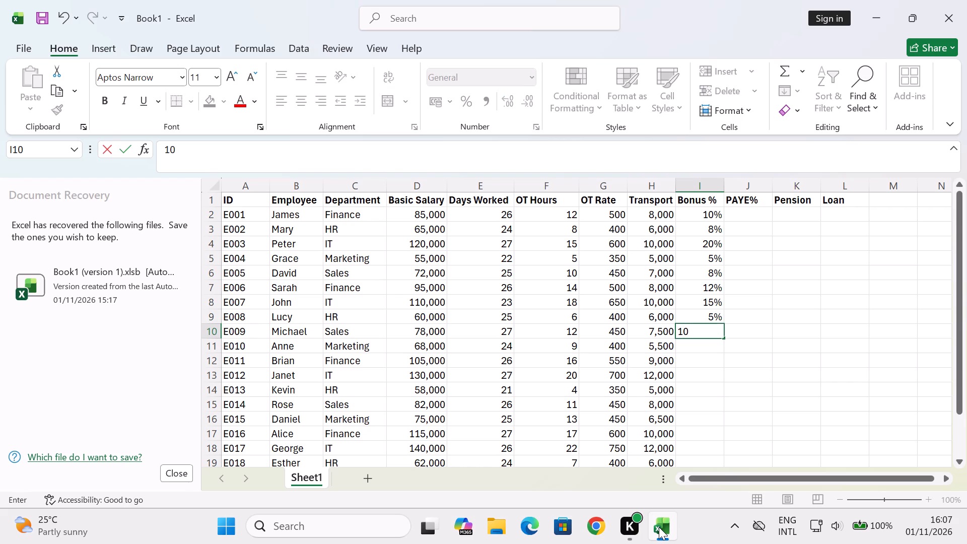
{"action": "key", "text": "shift+percent"}
{"action": "key", "text": "Down"}
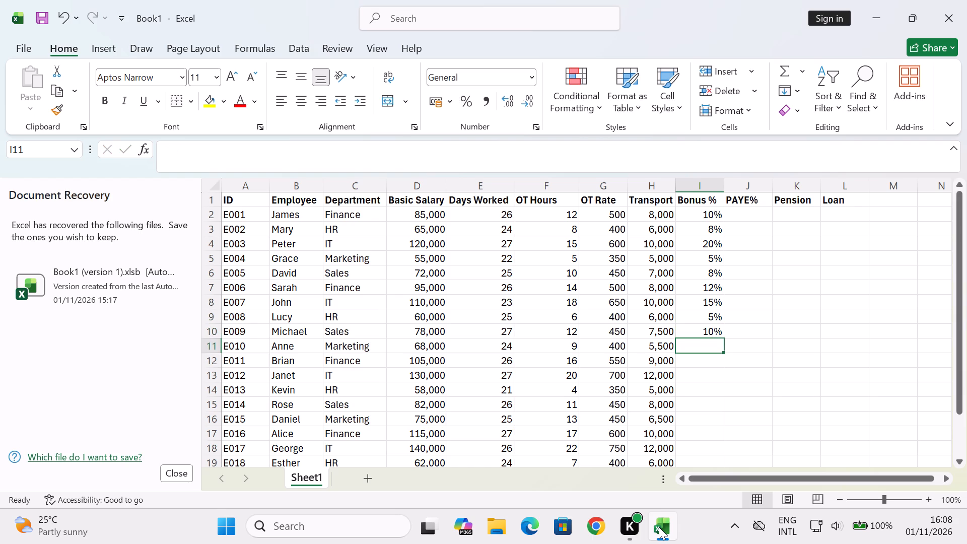
{"action": "key", "text": "8"}
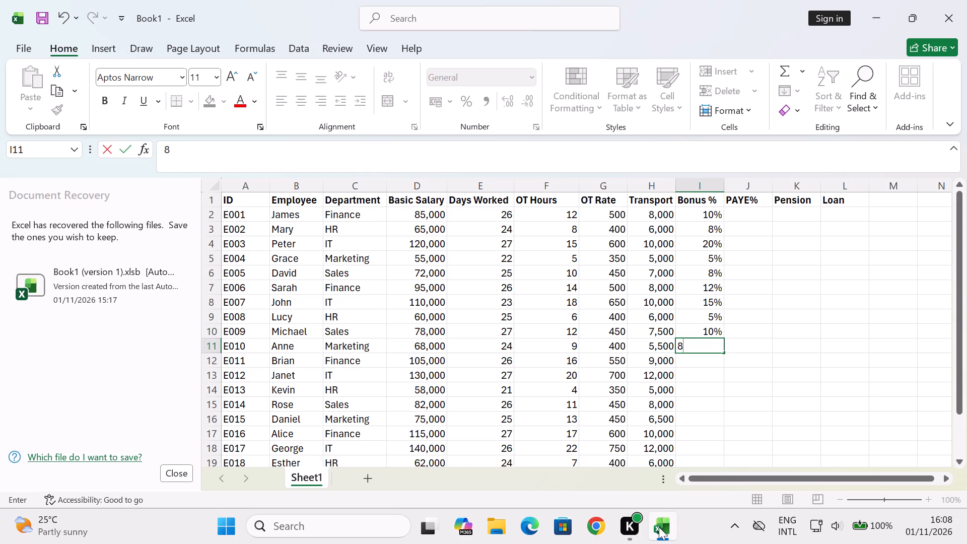
{"action": "key", "text": "shift+percent"}
{"action": "key", "text": "Down"}
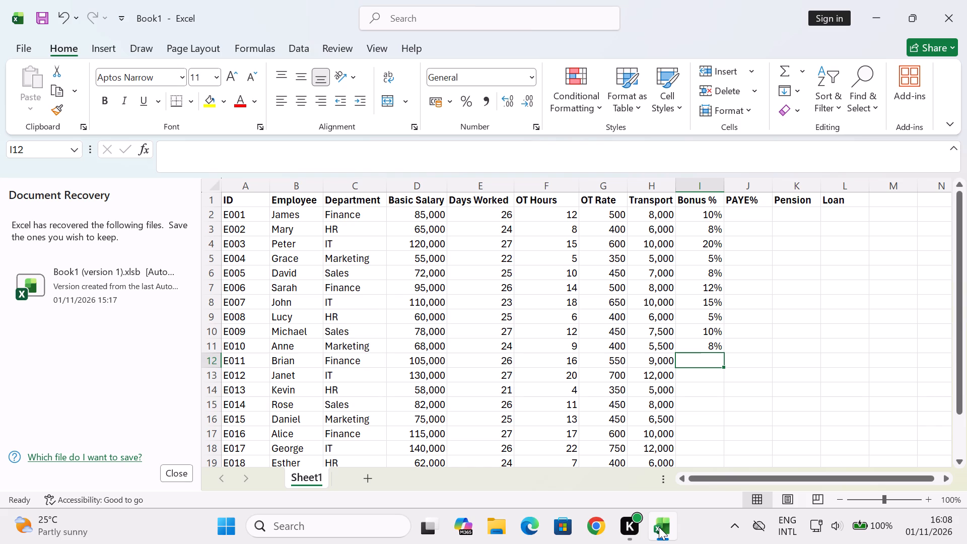
{"action": "type", "text": "12"}
{"action": "key", "text": "shift+percent"}
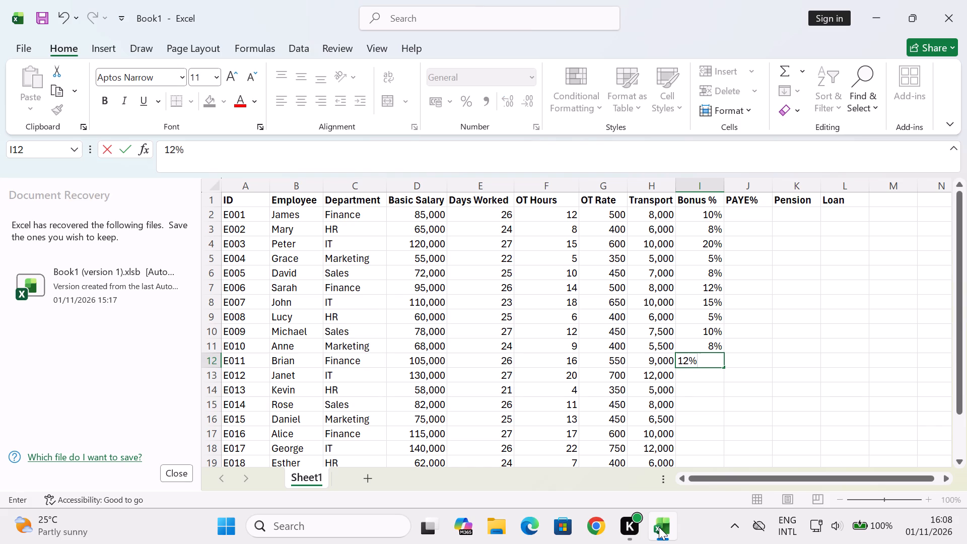
{"action": "key", "text": "Down"}
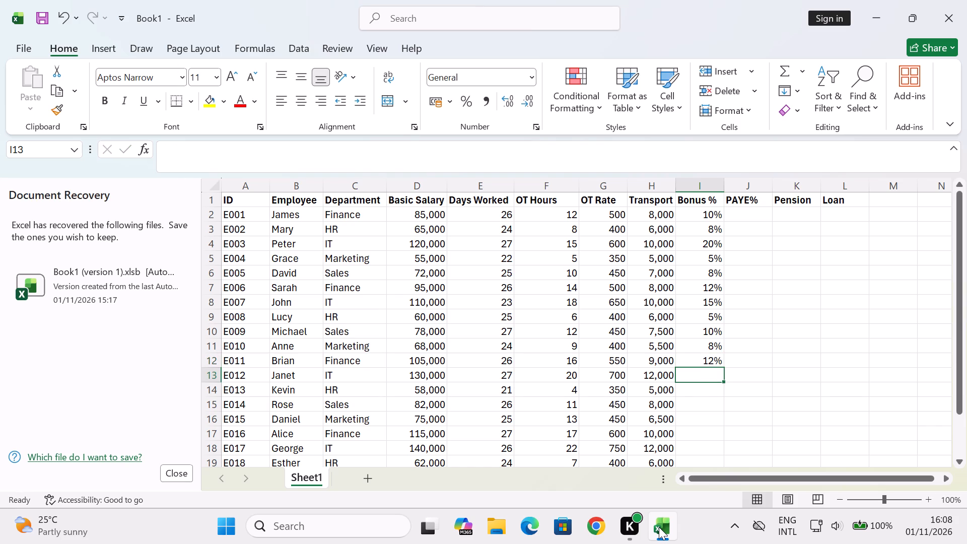
{"action": "type", "text": "15"}
{"action": "key", "text": "shift+percent"}
{"action": "key", "text": "Down"}
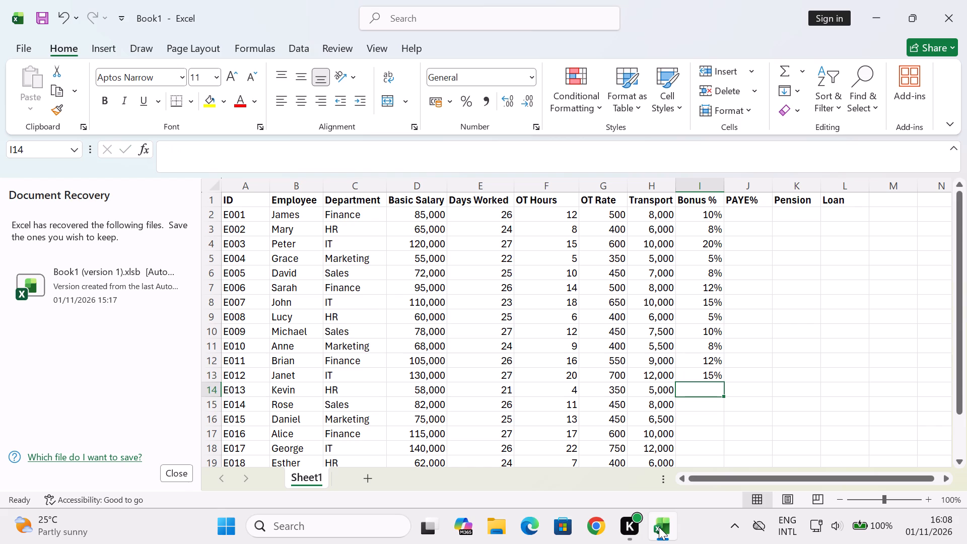
Enter Bonus % values 5%, 10%, 8% and 15% for E013 to E016 in I14:I17.
{"action": "key", "text": "5"}
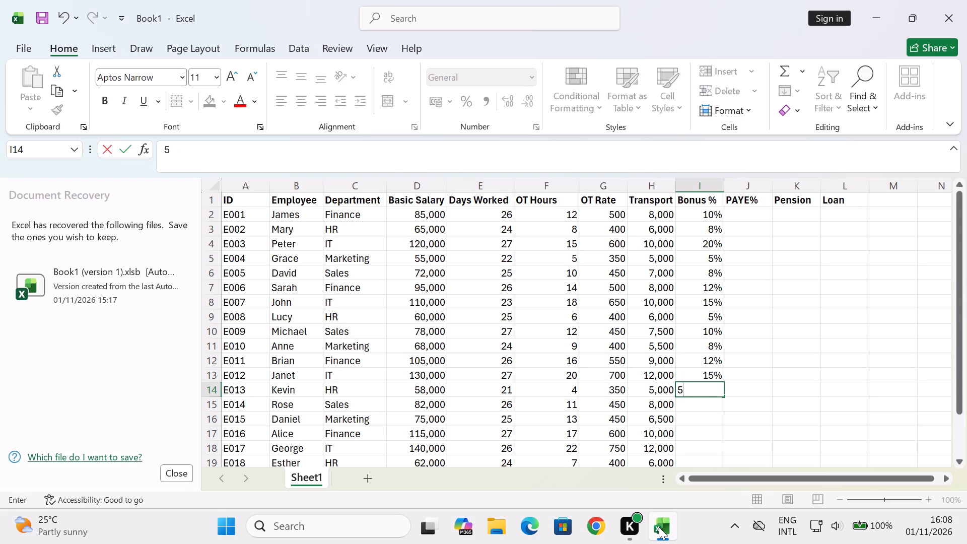
{"action": "key", "text": "shift+percent"}
{"action": "key", "text": "Down"}
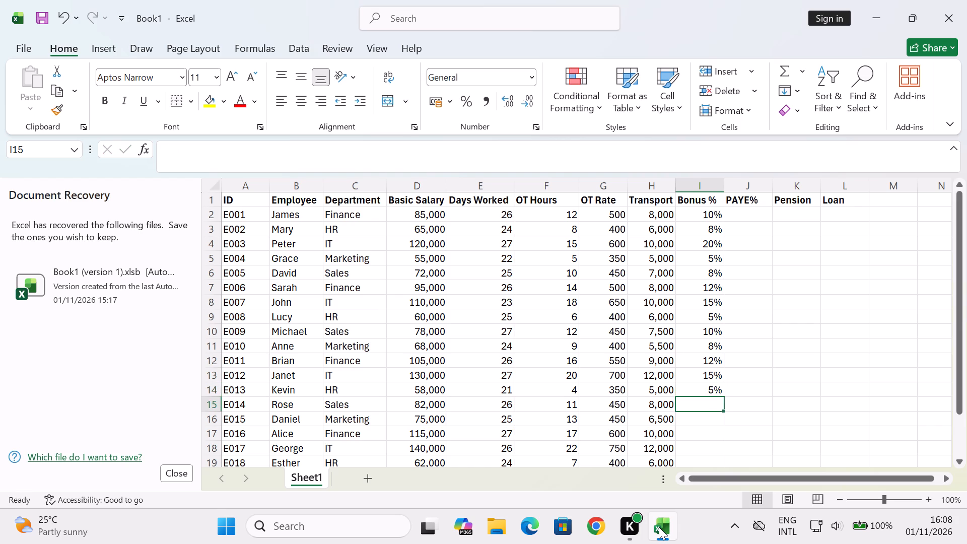
{"action": "type", "text": "10"}
{"action": "key", "text": "shift+percent"}
{"action": "key", "text": "Down"}
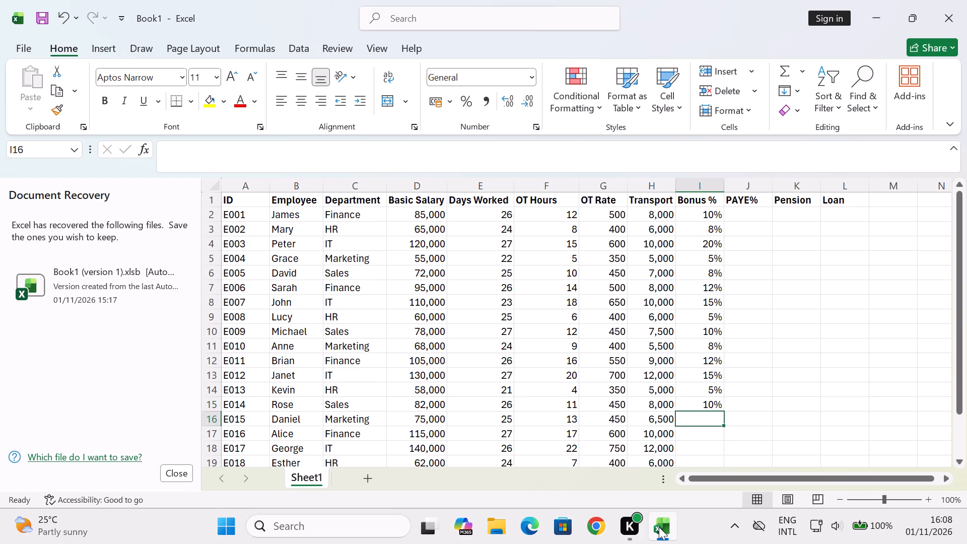
{"action": "key", "text": "5"}
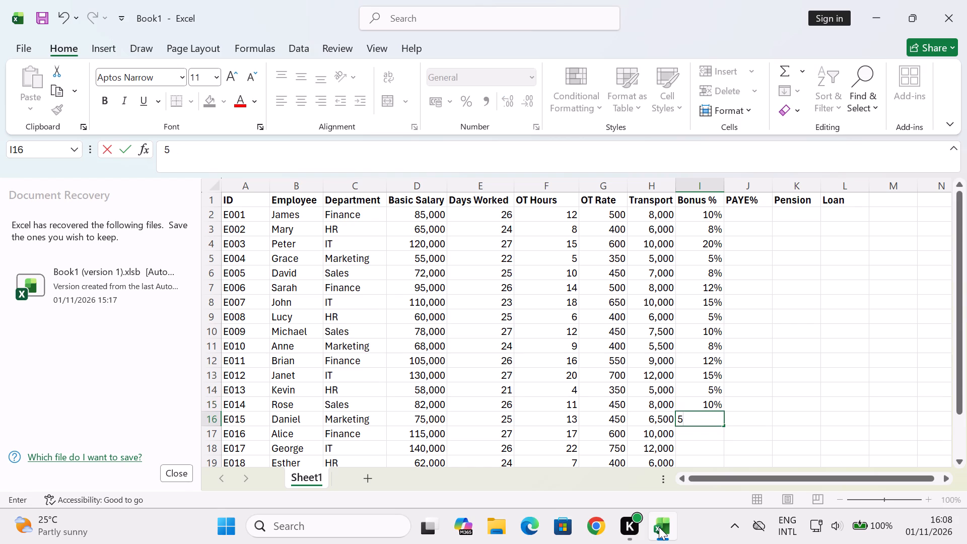
{"action": "key", "text": "BackSpace"}
{"action": "key", "text": "8"}
{"action": "key", "text": "shift+percent"}
{"action": "key", "text": "Down"}
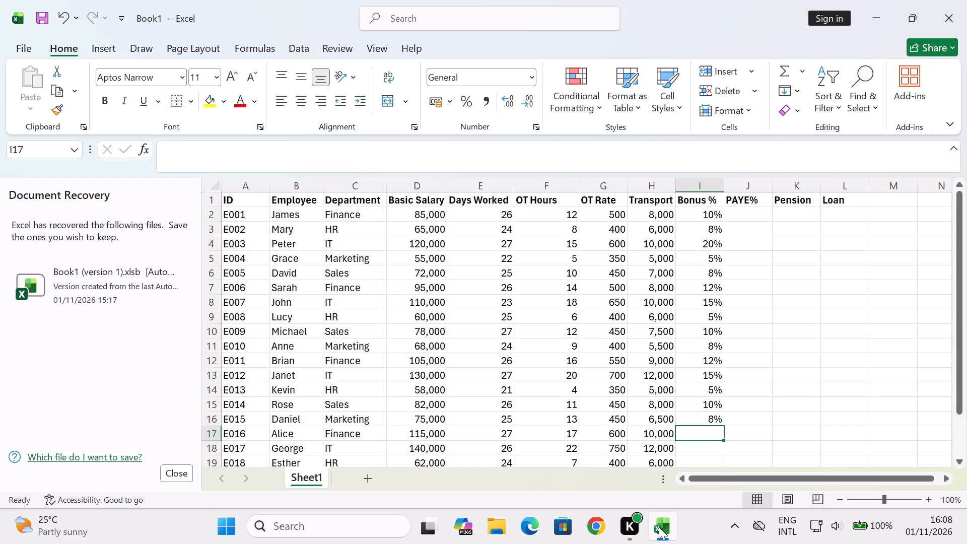
{"action": "type", "text": "15"}
{"action": "key", "text": "shift+percent"}
{"action": "key", "text": "Down"}
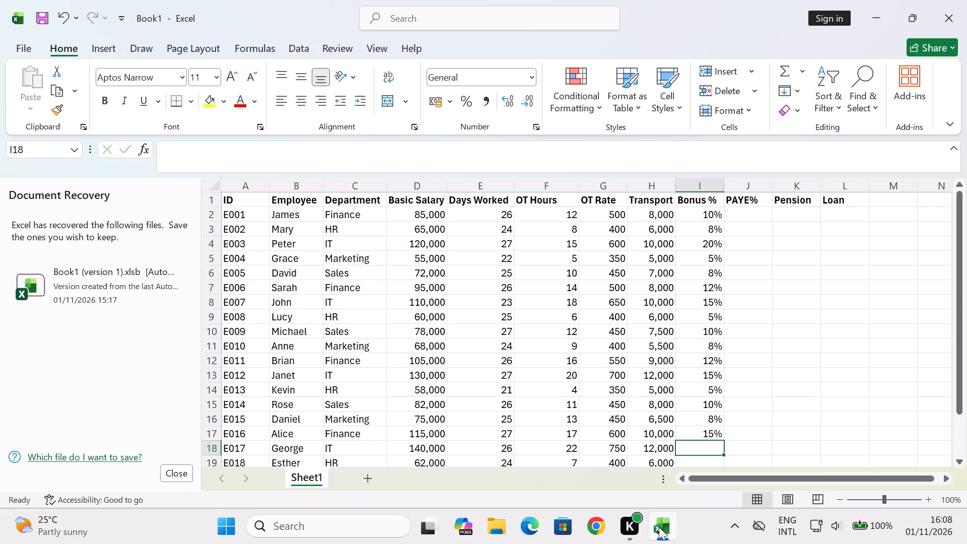
Complete the Bonus % column in I18:I21 with 20%, 5%, 10% and 8% for E017, E018, E019 and E021.
{"action": "type", "text": "20"}
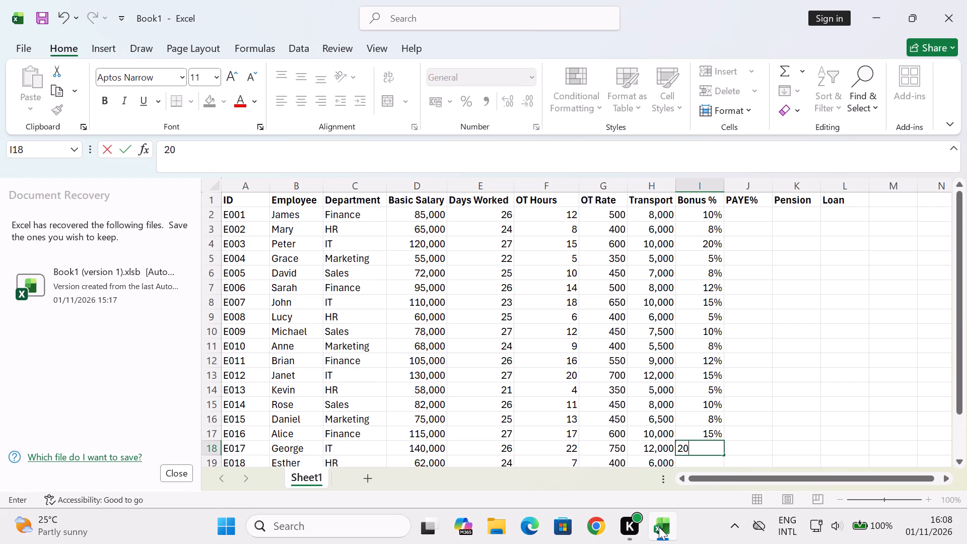
{"action": "key", "text": "shift+percent"}
{"action": "key", "text": "Down"}
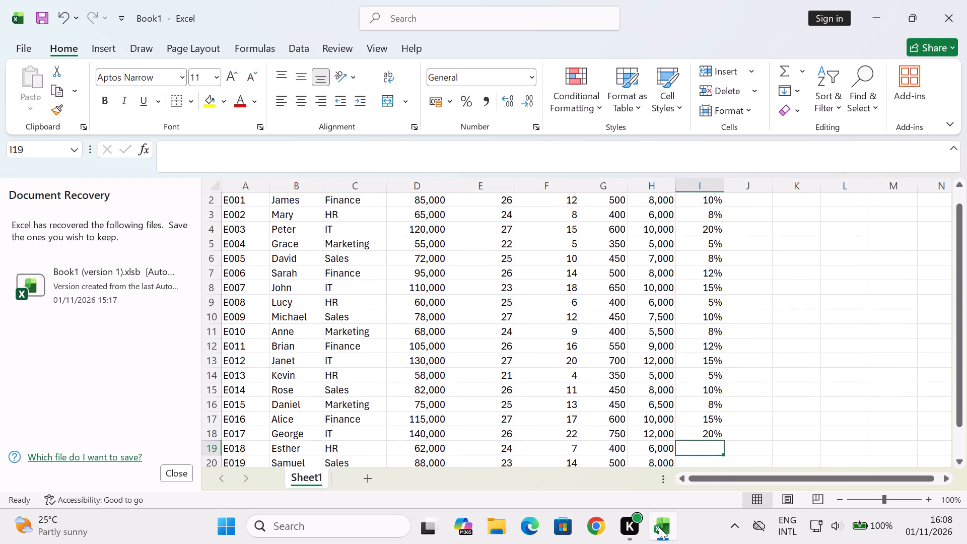
{"action": "key", "text": "5"}
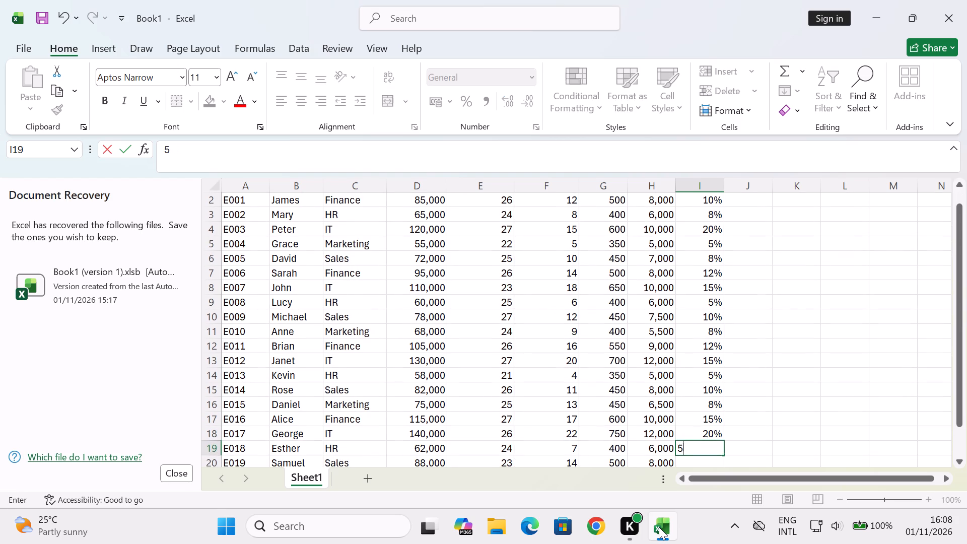
{"action": "key", "text": "shift+percent"}
{"action": "key", "text": "Down"}
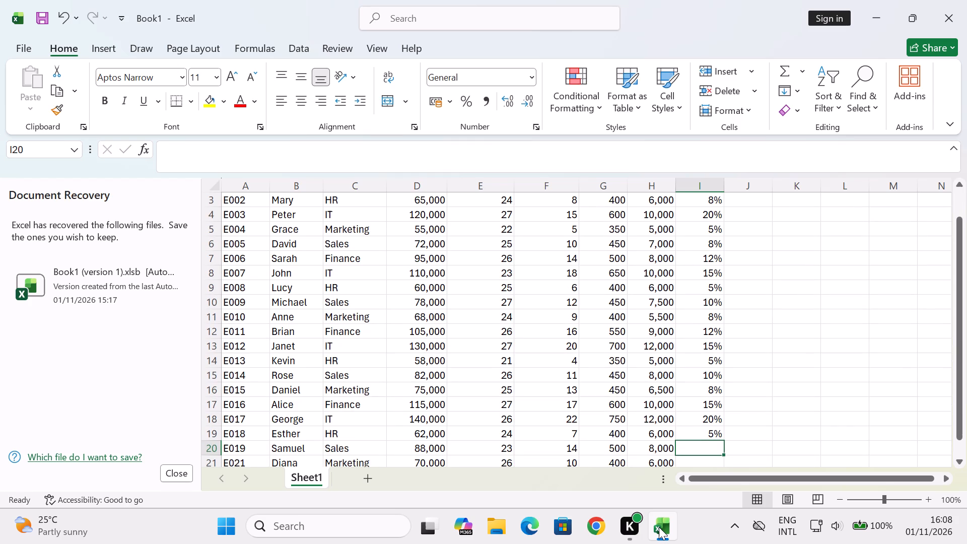
{"action": "type", "text": "10"}
{"action": "key", "text": "shift+percent"}
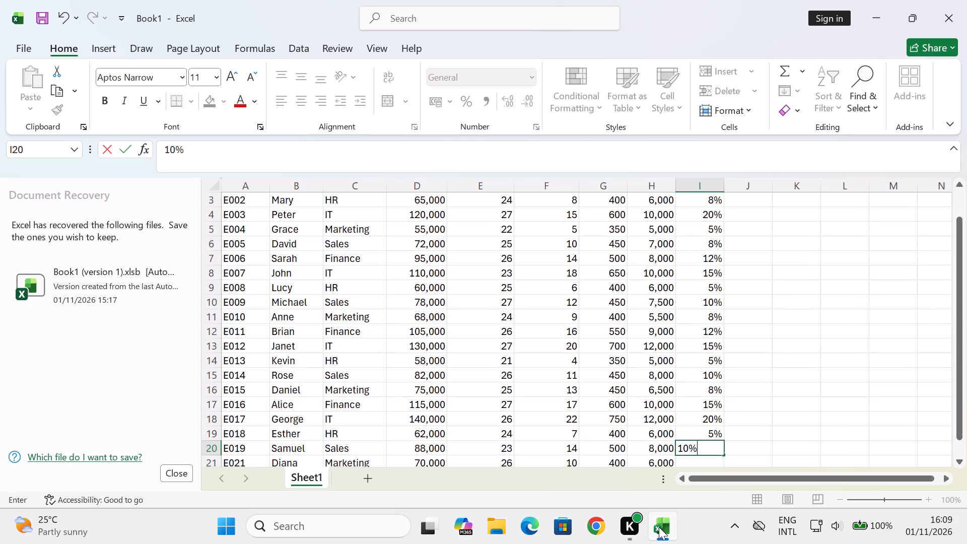
{"action": "key", "text": "Down"}
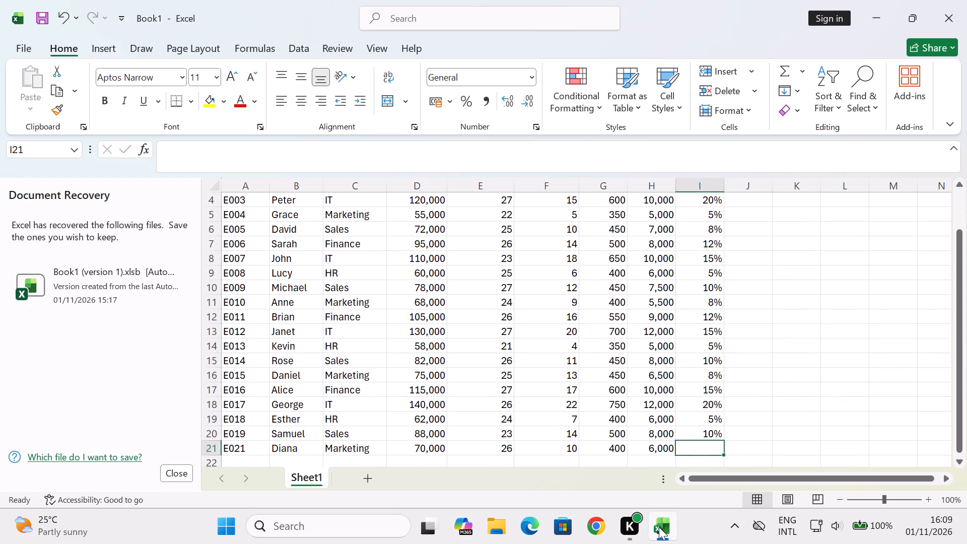
{"action": "key", "text": "8"}
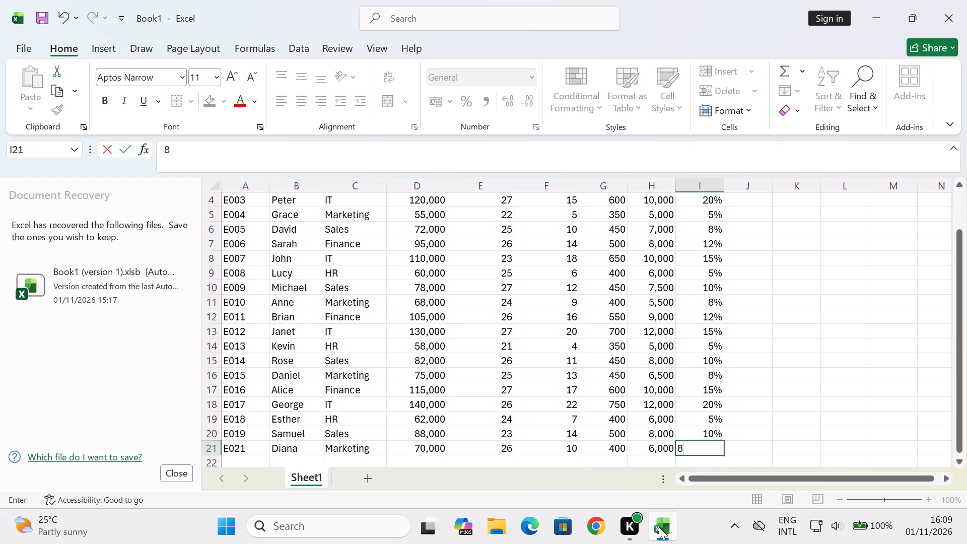
{"action": "key", "text": "shift+percent"}
{"action": "key", "text": "Right"}
Enter PAYE% values 15% and 10% for E001 and E002 in J2:J3.
{"action": "key", "text": "Up"}
{"action": "key", "text": "Up"}
{"action": "key", "text": "Up"}
{"action": "key", "text": "Up"}
{"action": "key", "text": "Up"}
{"action": "key", "text": "Up"}
{"action": "key", "text": "Up"}
{"action": "key", "text": "Up"}
{"action": "key", "text": "Up"}
{"action": "key", "text": "Up"}
{"action": "key", "text": "Up"}
{"action": "key", "text": "Up"}
{"action": "key", "text": "Up"}
{"action": "key", "text": "Up"}
{"action": "key", "text": "Up"}
{"action": "key", "text": "Up"}
{"action": "key", "text": "Up"}
{"action": "key", "text": "Up"}
{"action": "key", "text": "Up"}
{"action": "key", "text": "Up"}
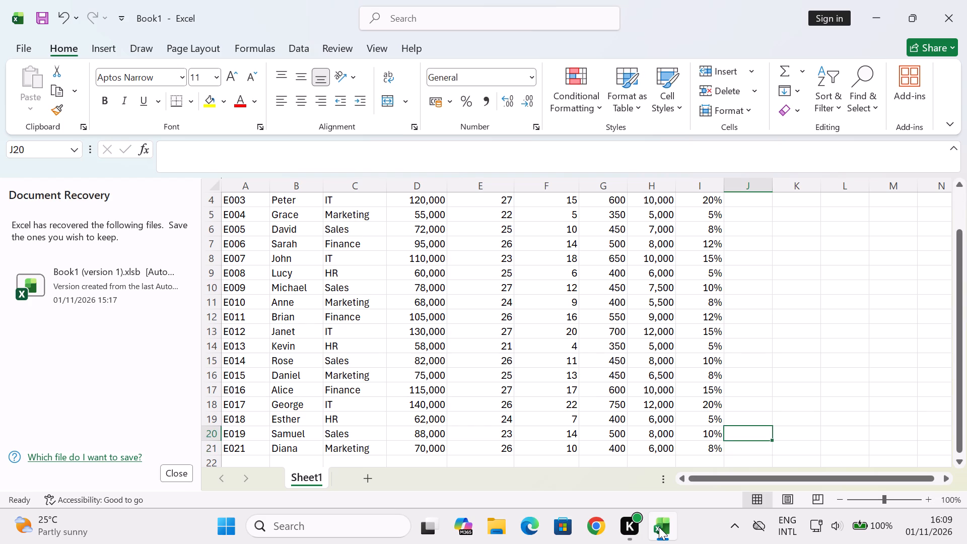
{"action": "key", "text": "Down"}
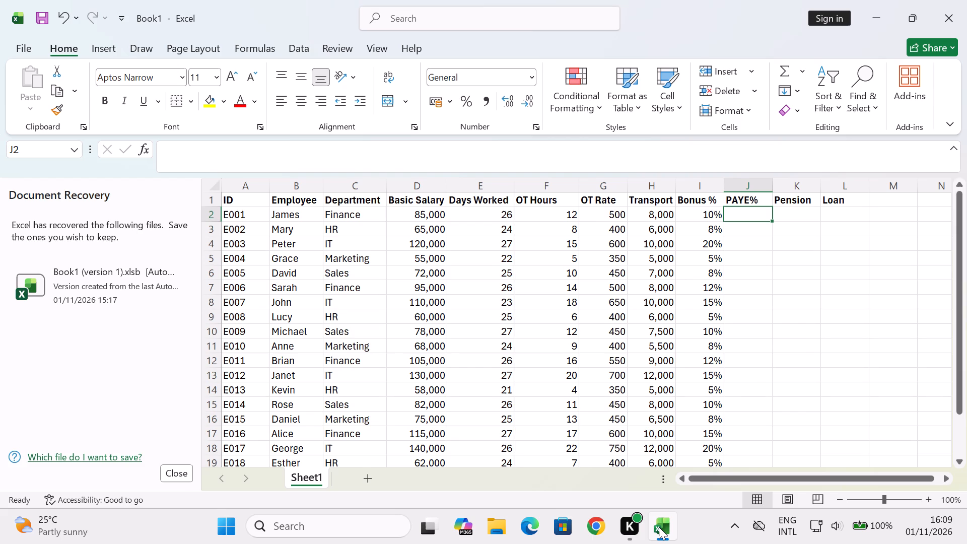
{"action": "type", "text": "15"}
{"action": "key", "text": "shift+percent"}
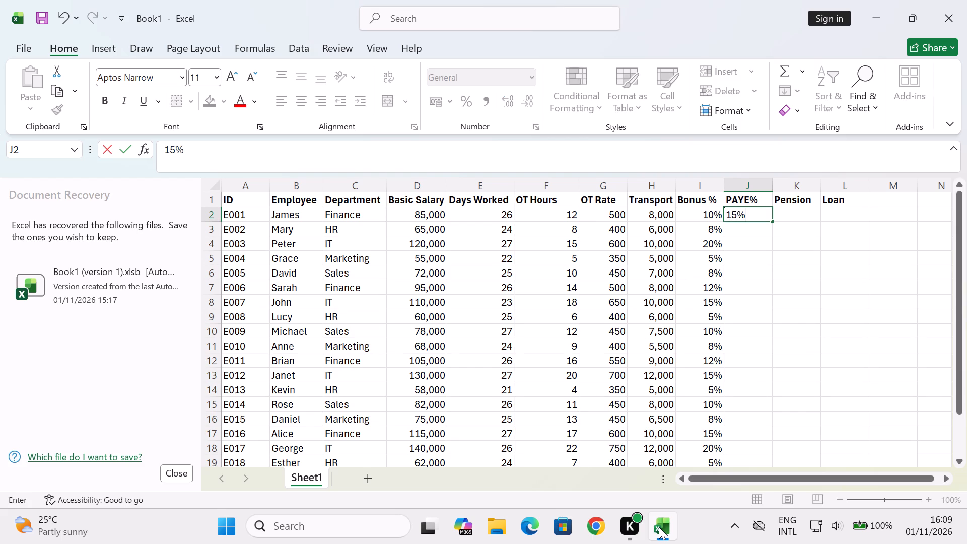
{"action": "key", "text": "Down"}
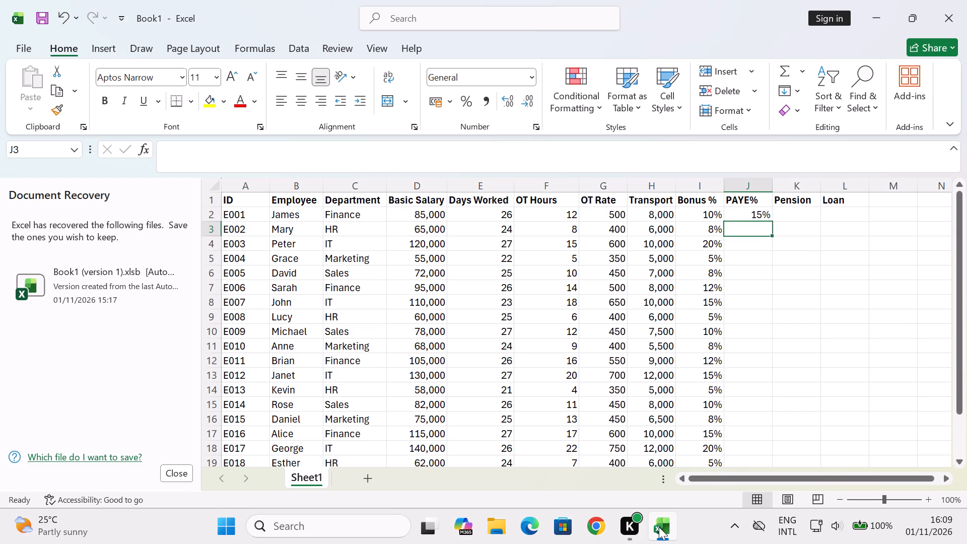
{"action": "type", "text": "10"}
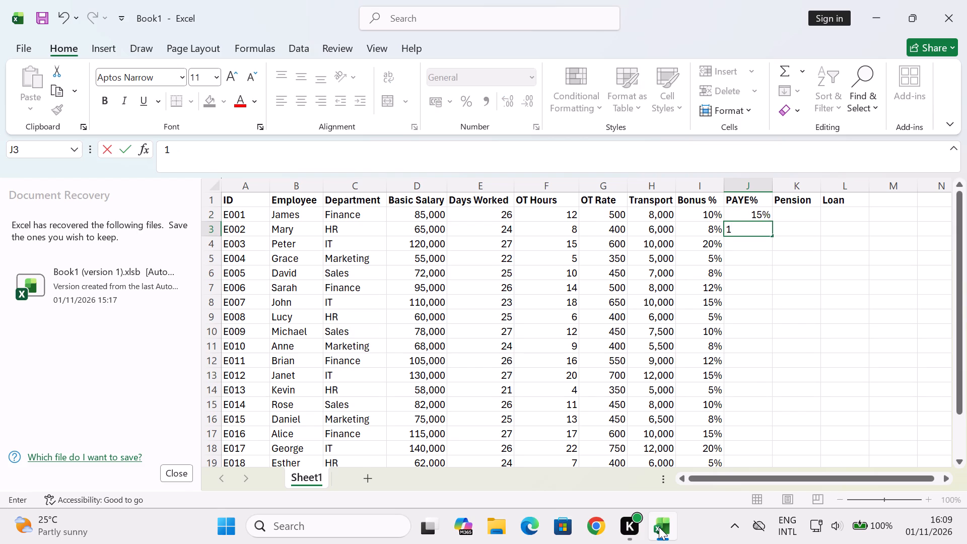
{"action": "key", "text": "shift+percent"}
{"action": "key", "text": "Down"}
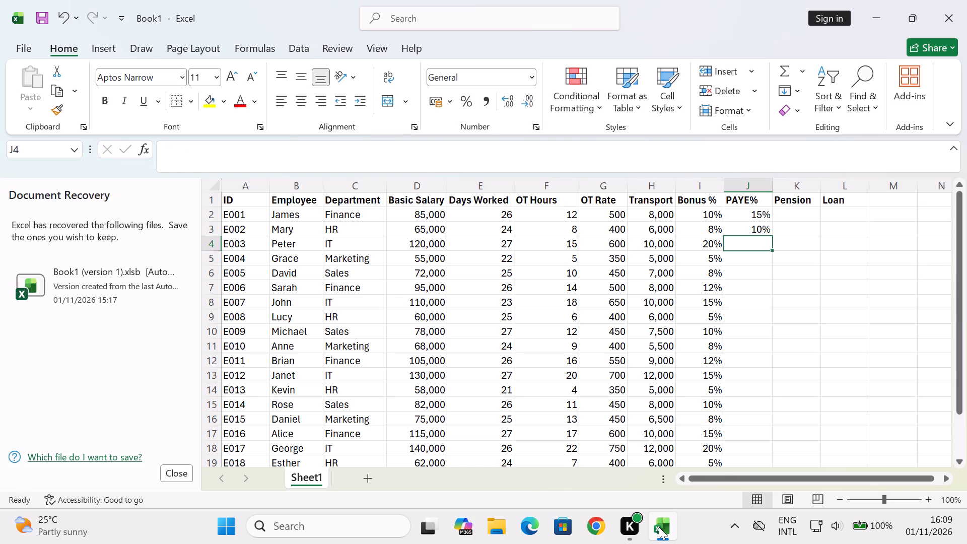
Enter PAYE% values 20%, 10% and 15% for E003, E004 and E005 in J4:J6.
{"action": "type", "text": "20"}
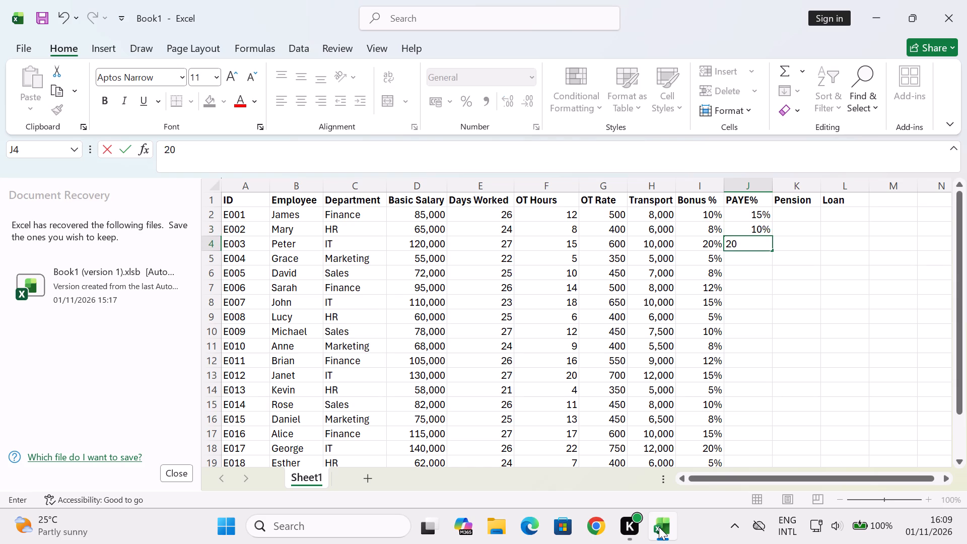
{"action": "key", "text": "shift+percent"}
{"action": "key", "text": "Down"}
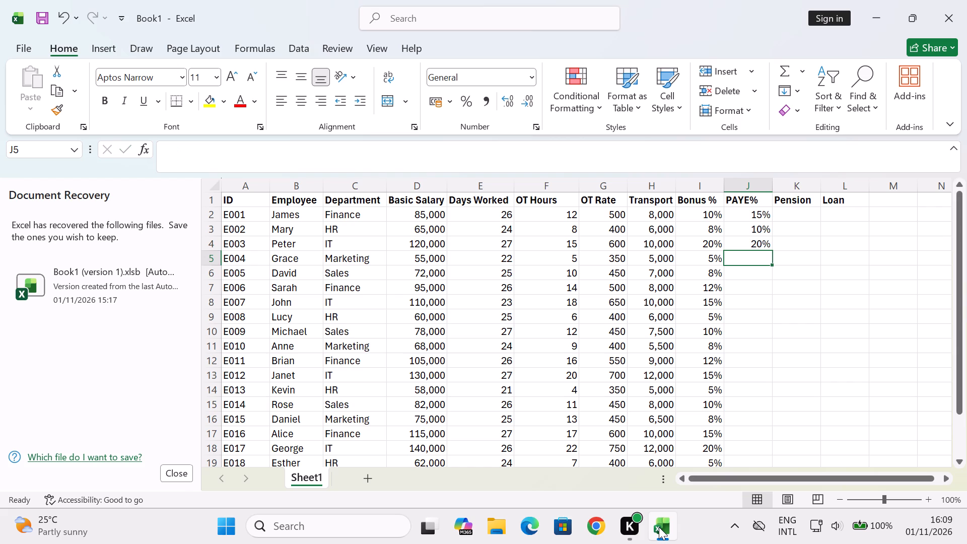
{"action": "type", "text": "10"}
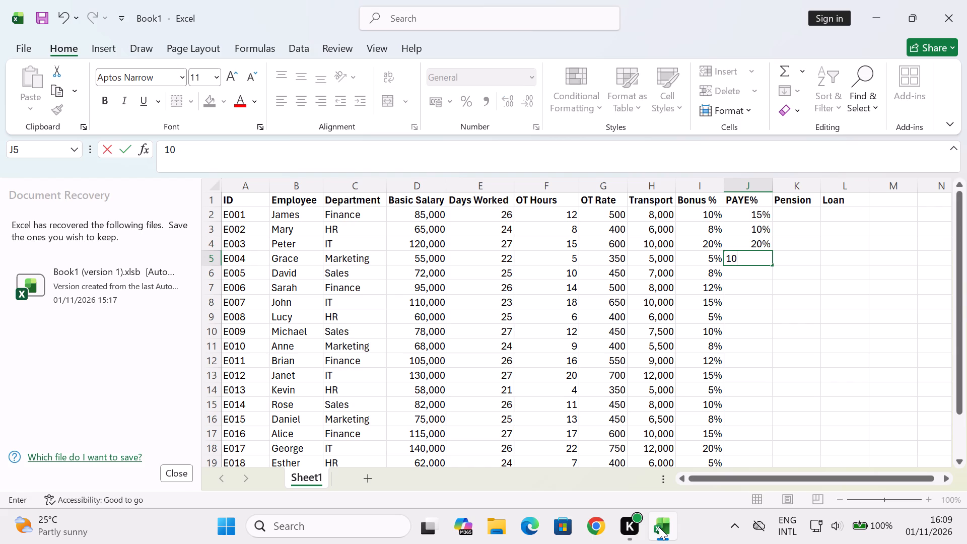
{"action": "key", "text": "shift+percent"}
{"action": "key", "text": "Down"}
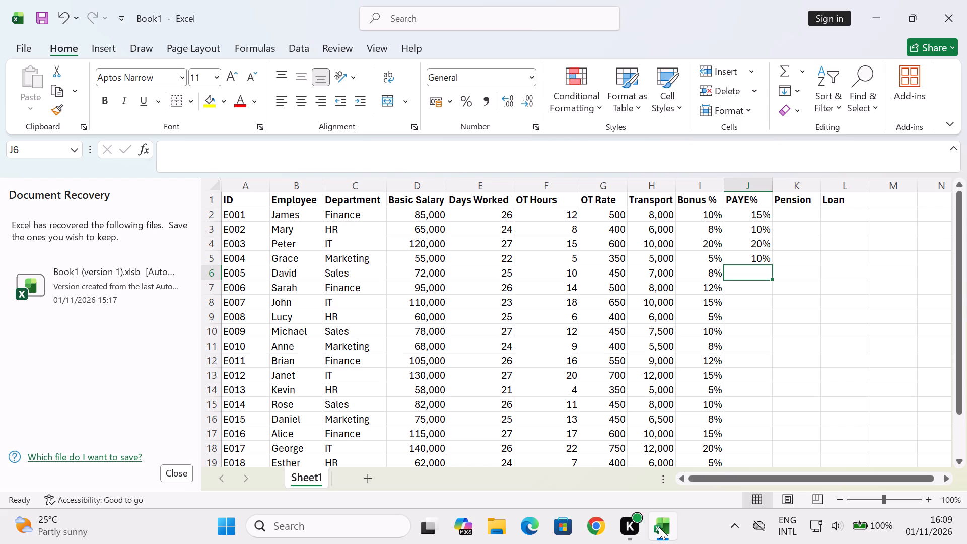
{"action": "type", "text": "15"}
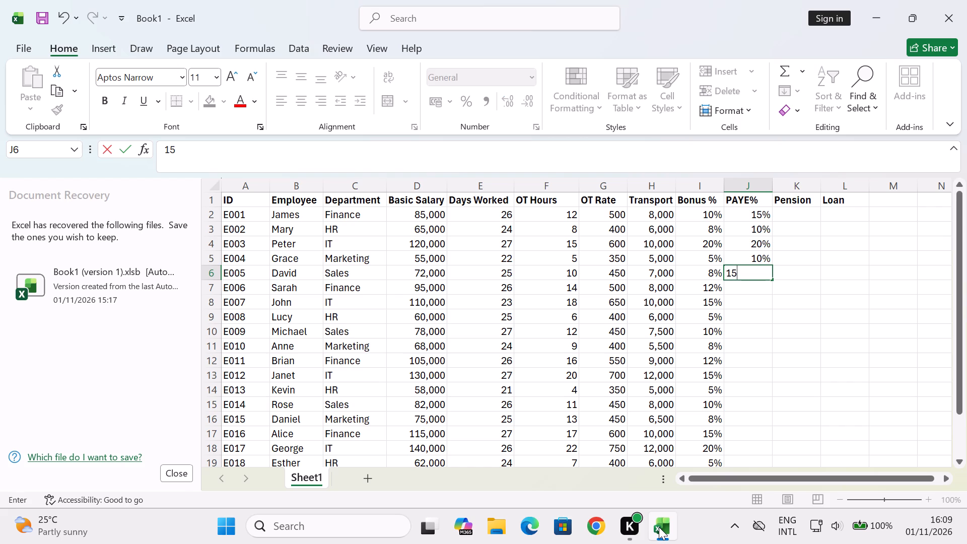
{"action": "key", "text": "shift+percent"}
{"action": "key", "text": "Down"}
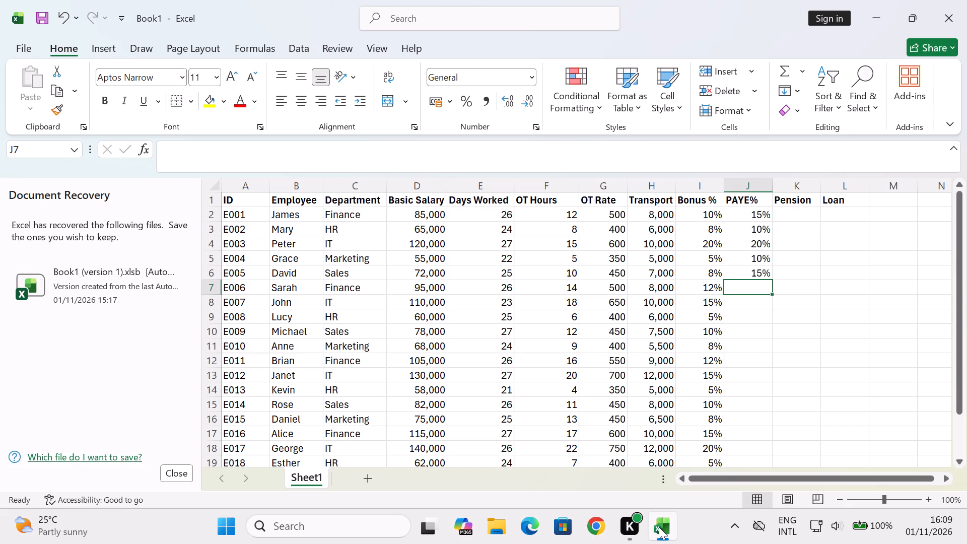
Enter PAYE% values 15% and 20% for E006 and E007 in J7:J8.
{"action": "type", "text": "15"}
{"action": "key", "text": "shift+percent"}
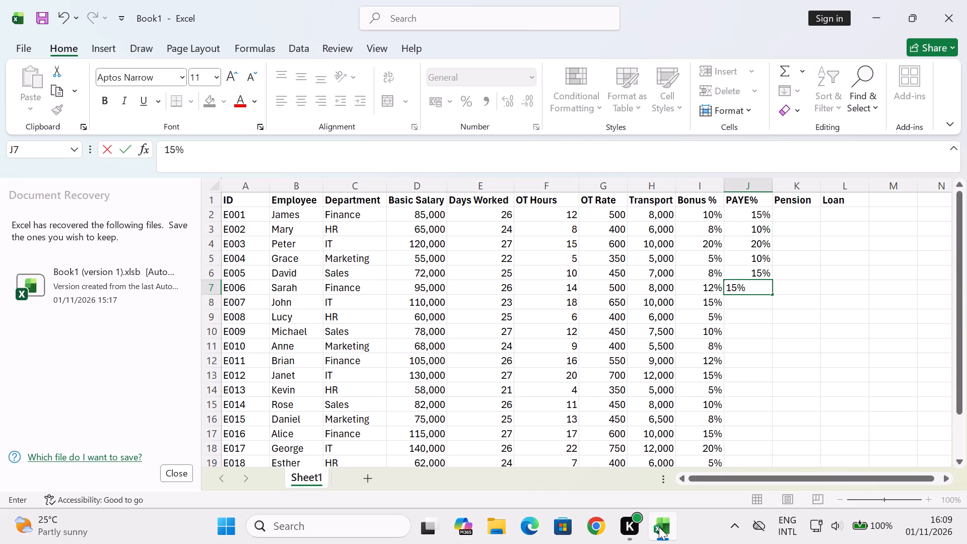
{"action": "key", "text": "Down"}
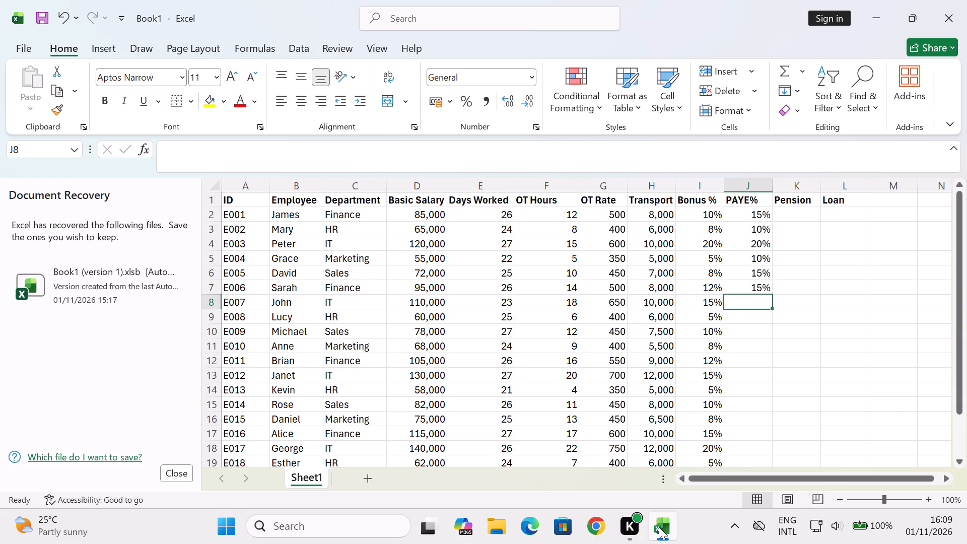
{"action": "type", "text": "20"}
{"action": "key", "text": "shift+percent"}
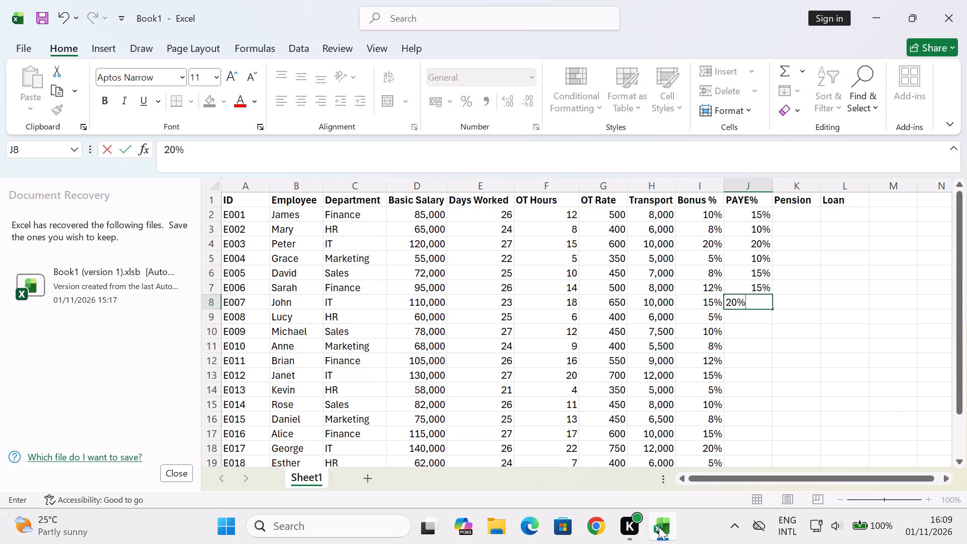
{"action": "key", "text": "Down"}
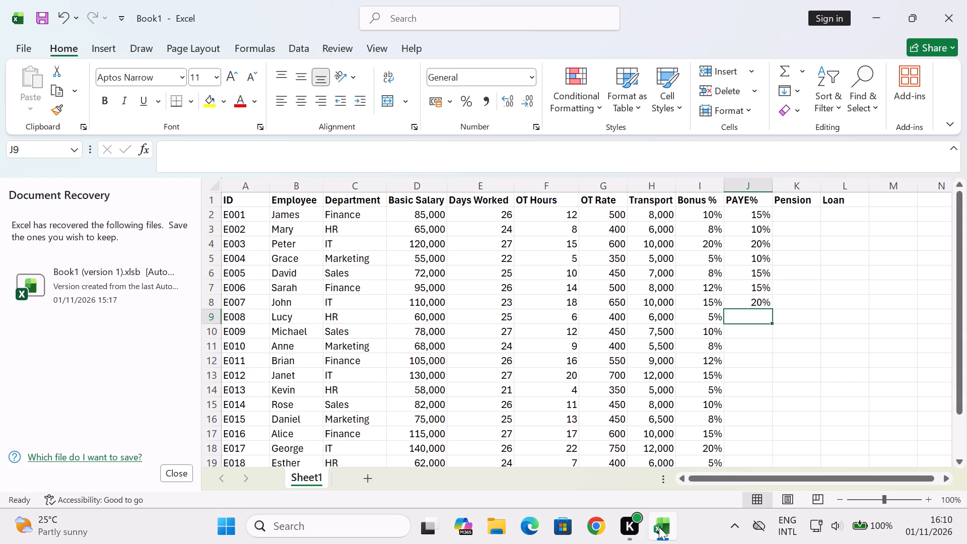
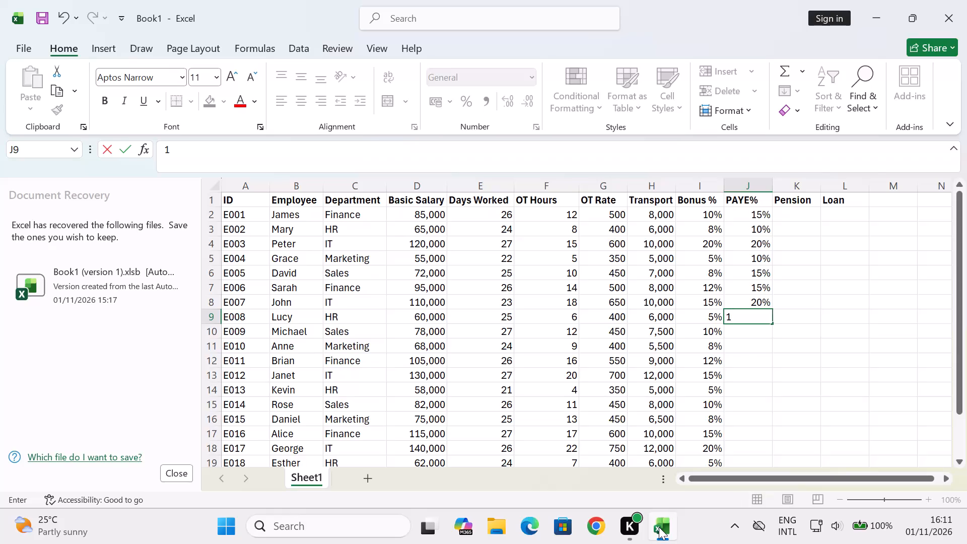
Enter PAYE% values 10%, 15% and 10% for E008, E009 and E010 in J9:J11.
{"action": "key", "text": "shift+percent"}
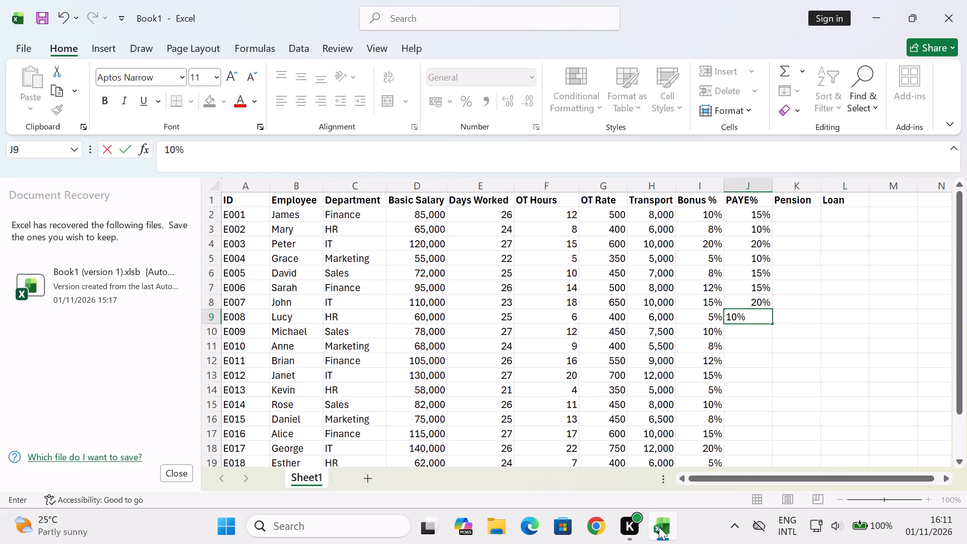
{"action": "key", "text": "Down"}
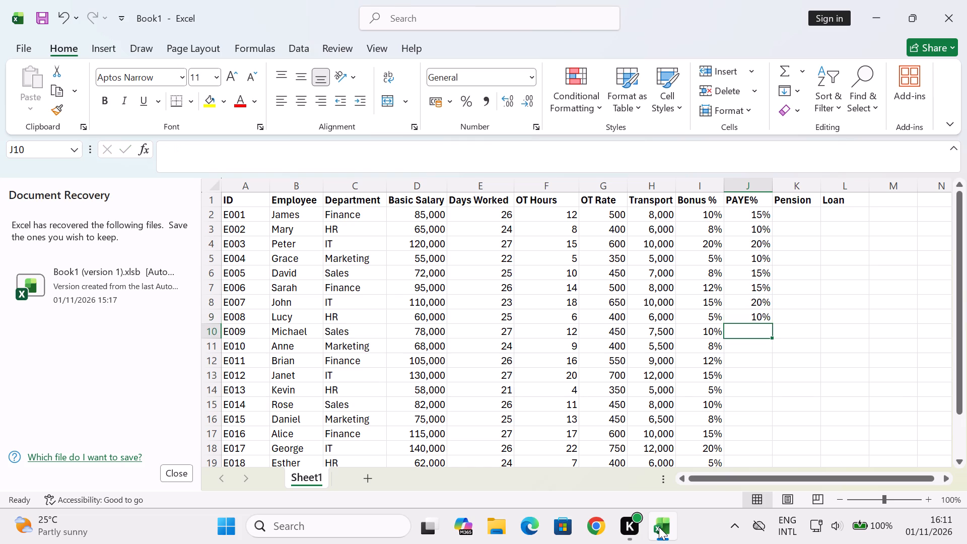
{"action": "type", "text": "15"}
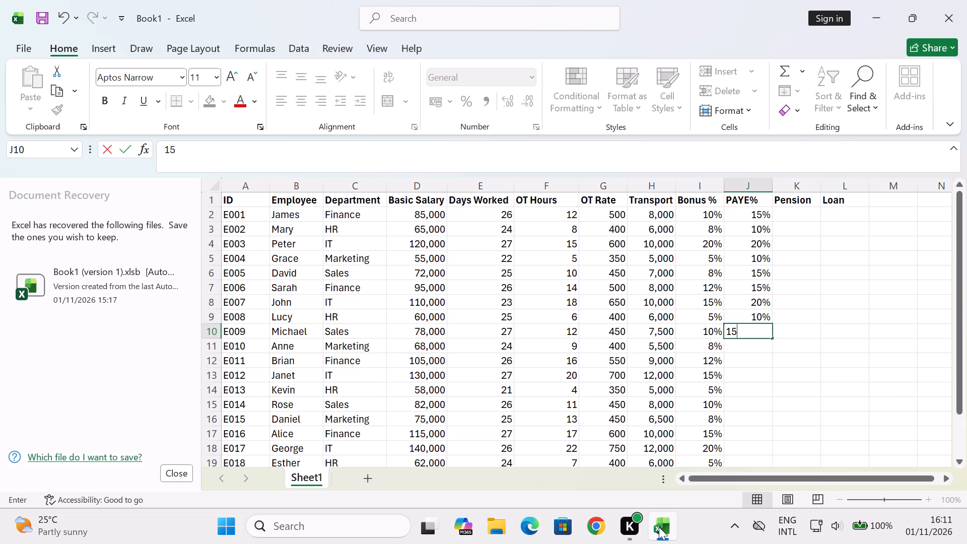
{"action": "key", "text": "shift+percent"}
{"action": "key", "text": "Down"}
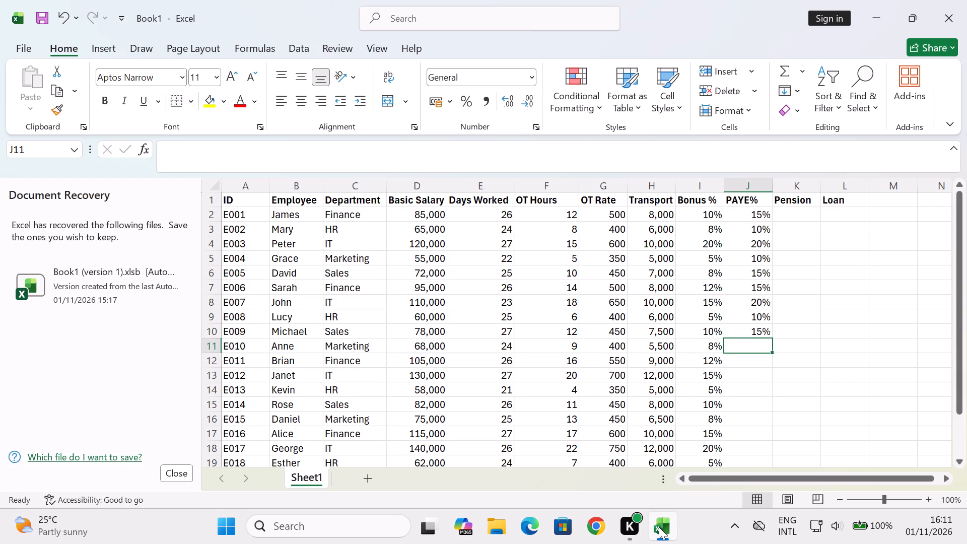
{"action": "type", "text": "10"}
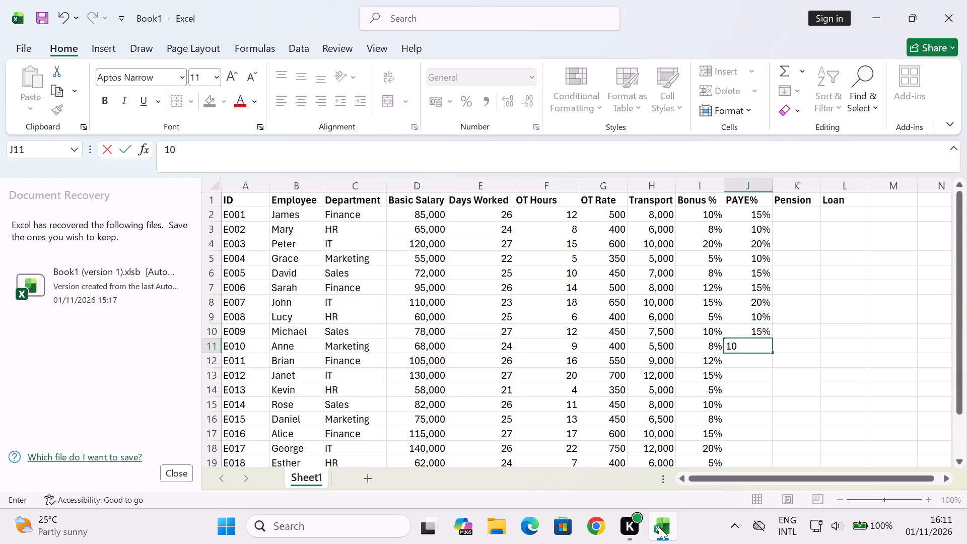
{"action": "key", "text": "shift+percent"}
{"action": "key", "text": "Down"}
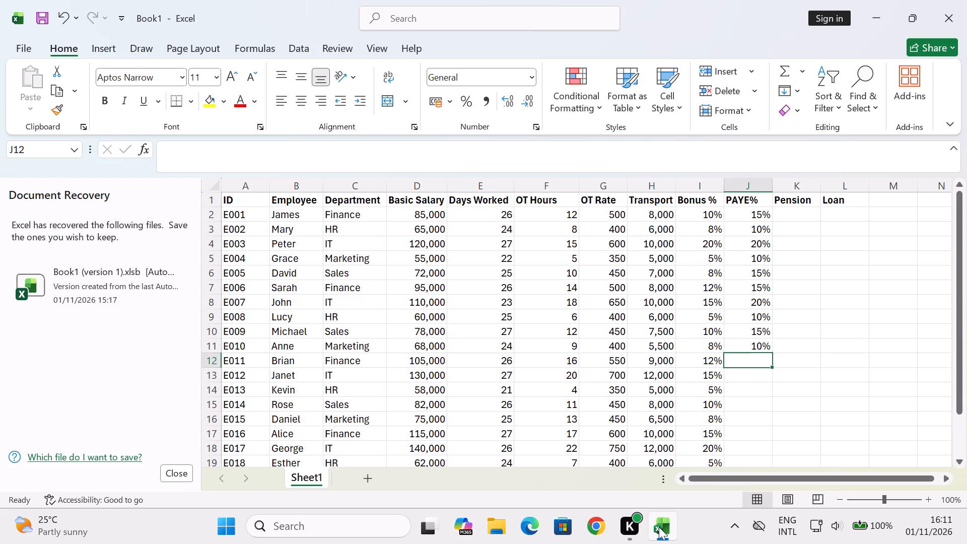
Enter PAYE% values 20%, 20% and 10% for E011, E012 and E013 in J12:J14.
{"action": "key", "text": "2"}
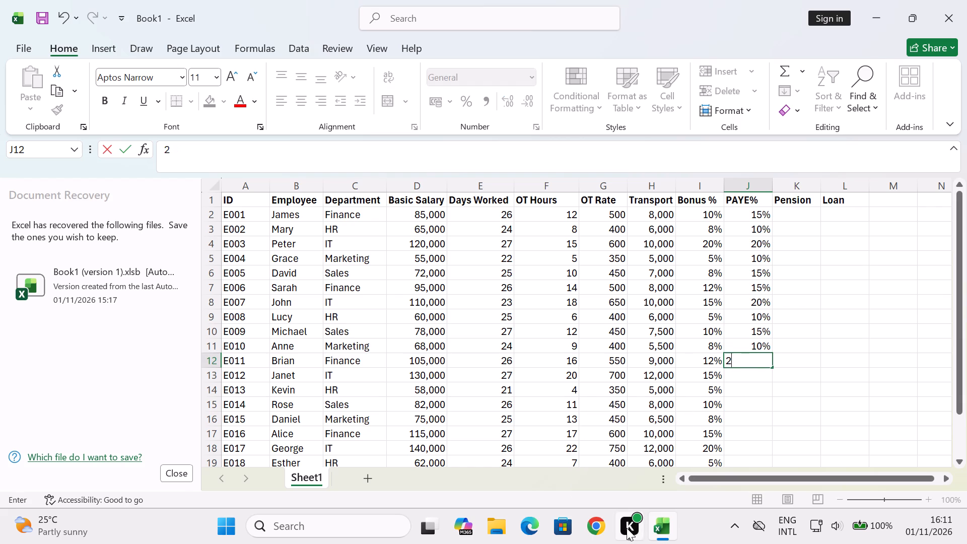
{"action": "key", "text": "0"}
{"action": "key", "text": "shift+percent"}
{"action": "key", "text": "Down"}
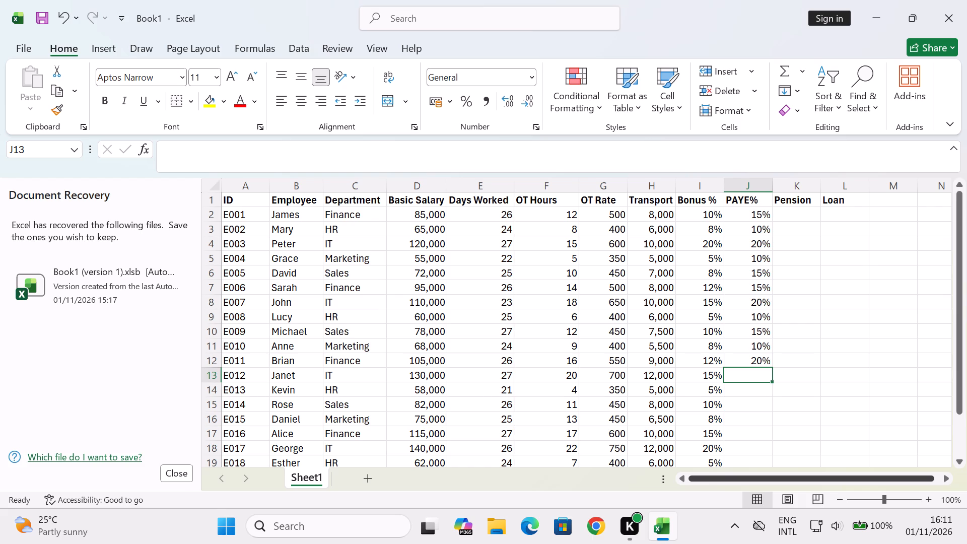
{"action": "key", "text": "2"}
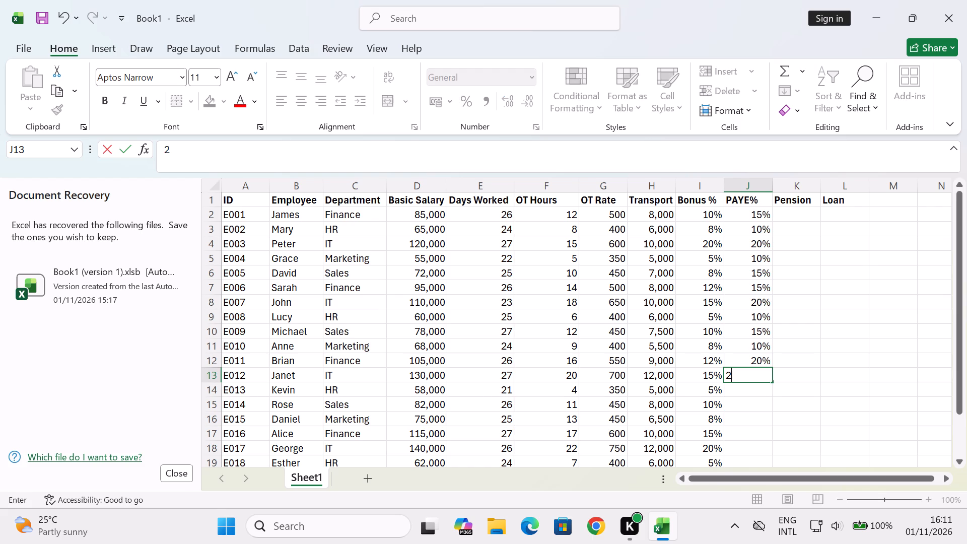
{"action": "key", "text": "0"}
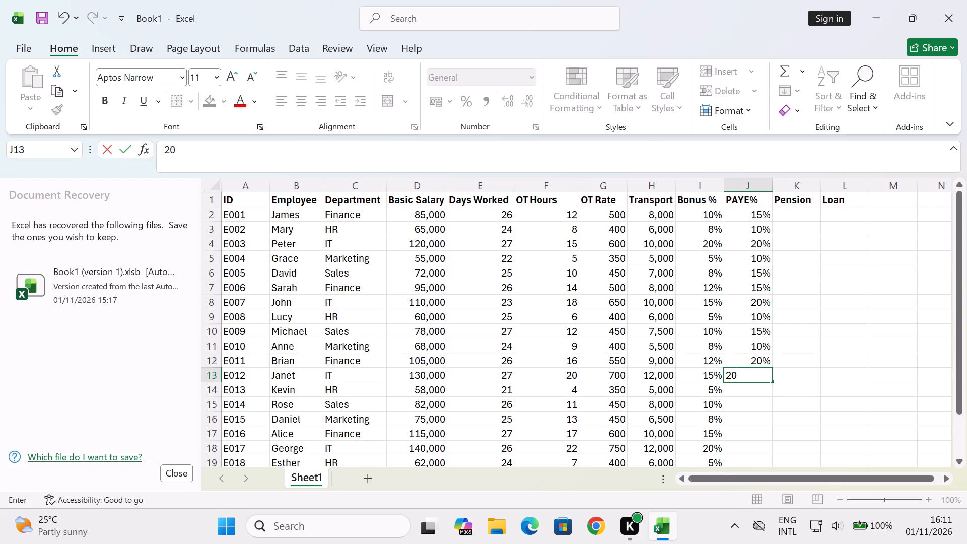
{"action": "key", "text": "shift+percent"}
{"action": "key", "text": "Down"}
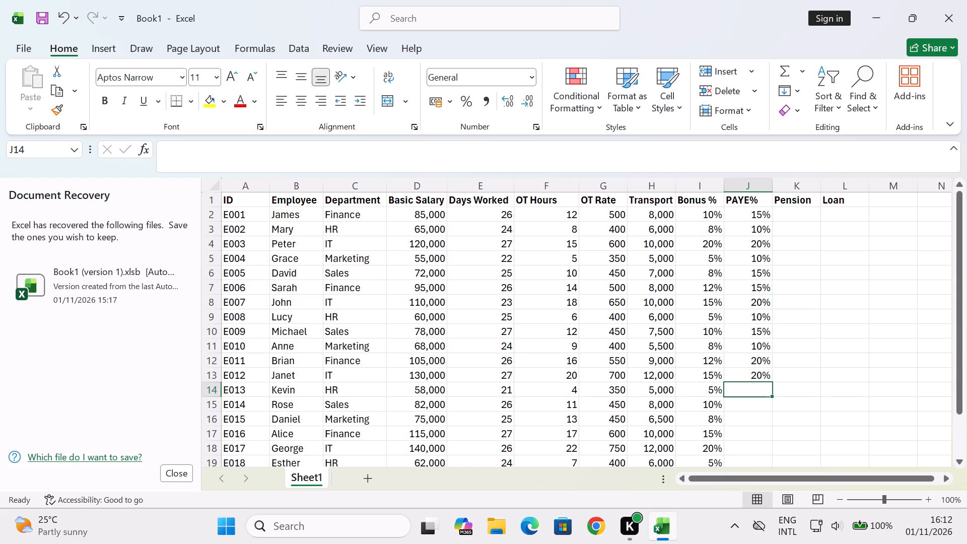
{"action": "key", "text": "1"}
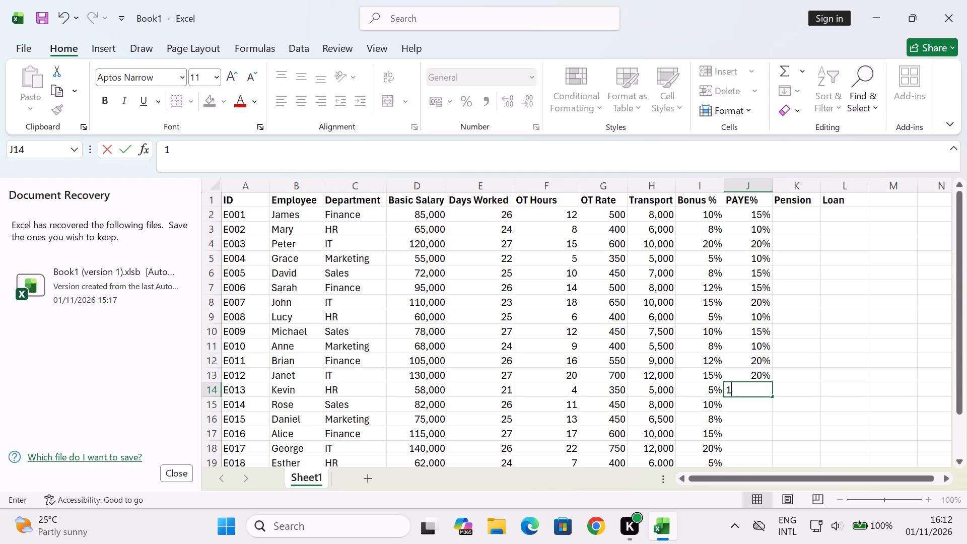
{"action": "key", "text": "0"}
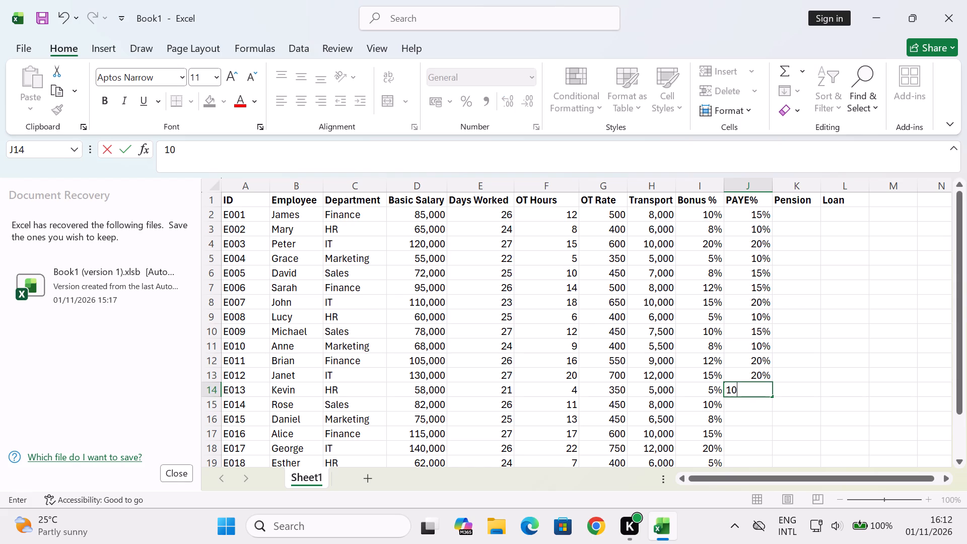
{"action": "key", "text": "shift+percent"}
{"action": "key", "text": "Down"}
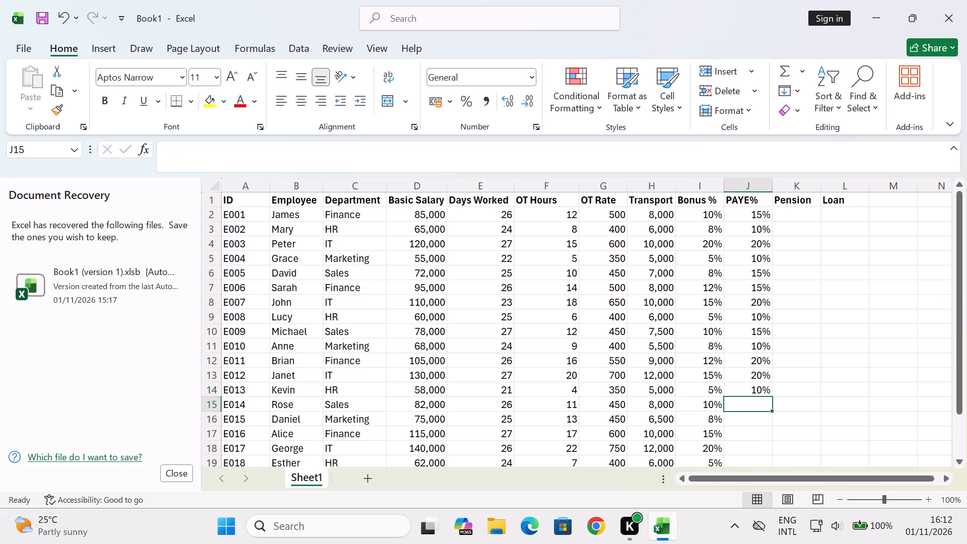
Enter PAYE% values 15%, 15% and 20% for E014, E015 and E016 in J15:J17.
{"action": "type", "text": "15"}
{"action": "key", "text": "shift+percent"}
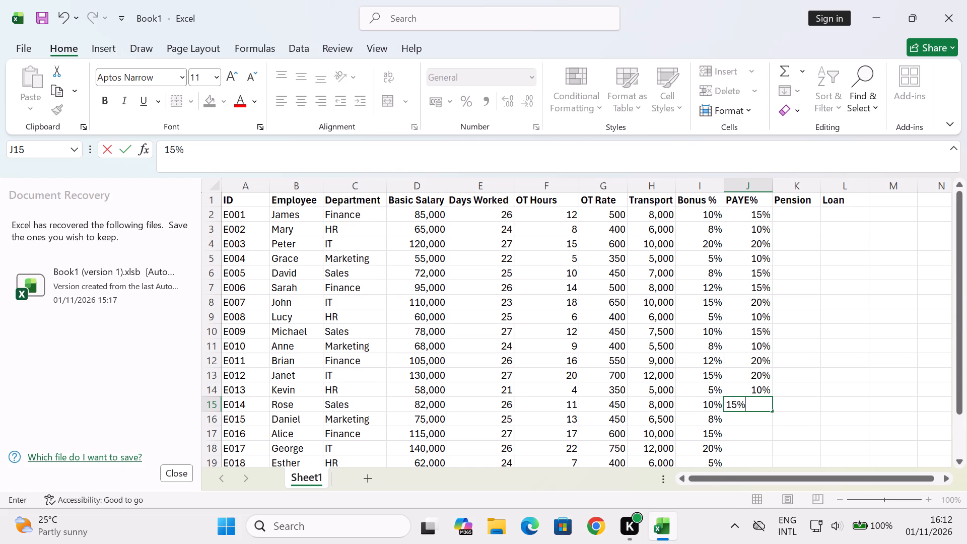
{"action": "key", "text": "Down"}
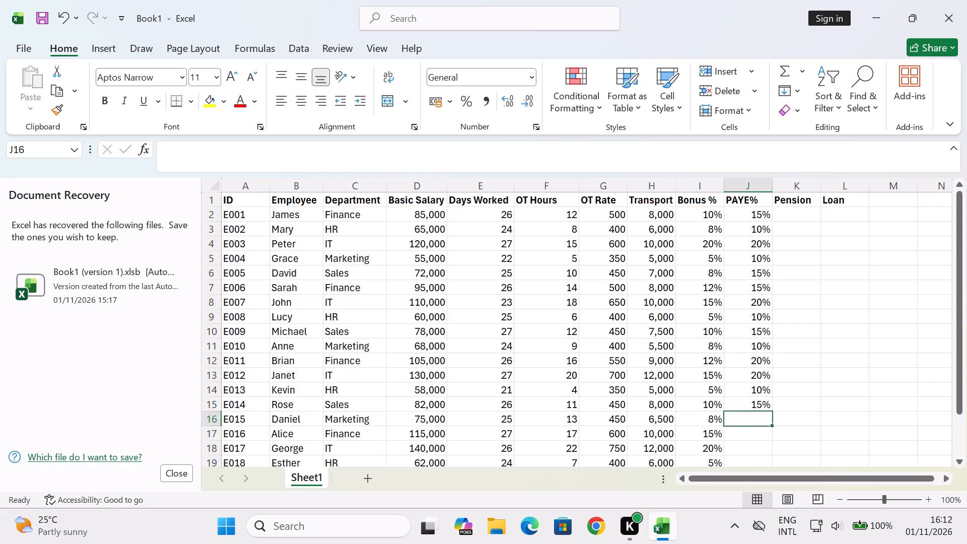
{"action": "type", "text": "15"}
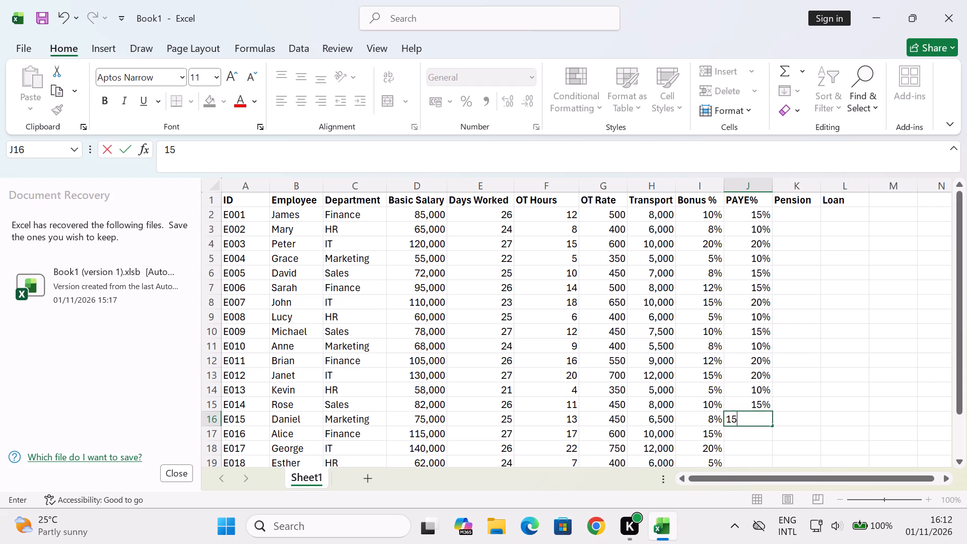
{"action": "key", "text": "shift+percent"}
{"action": "key", "text": "Down"}
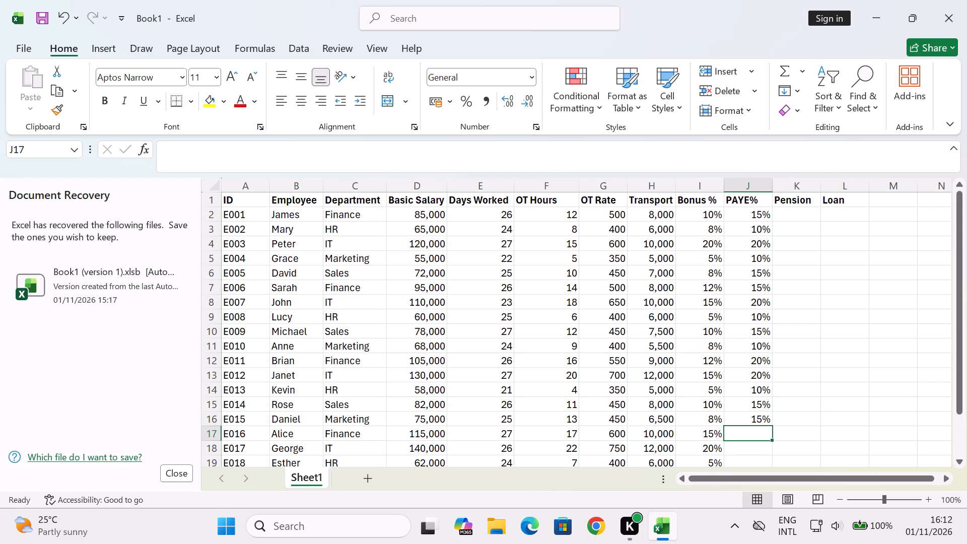
{"action": "key", "text": "2"}
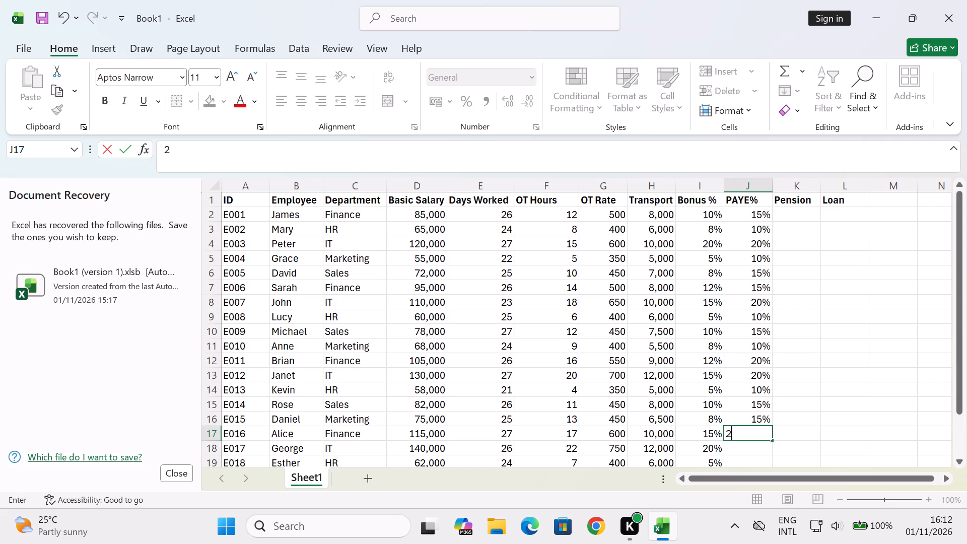
{"action": "key", "text": "0"}
{"action": "key", "text": "shift+percent"}
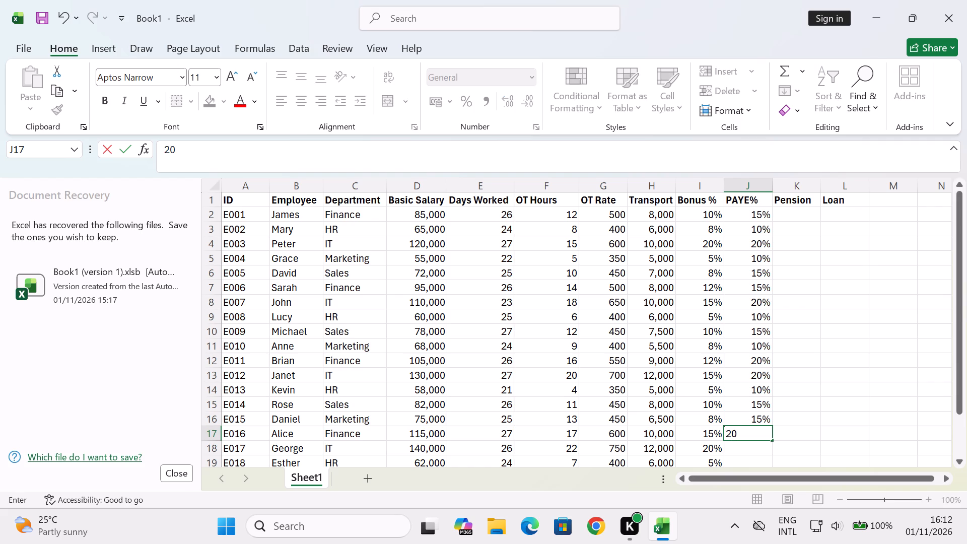
{"action": "key", "text": "Down"}
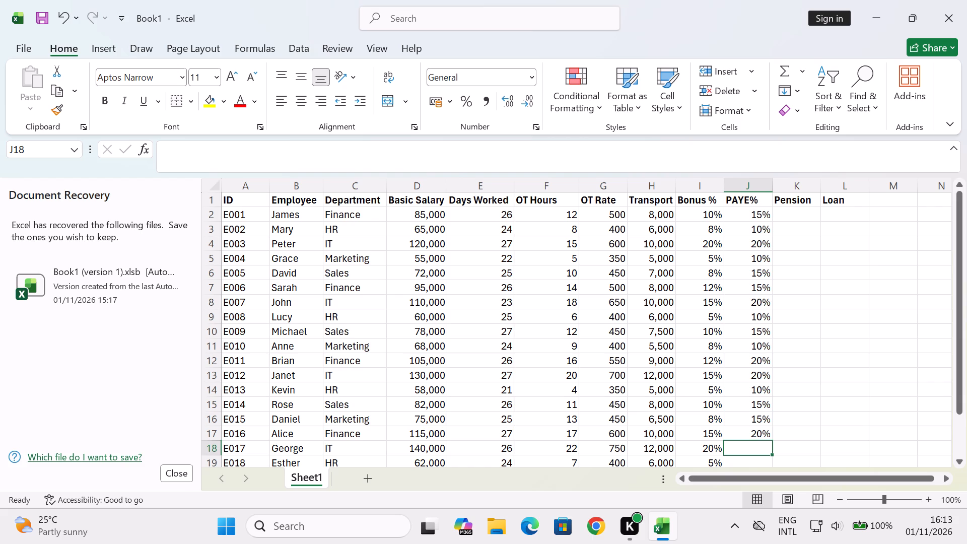
Complete the PAYE% column in J18:J21 with 25%, 10%, 15% and 10% for E017, E018, E019 and E021.
{"action": "type", "text": "25"}
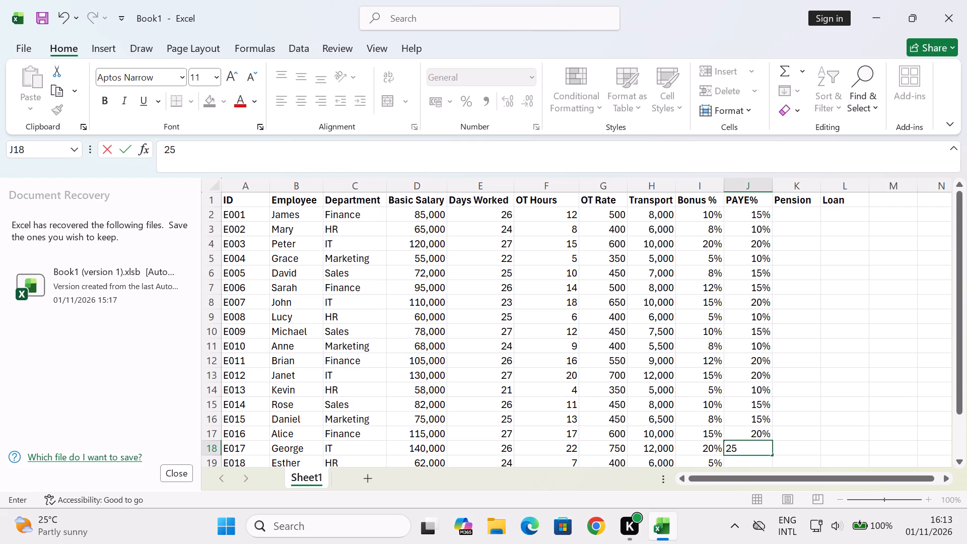
{"action": "key", "text": "shift+percent"}
{"action": "key", "text": "Down"}
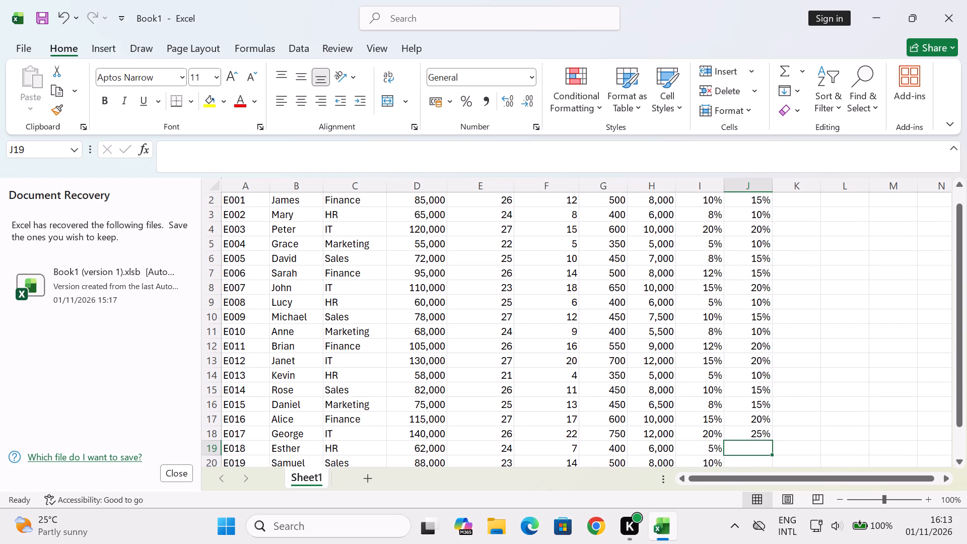
{"action": "key", "text": "1"}
{"action": "key", "text": "0"}
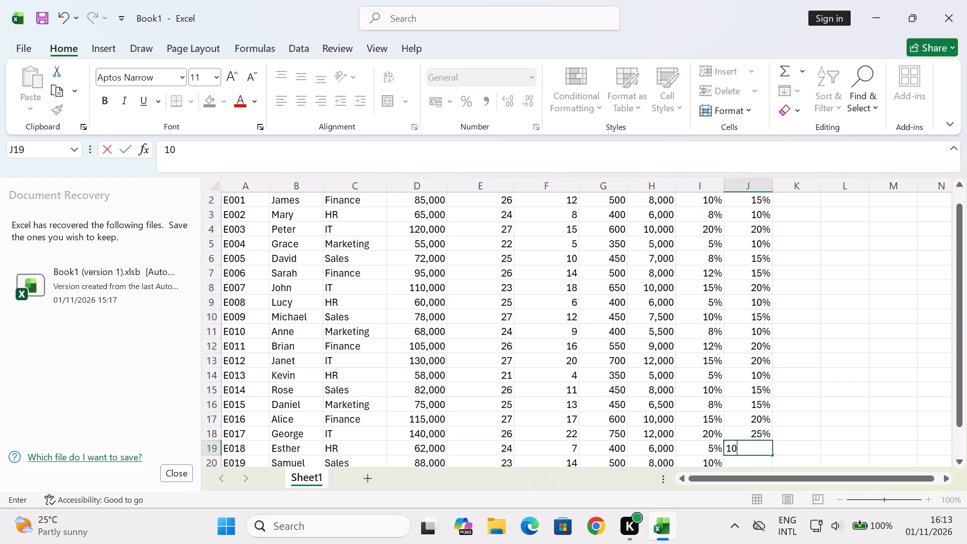
{"action": "key", "text": "shift+percent"}
{"action": "key", "text": "Down"}
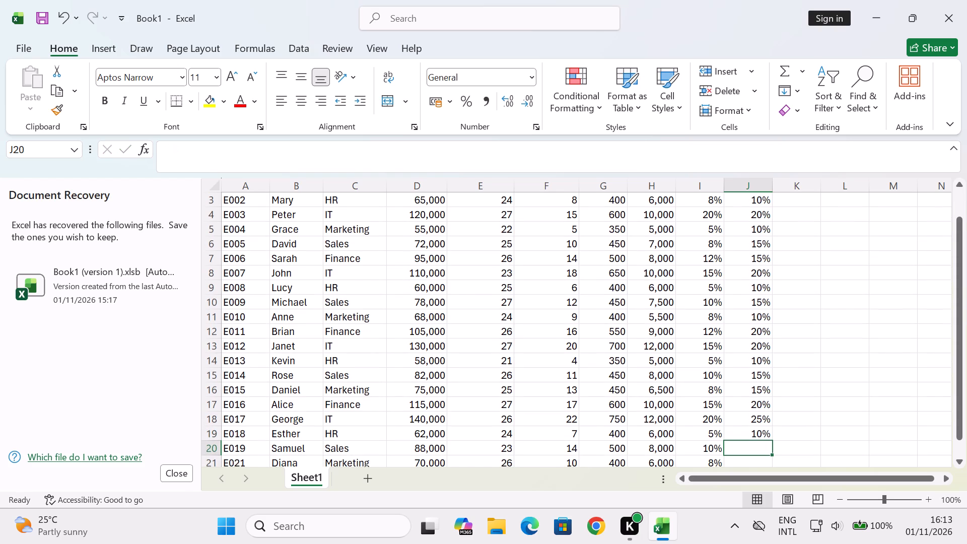
{"action": "type", "text": "15"}
{"action": "key", "text": "shift+percent"}
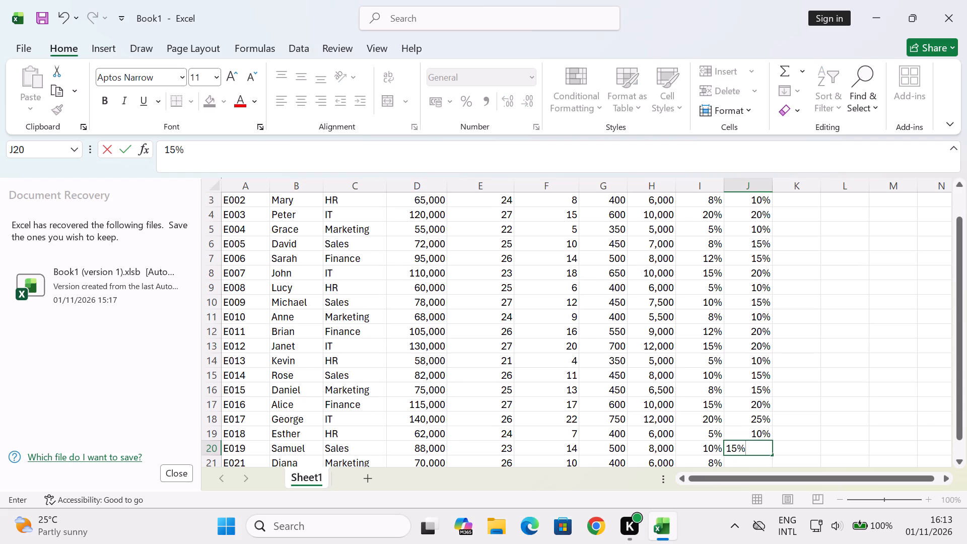
{"action": "key", "text": "Down"}
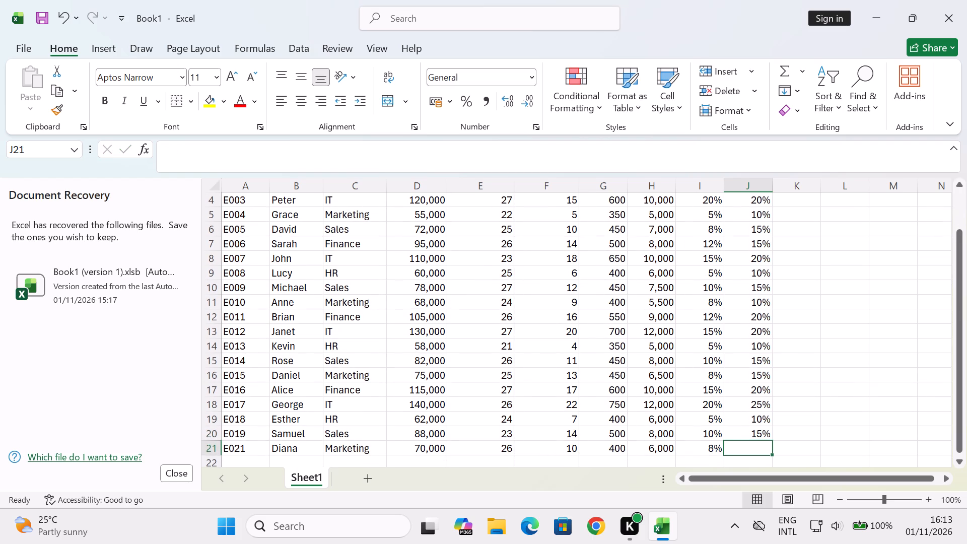
{"action": "key", "text": "1"}
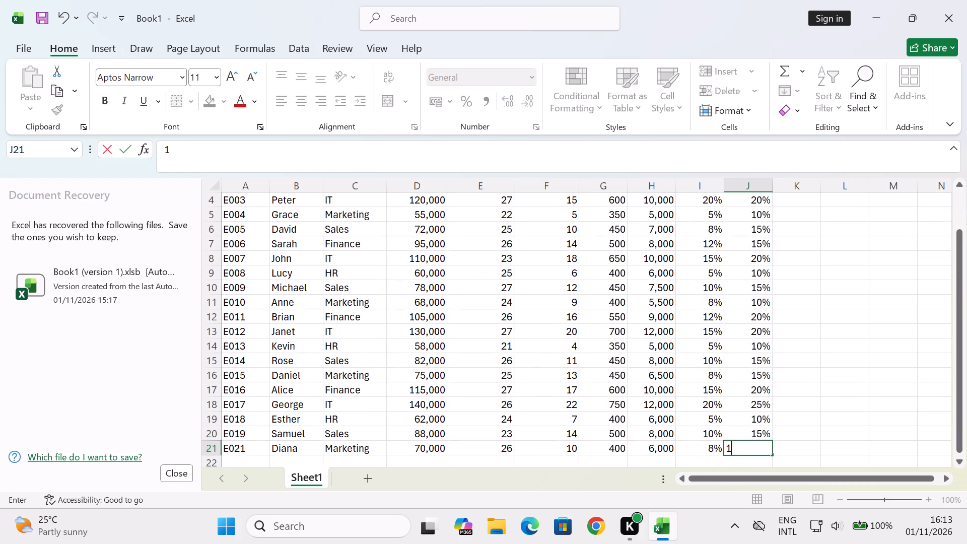
{"action": "key", "text": "0"}
{"action": "key", "text": "shift+percent"}
{"action": "key", "text": "Right"}
Enter a Pension value of 6% for E001 in K2.
{"action": "key", "text": "Up"}
{"action": "key", "text": "Up"}
{"action": "key", "text": "Up"}
{"action": "key", "text": "Up"}
{"action": "key", "text": "Up"}
{"action": "key", "text": "Up"}
{"action": "key", "text": "Up"}
{"action": "key", "text": "Up"}
{"action": "key", "text": "Up"}
{"action": "key", "text": "Up"}
{"action": "key", "text": "Up"}
{"action": "key", "text": "Up"}
{"action": "key", "text": "Up"}
{"action": "key", "text": "Up"}
{"action": "key", "text": "Up"}
{"action": "key", "text": "Up"}
{"action": "key", "text": "Up"}
{"action": "key", "text": "Up"}
{"action": "key", "text": "Up"}
{"action": "key", "text": "Up"}
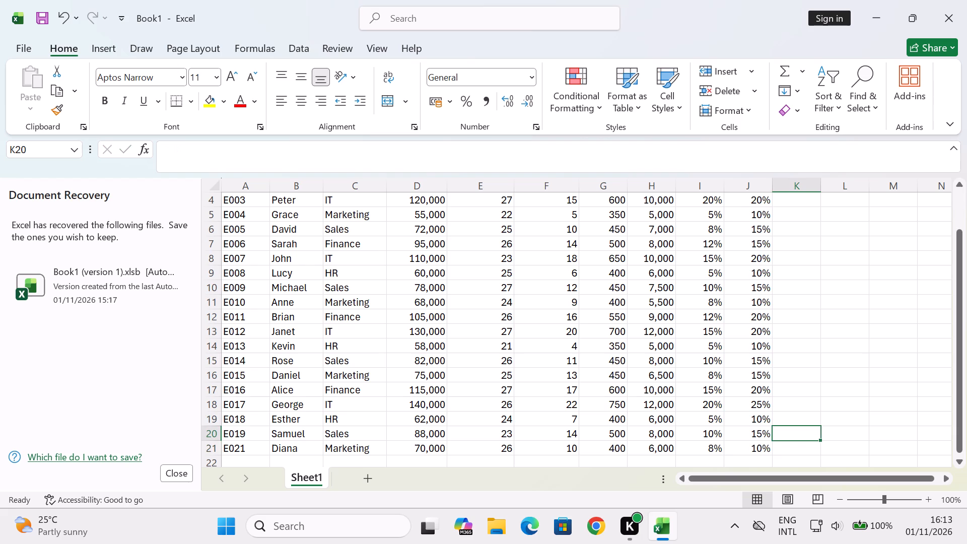
{"action": "key", "text": "Down"}
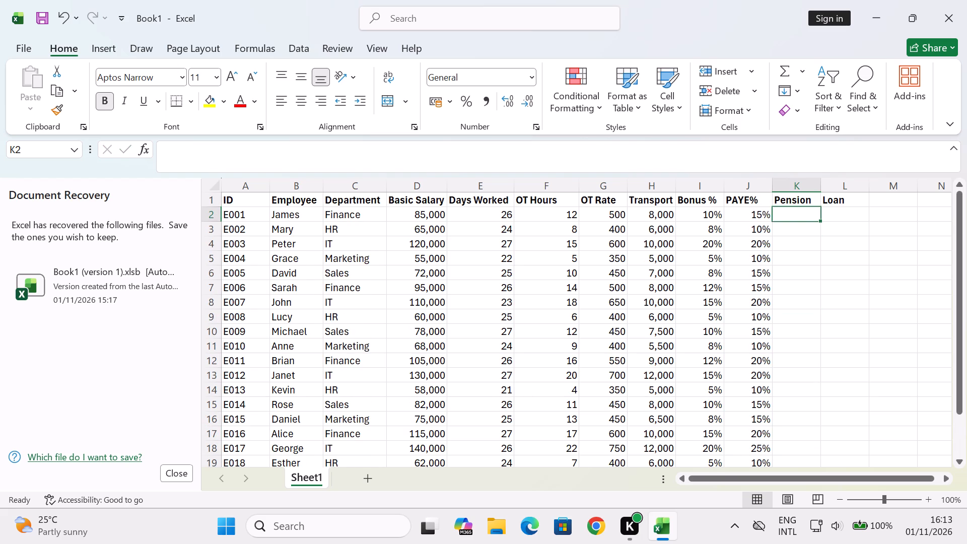
{"action": "scroll", "coordinate": [812, 390], "scroll_direction": "left", "scroll_amount": 1}
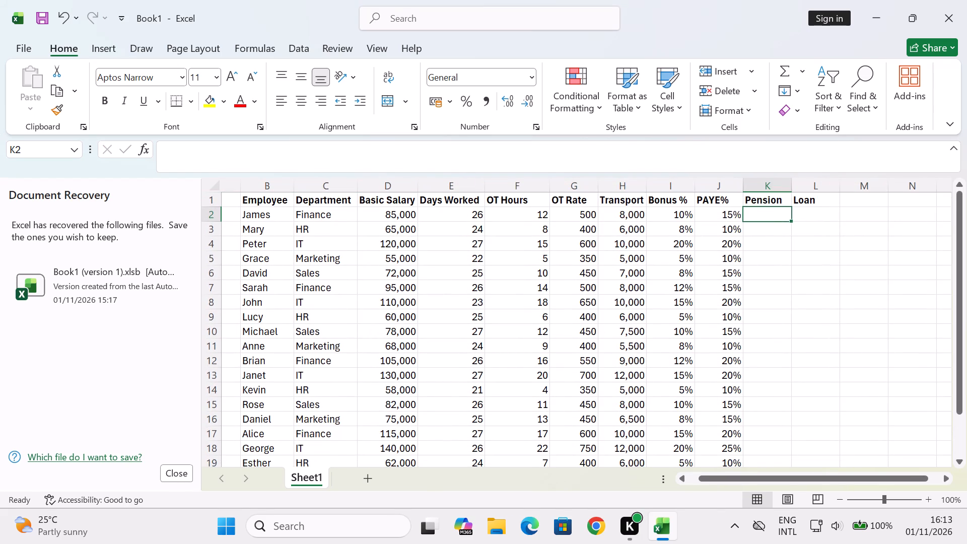
{"action": "key", "text": "6"}
{"action": "key", "text": "shift+percent"}
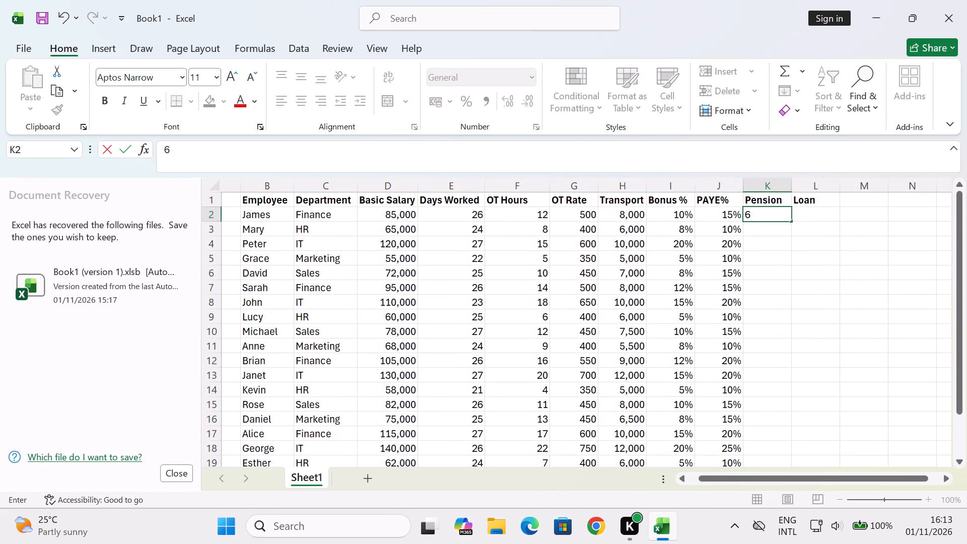
{"action": "key", "text": "Down"}
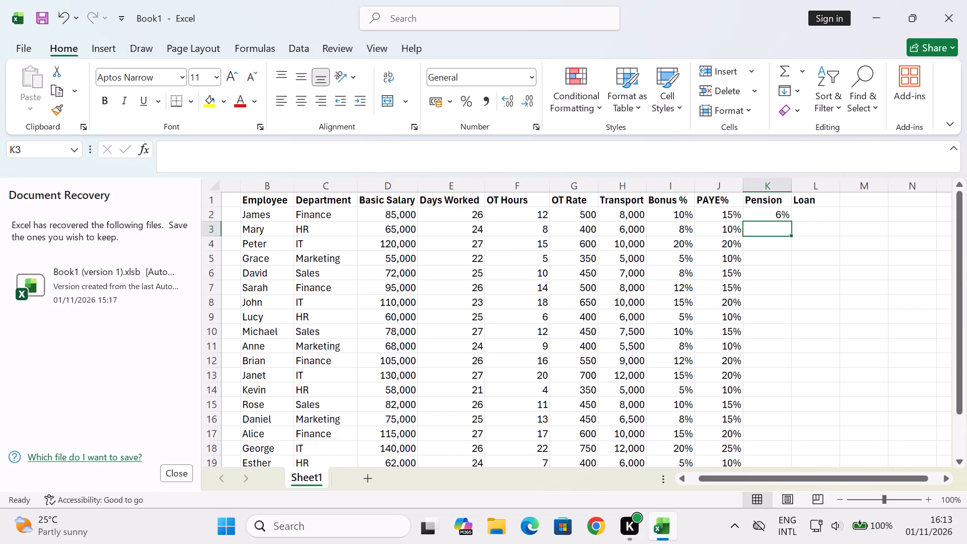
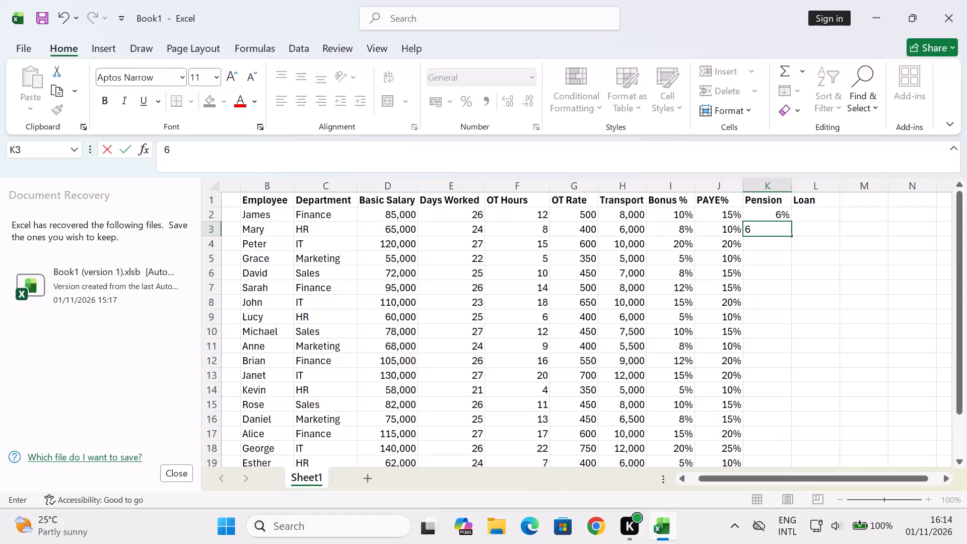
Enter a Pension value of 6% for the employees in rows 3 to 5 (K3:K5).
{"action": "key", "text": "shift+percent"}
{"action": "key", "text": "Down"}
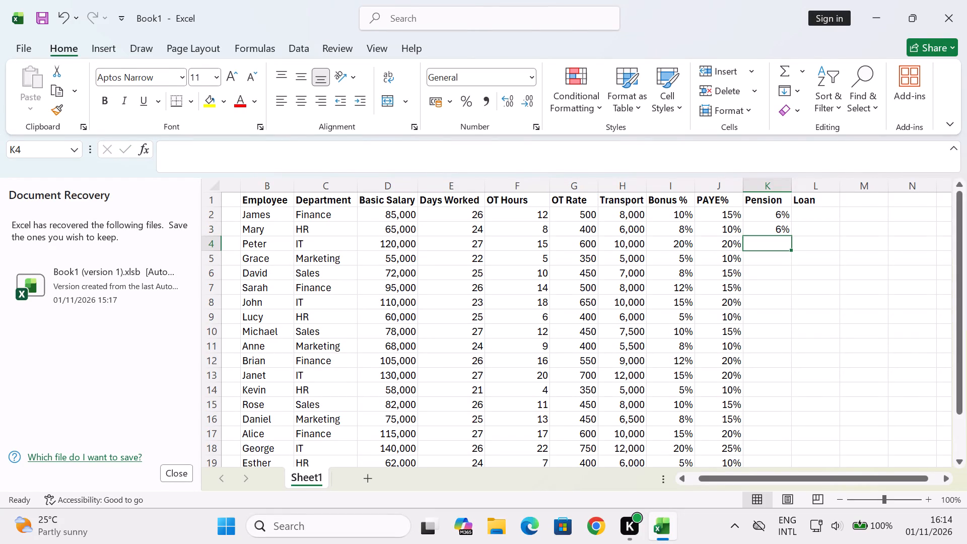
{"action": "key", "text": "shift+asciicircum"}
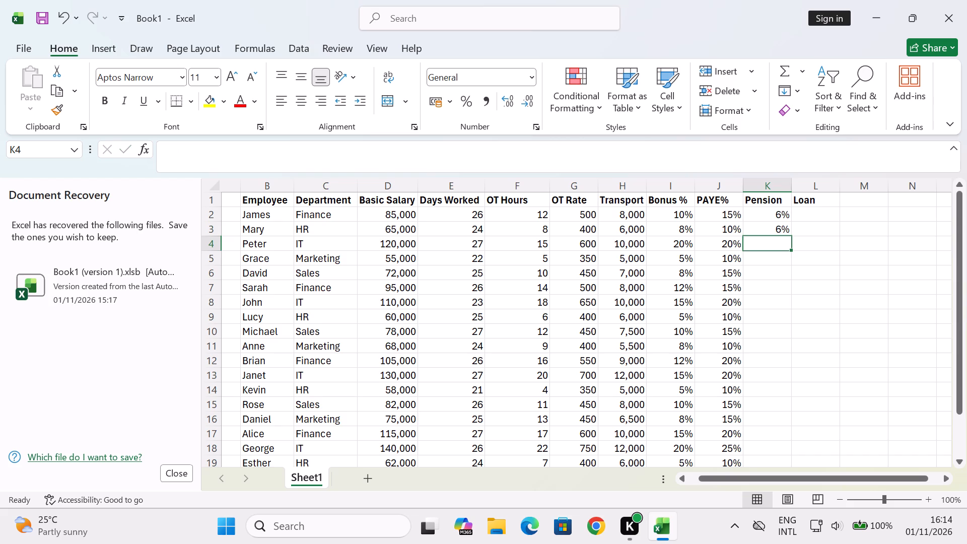
{"action": "key", "text": "6"}
{"action": "key", "text": "shift+percent"}
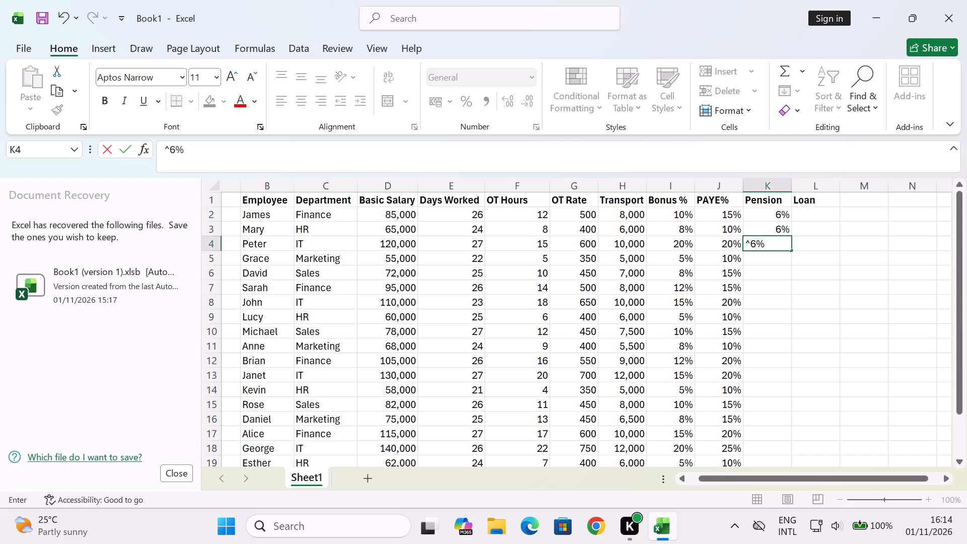
{"action": "key", "text": "BackSpace"}
{"action": "key", "text": "BackSpace"}
{"action": "key", "text": "BackSpace"}
{"action": "key", "text": "6"}
{"action": "key", "text": "shift+percent"}
{"action": "key", "text": "Down"}
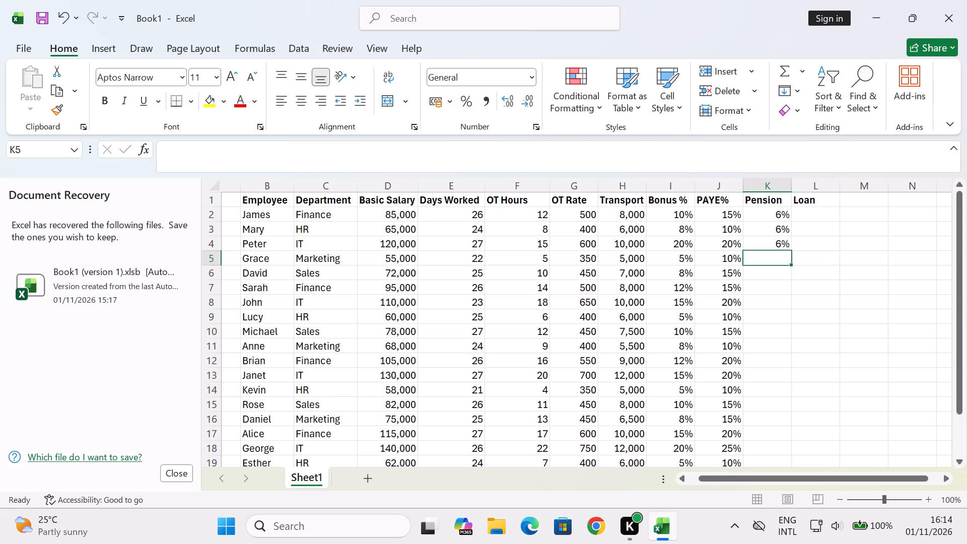
{"action": "key", "text": "6"}
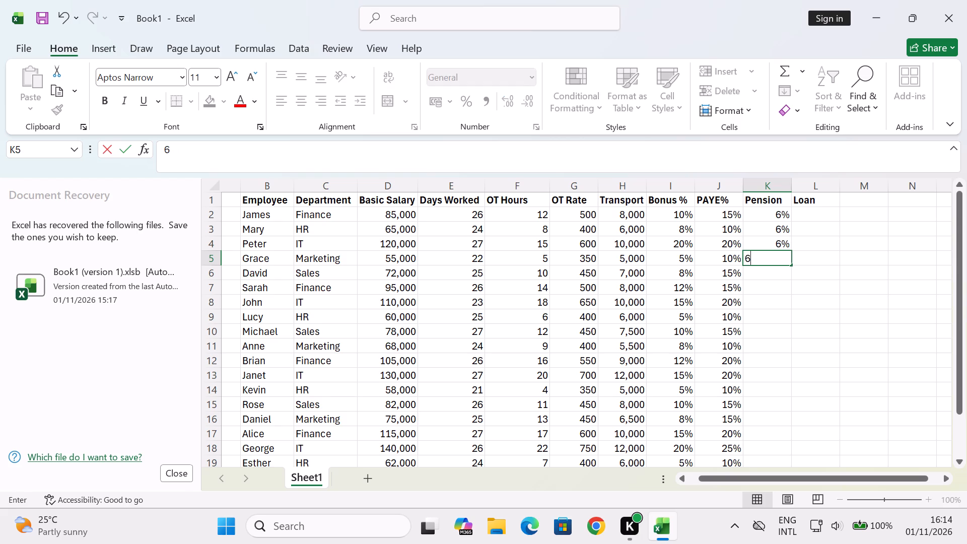
{"action": "key", "text": "shift+percent"}
{"action": "key", "text": "Down"}
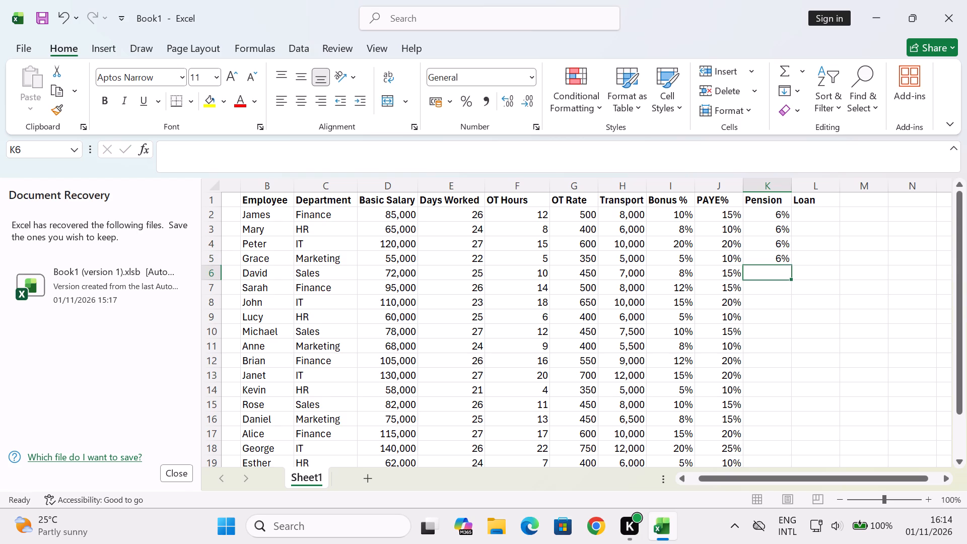
Enter a Pension value of 6% for the employees in rows 6 to 9 (K6:K9).
{"action": "key", "text": "6"}
{"action": "key", "text": "shift+percent"}
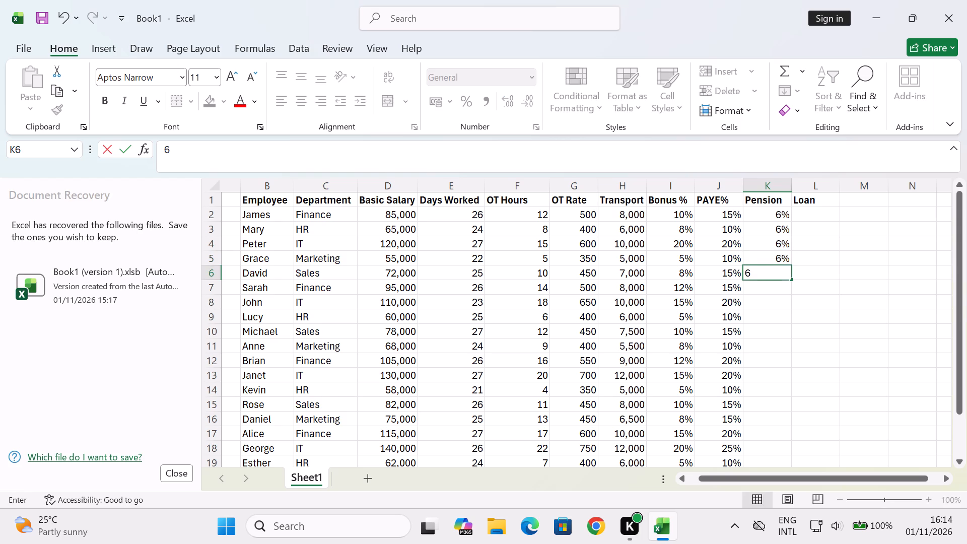
{"action": "key", "text": "Down"}
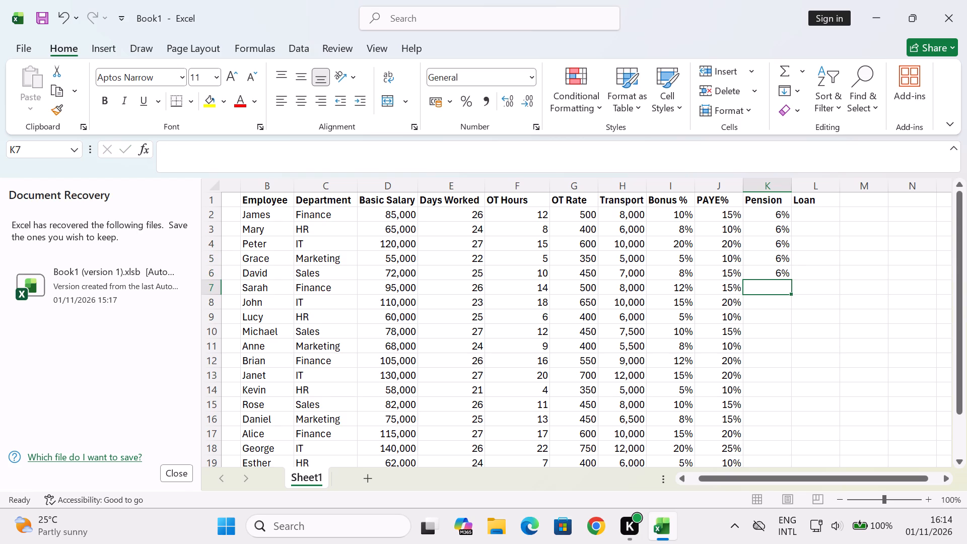
{"action": "key", "text": "6"}
{"action": "key", "text": "shift+percent"}
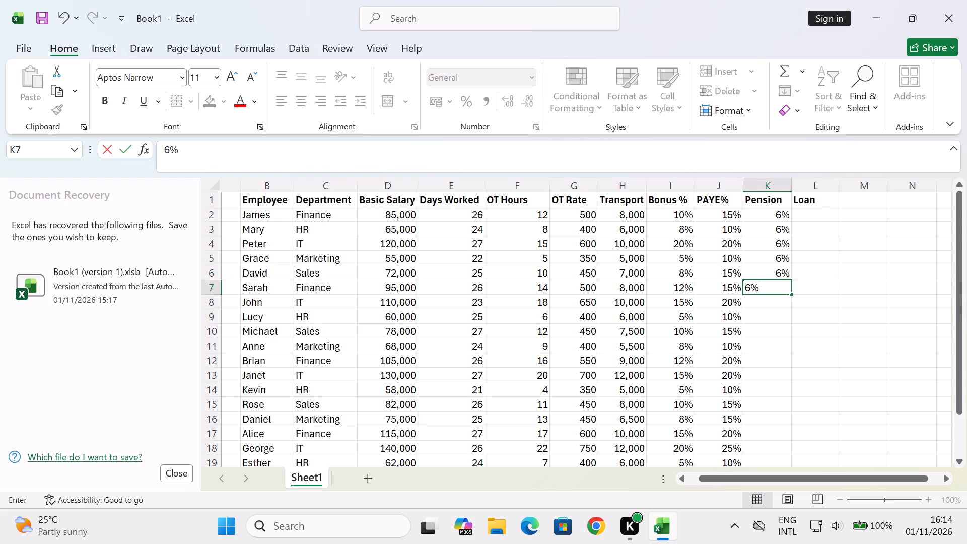
{"action": "key", "text": "Down"}
{"action": "key", "text": "6"}
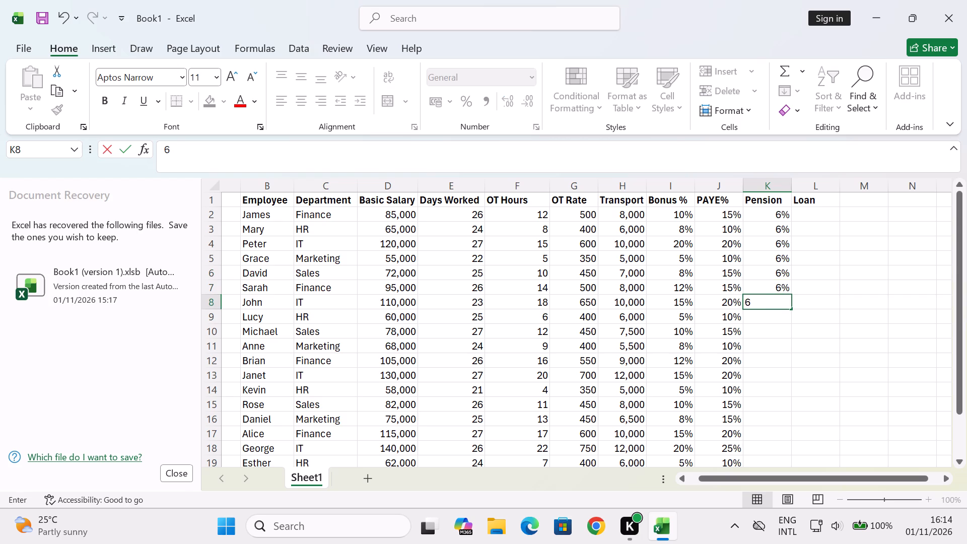
{"action": "key", "text": "shift+percent"}
{"action": "key", "text": "Down"}
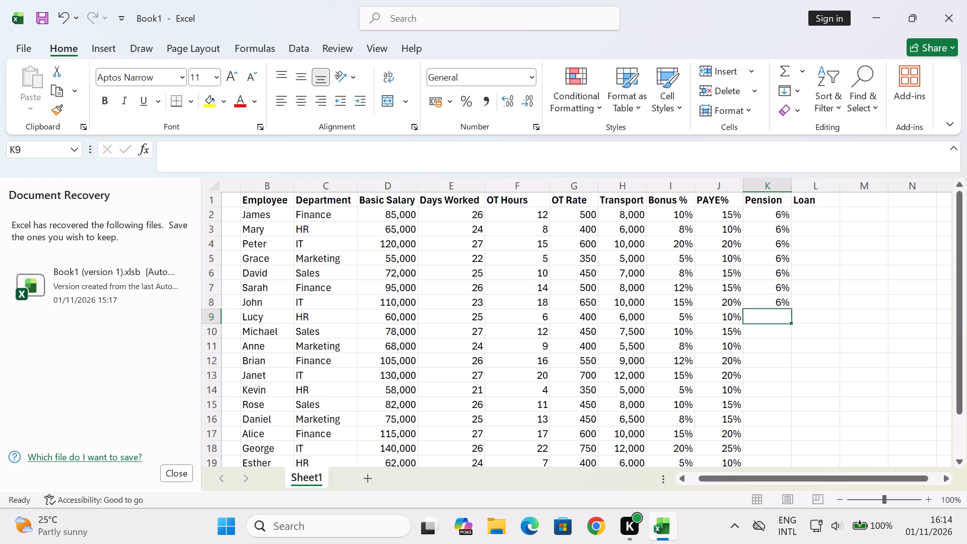
{"action": "key", "text": "6"}
{"action": "key", "text": "shift+percent"}
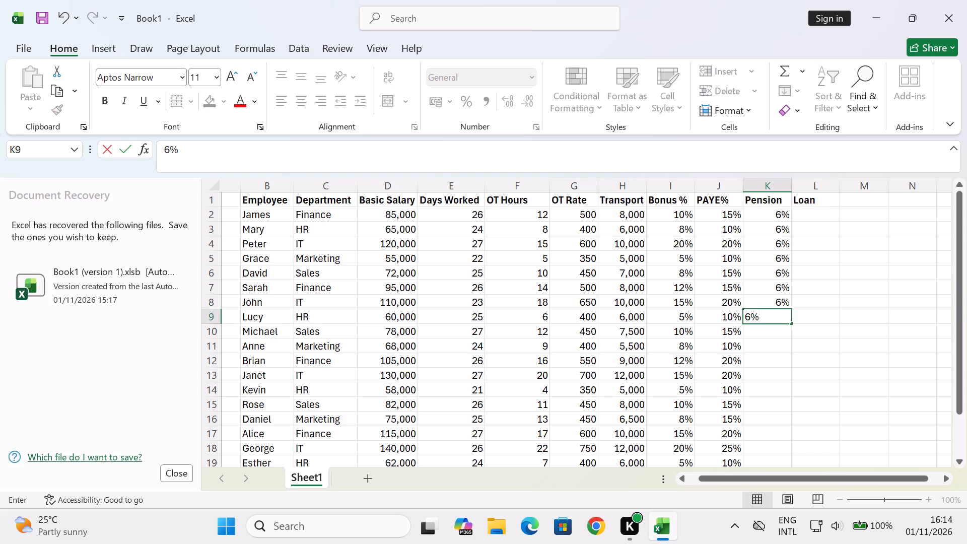
{"action": "key", "text": "Down"}
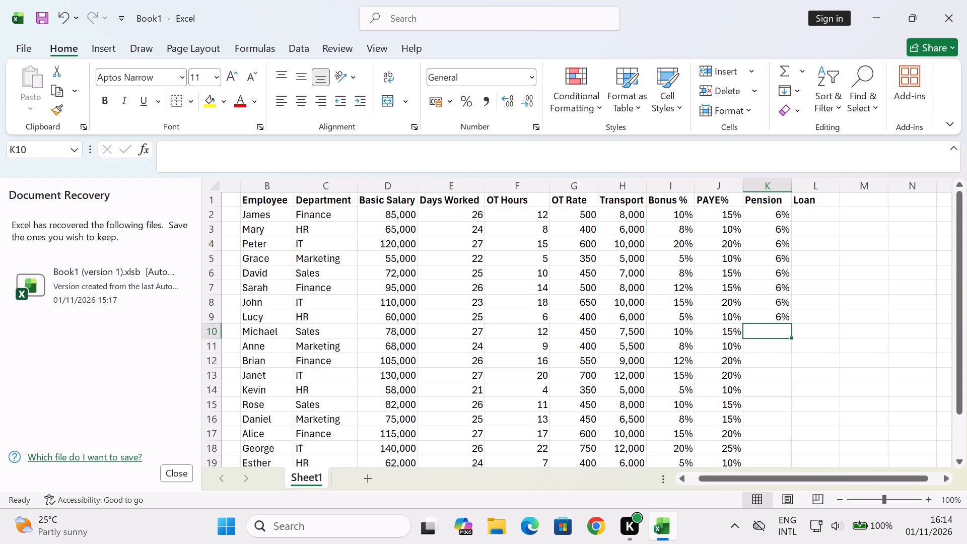
Enter a Pension value of 6% for the employees in rows 10 to 13 (K10:K13).
{"action": "key", "text": "6"}
{"action": "key", "text": "shift+percent"}
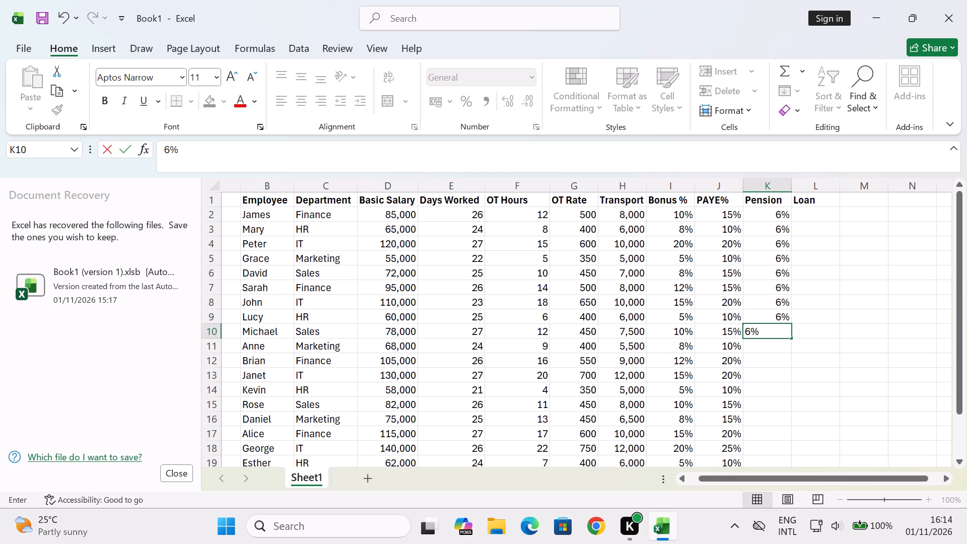
{"action": "key", "text": "Down"}
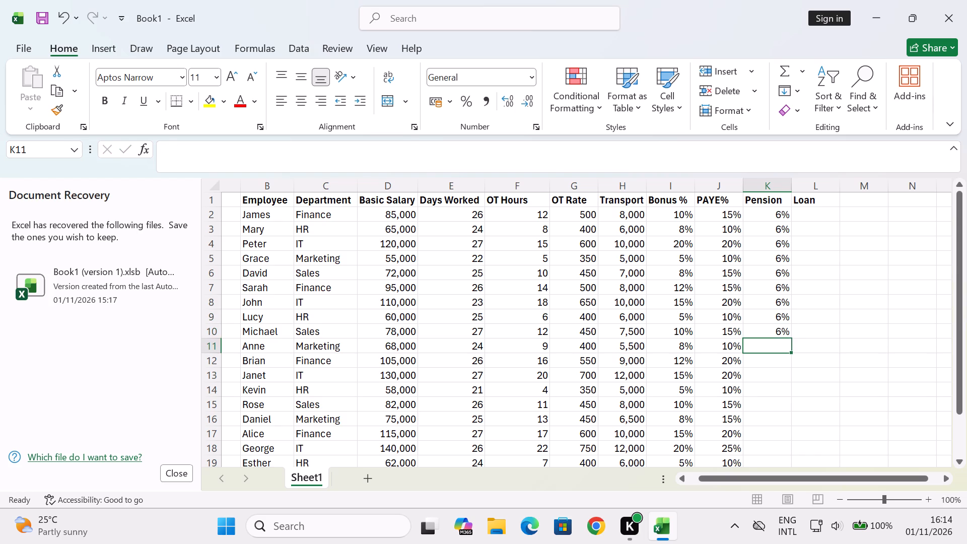
{"action": "key", "text": "6"}
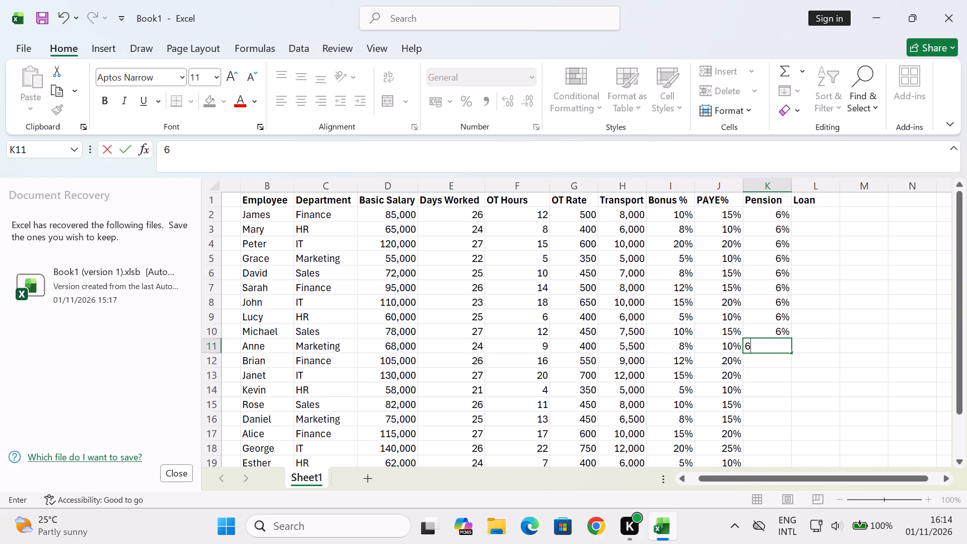
{"action": "key", "text": "shift+percent"}
{"action": "key", "text": "Down"}
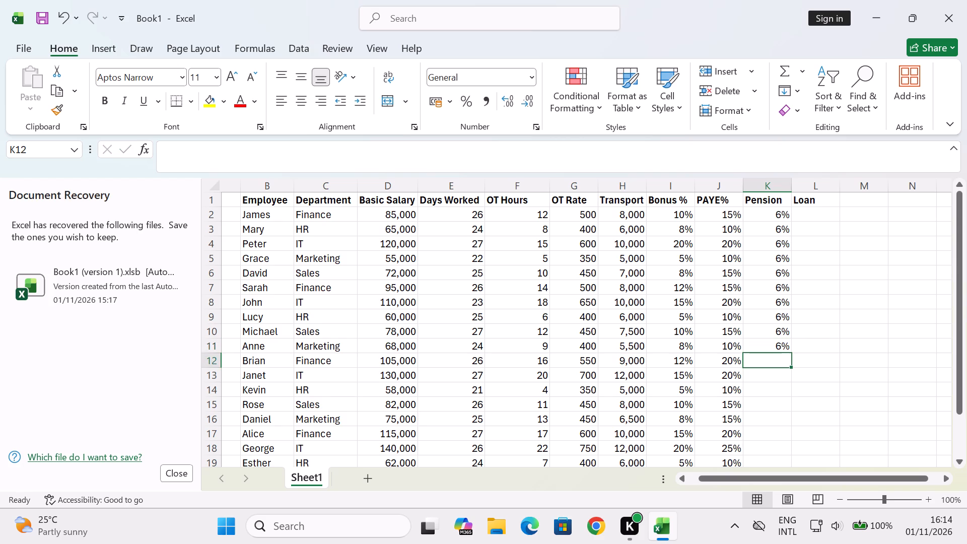
{"action": "key", "text": "6"}
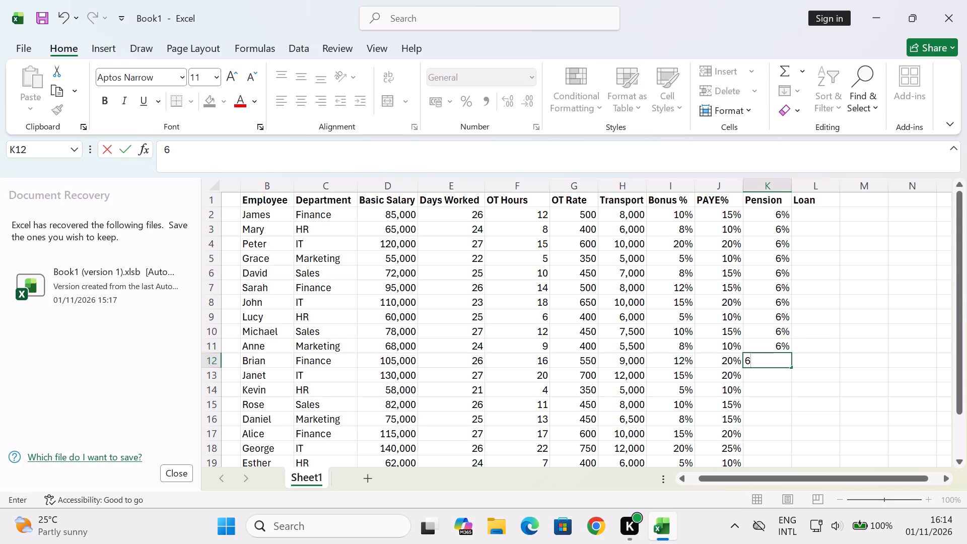
{"action": "key", "text": "shift+percent"}
{"action": "key", "text": "Down"}
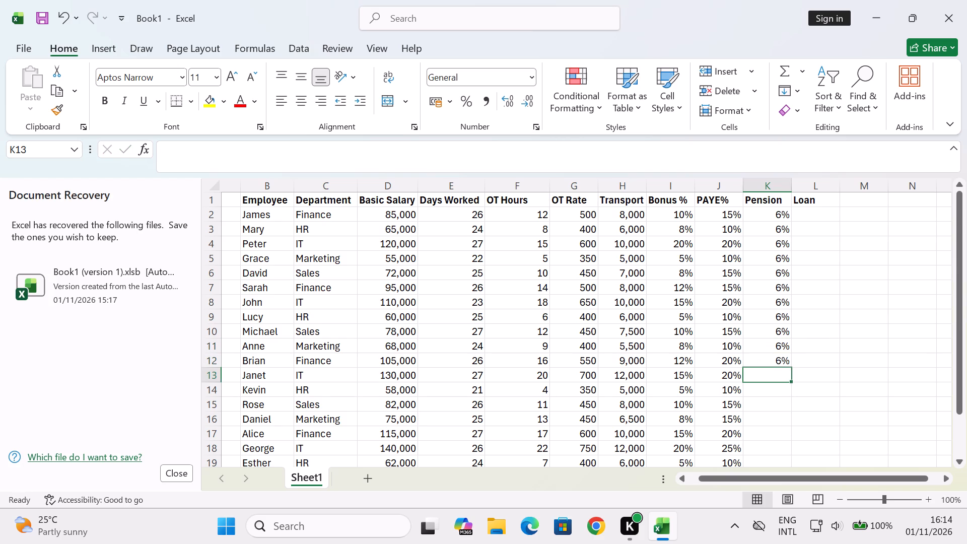
{"action": "key", "text": "6"}
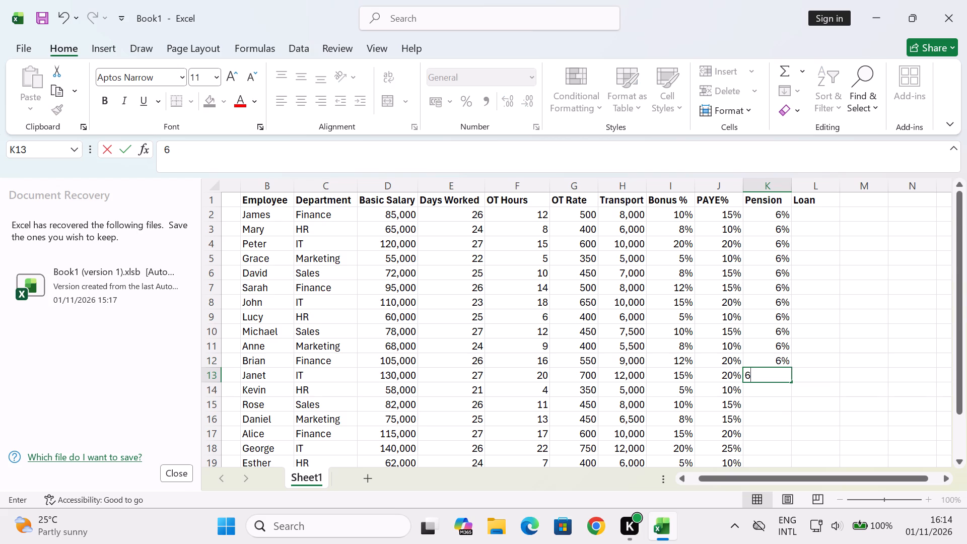
{"action": "key", "text": "shift+percent"}
{"action": "key", "text": "Down"}
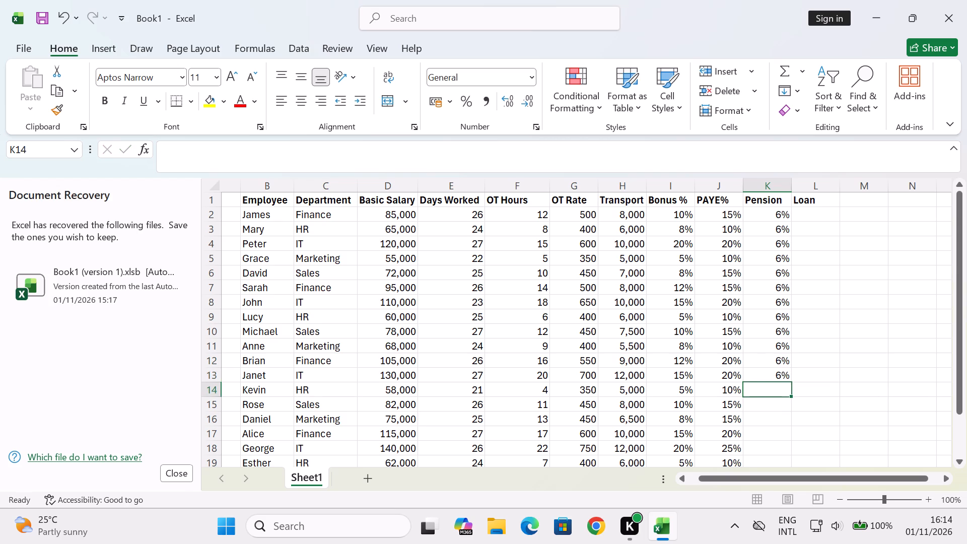
Enter a Pension value of 6% for the employees in rows 14 to 17 (K14:K17).
{"action": "key", "text": "6"}
{"action": "key", "text": "shift+percent"}
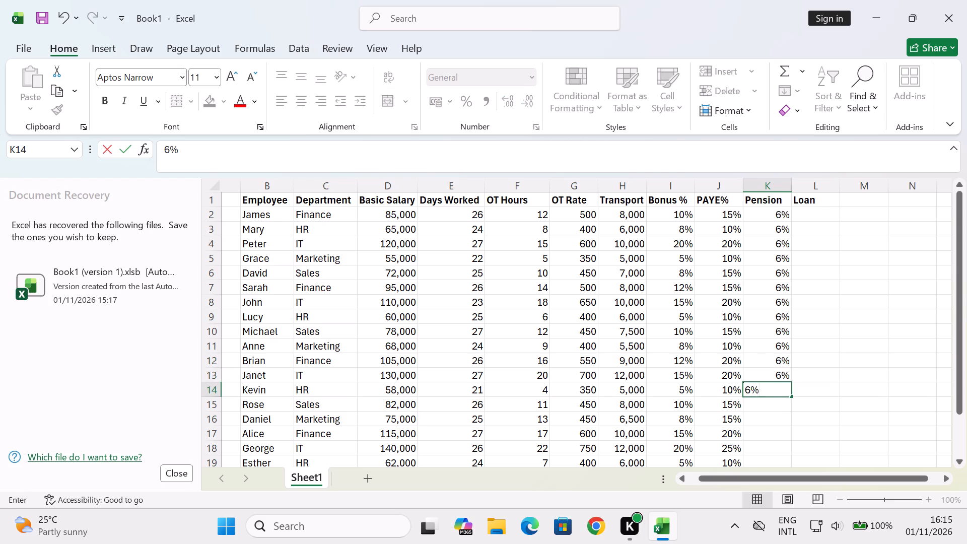
{"action": "key", "text": "Down"}
{"action": "key", "text": "6"}
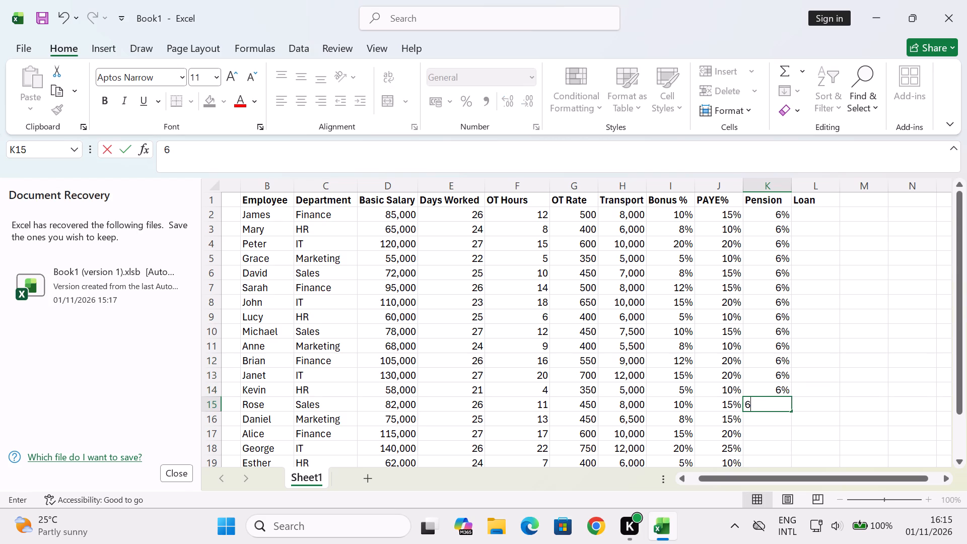
{"action": "key", "text": "shift+percent"}
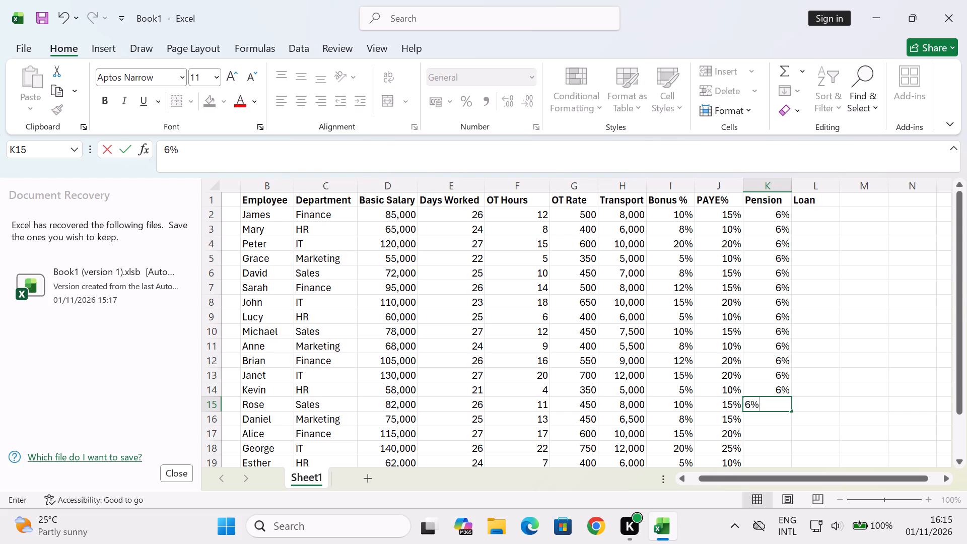
{"action": "key", "text": "Down"}
{"action": "key", "text": "6"}
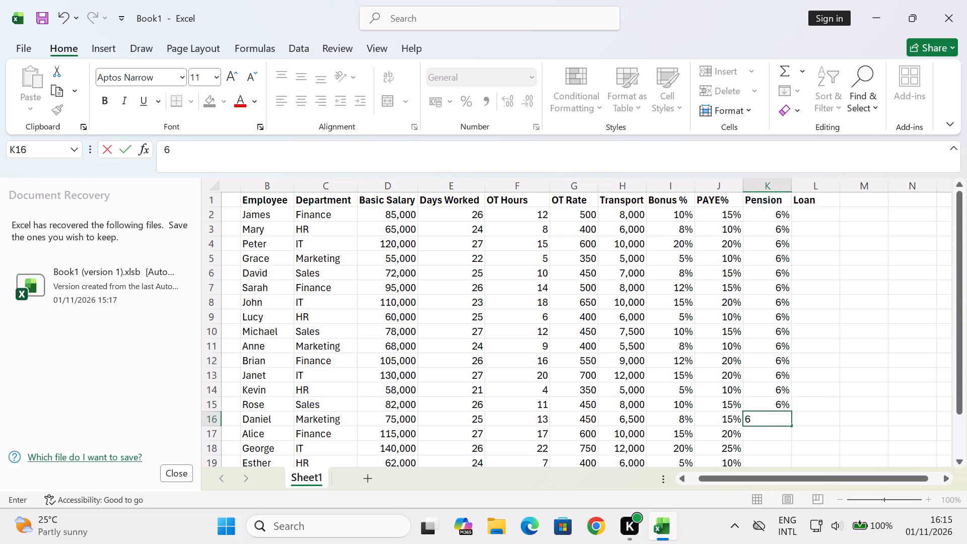
{"action": "key", "text": "shift+percent"}
{"action": "key", "text": "Down"}
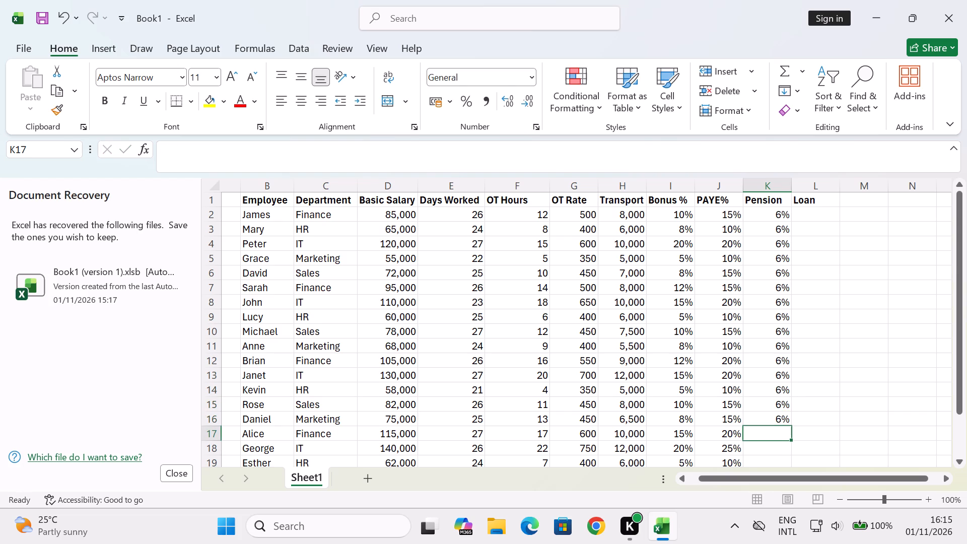
{"action": "key", "text": "6"}
{"action": "key", "text": "shift+percent"}
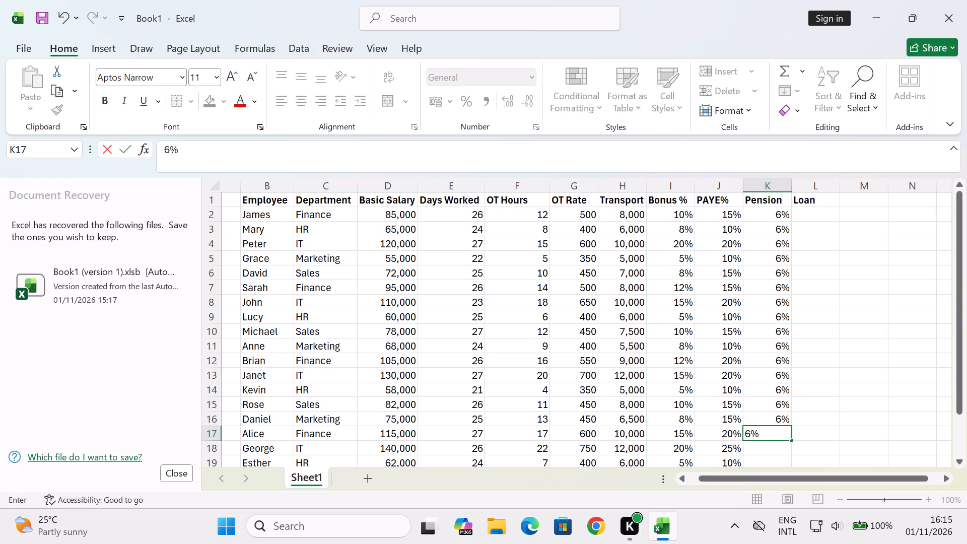
{"action": "key", "text": "Down"}
Enter a Pension value of 6% for the employees in rows 18 and 19 (K18:K19).
{"action": "key", "text": "6"}
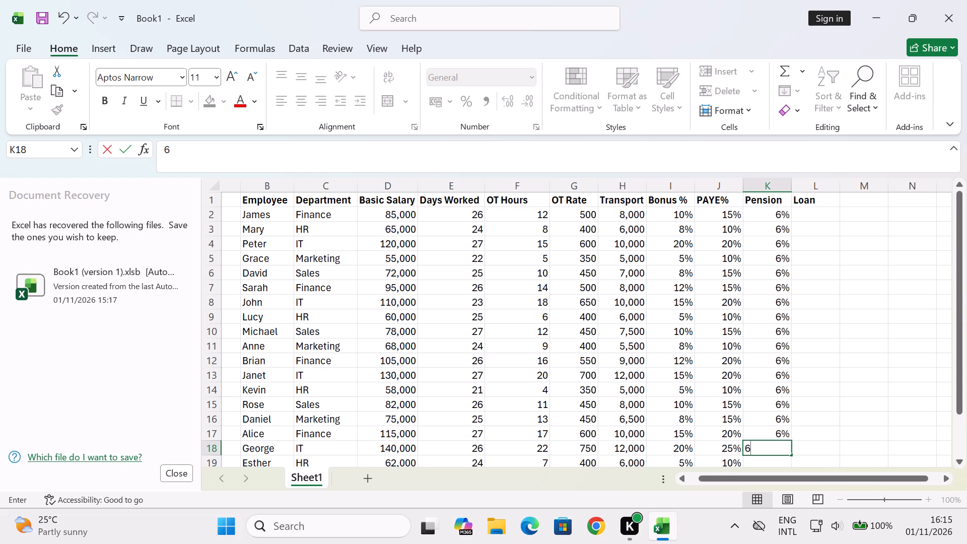
{"action": "key", "text": "shift+percent"}
{"action": "key", "text": "Down"}
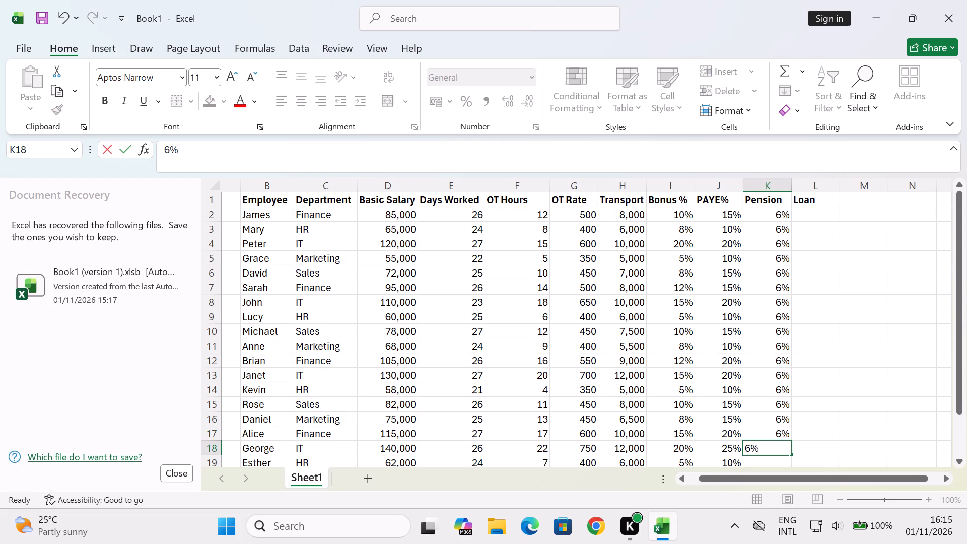
{"action": "key", "text": "6"}
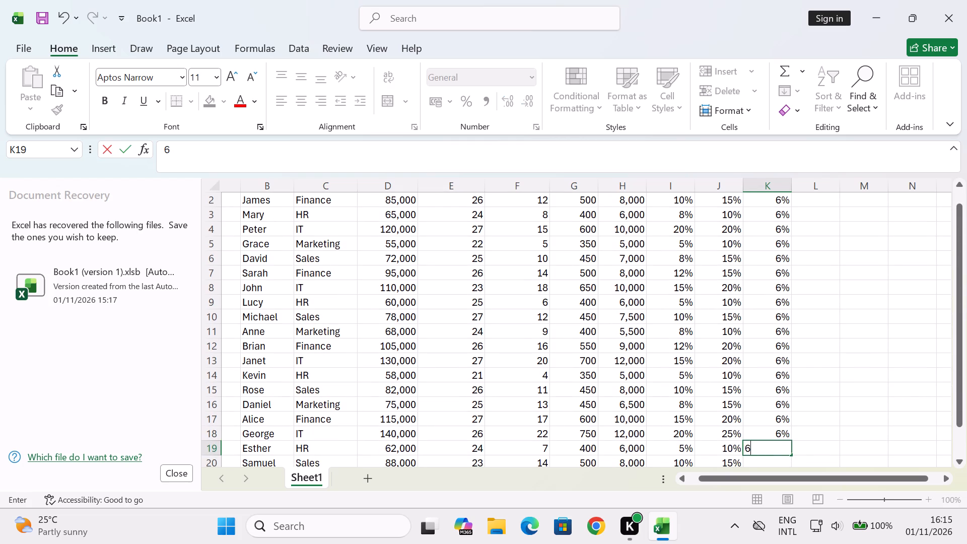
{"action": "key", "text": "shift+percent"}
{"action": "key", "text": "Down"}
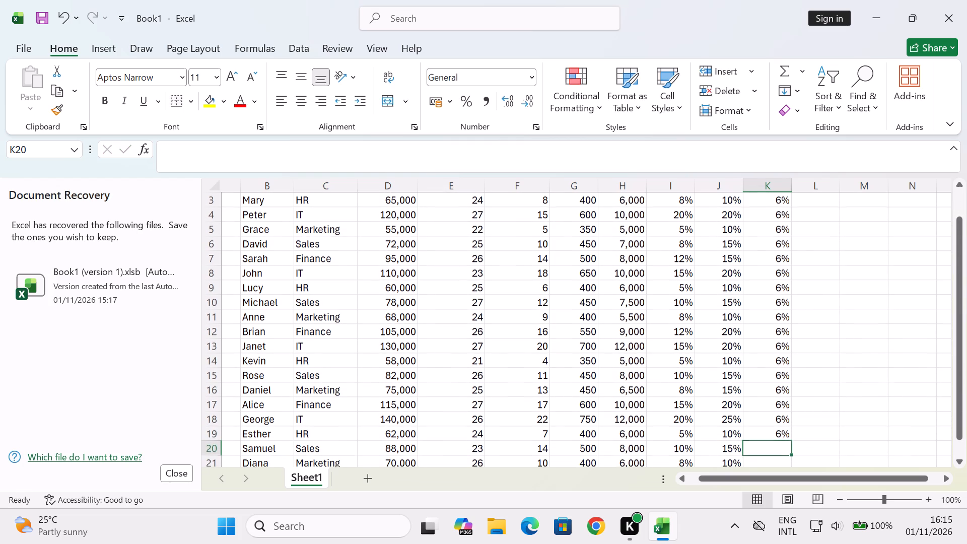
Enter a Pension value of 6% for the employees in rows 20 and 21 (K20:K21).
{"action": "key", "text": "6"}
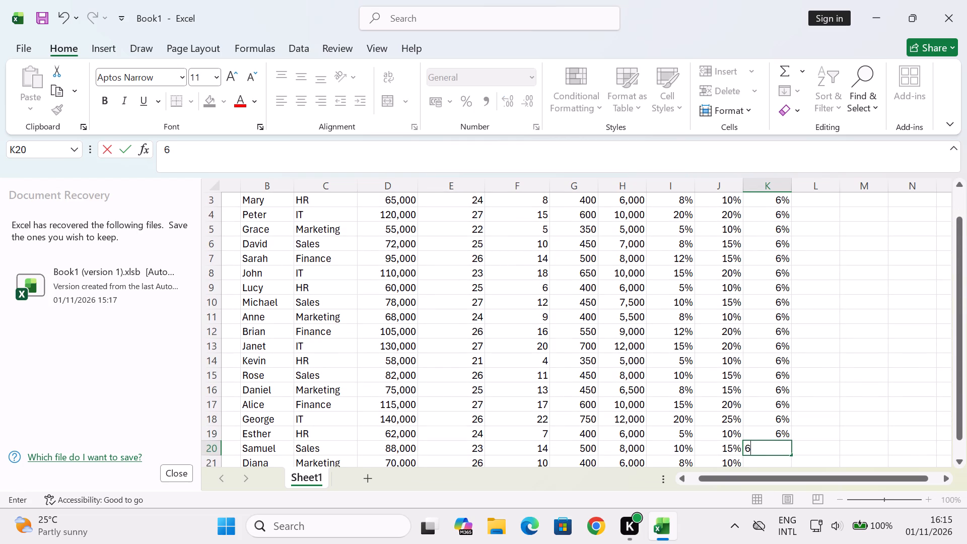
{"action": "key", "text": "shift+percent"}
{"action": "key", "text": "Down"}
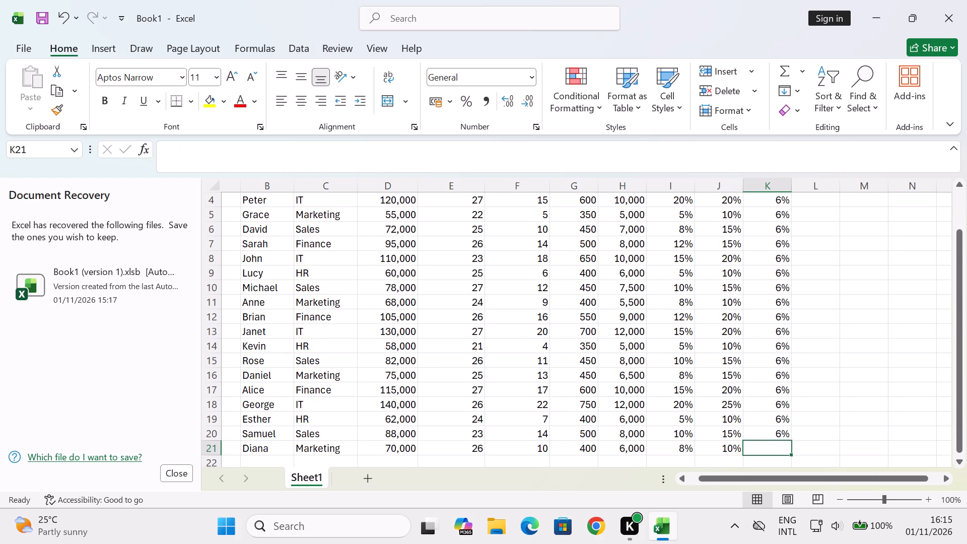
{"action": "key", "text": "6"}
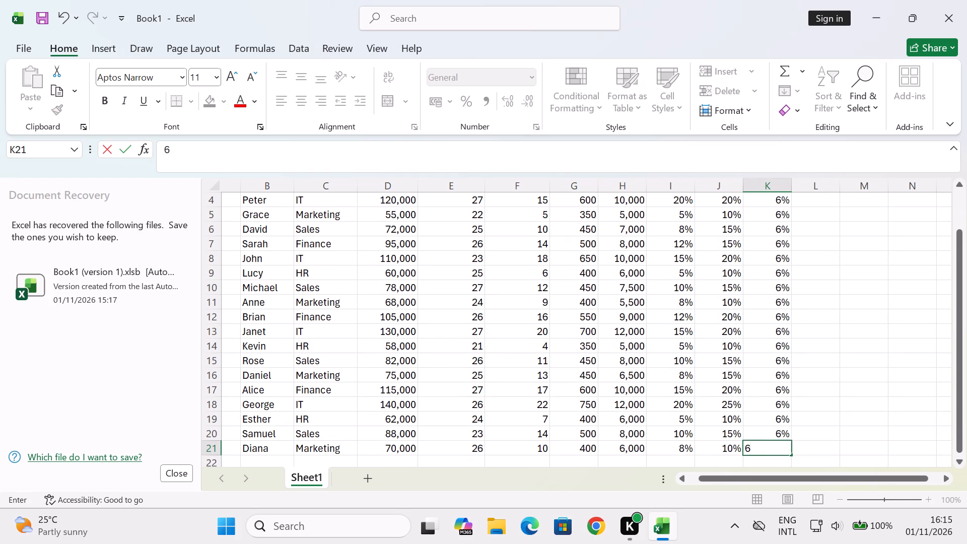
{"action": "key", "text": "shift+percent"}
{"action": "key", "text": "Right"}
Enter Loan values of 5,000, 3,000, 8,000 and 2,000 for the employees in rows 2 to 5 (L2:L5).
{"action": "key", "text": "Up"}
{"action": "key", "text": "Up"}
{"action": "key", "text": "Up"}
{"action": "key", "text": "Up"}
{"action": "key", "text": "Up"}
{"action": "key", "text": "Up"}
{"action": "key", "text": "Up"}
{"action": "key", "text": "Up"}
{"action": "key", "text": "Up"}
{"action": "key", "text": "Up"}
{"action": "key", "text": "Up"}
{"action": "key", "text": "Up"}
{"action": "key", "text": "Up"}
{"action": "key", "text": "Up"}
{"action": "key", "text": "Up"}
{"action": "key", "text": "Up"}
{"action": "key", "text": "Up"}
{"action": "key", "text": "Up"}
{"action": "key", "text": "Up"}
{"action": "key", "text": "Up"}
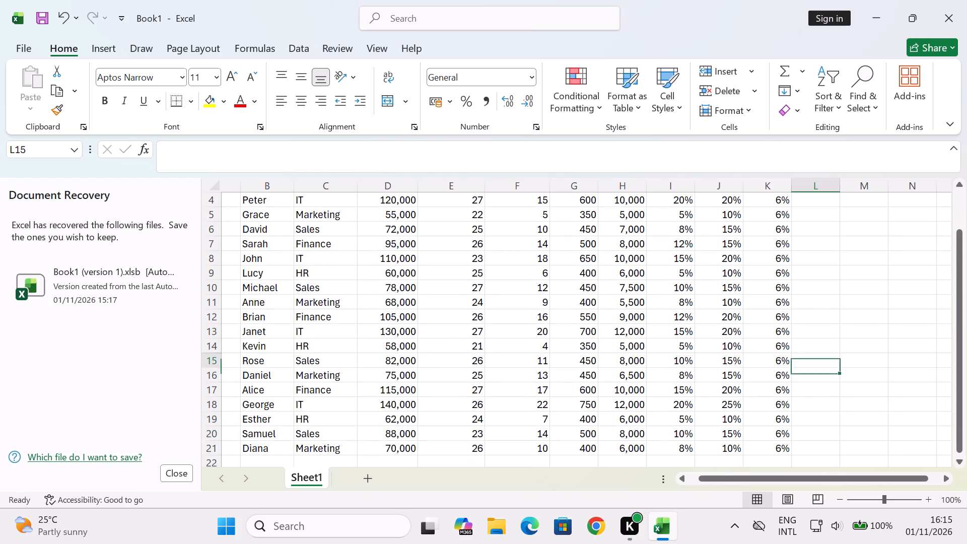
{"action": "key", "text": "Down"}
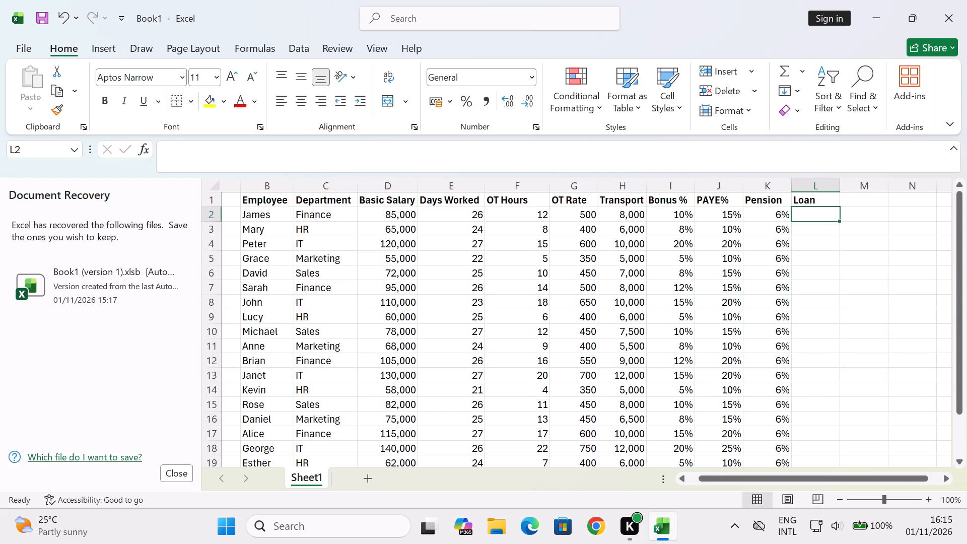
{"action": "type", "text": "5,000"}
{"action": "key", "text": "Down"}
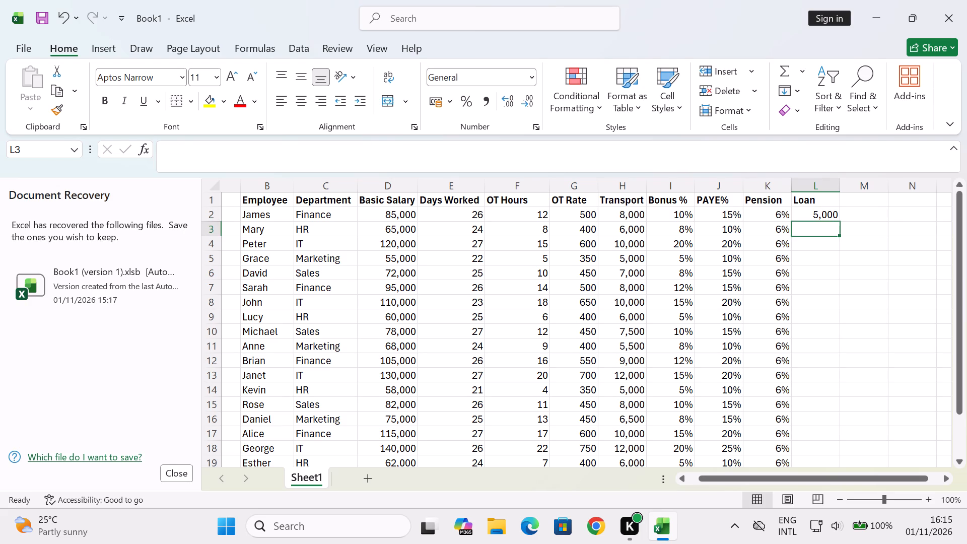
{"action": "key", "text": "3"}
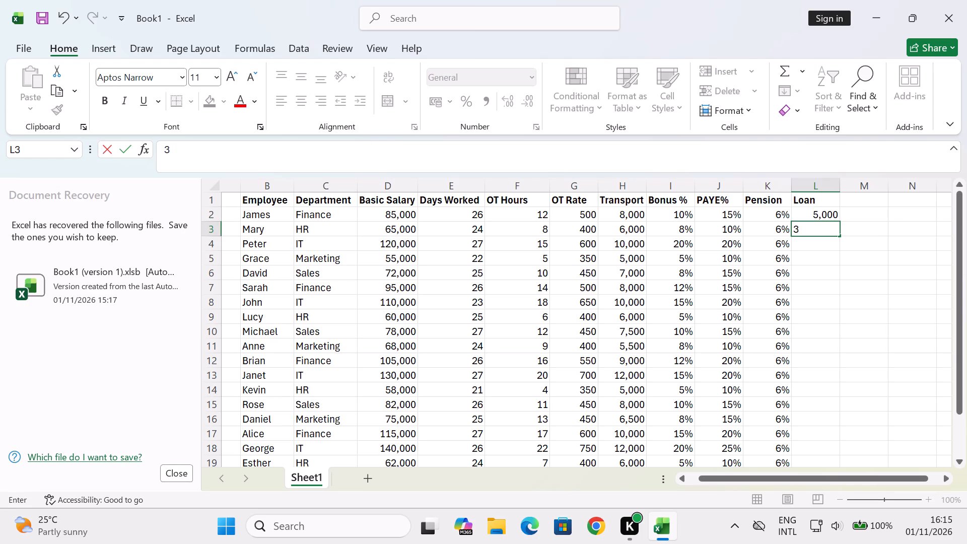
{"action": "type", "text": ",000"}
{"action": "key", "text": "Down"}
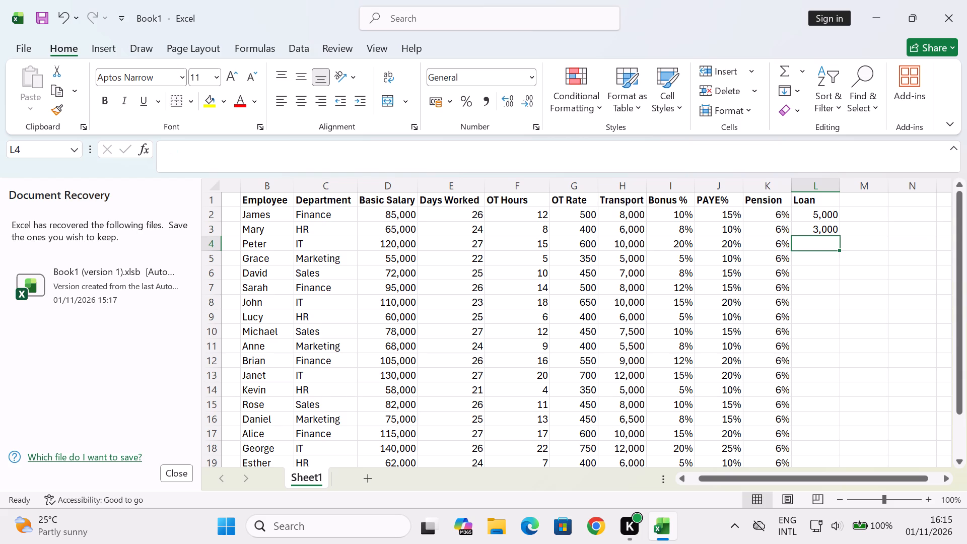
{"action": "type", "text": "8,000"}
{"action": "key", "text": "Down"}
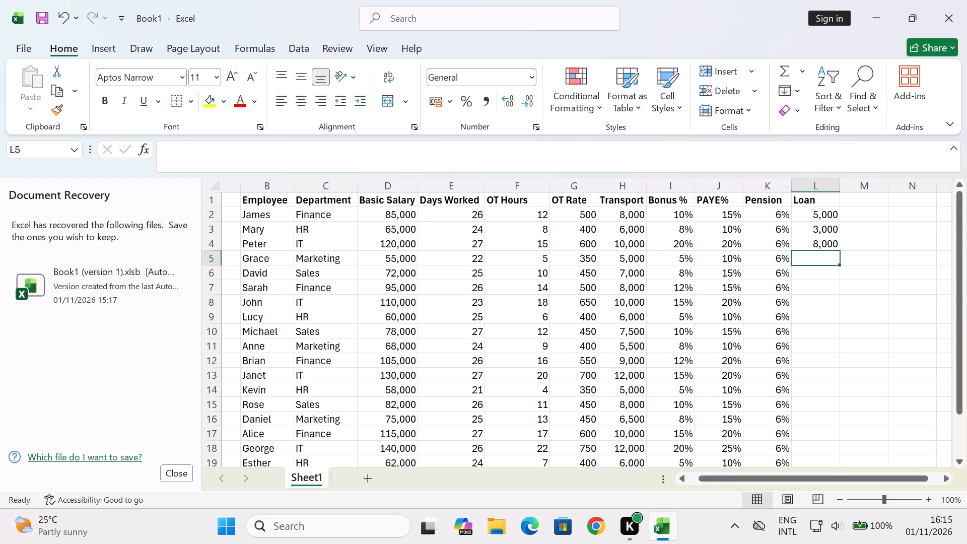
{"action": "key", "text": "2"}
{"action": "type", "text": ",000"}
{"action": "key", "text": "Down"}
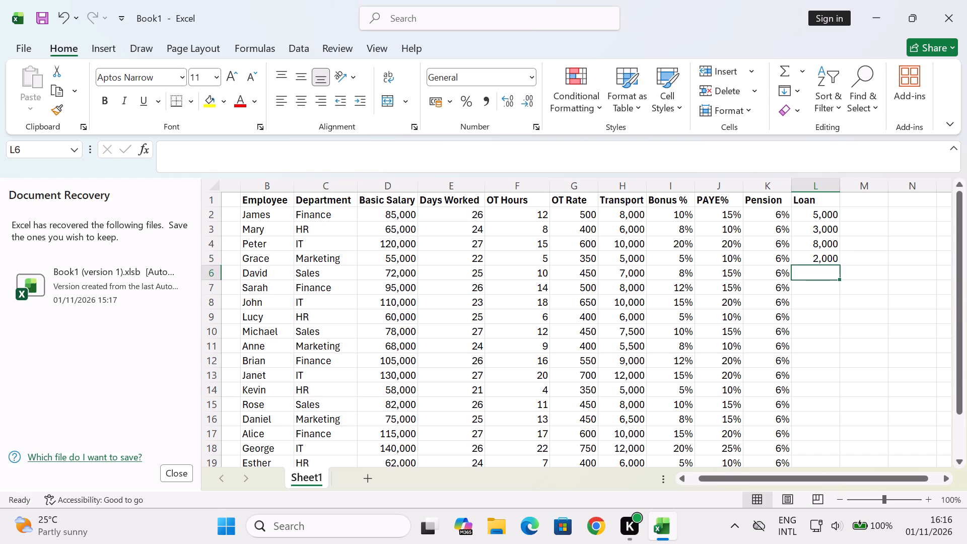
Enter Loan values of 4,000, 6,000, 7,000 and 2,500 for the employees in rows 6 to 9 (L6:L9).
{"action": "key", "text": "4"}
{"action": "type", "text": ",000"}
{"action": "key", "text": "Down"}
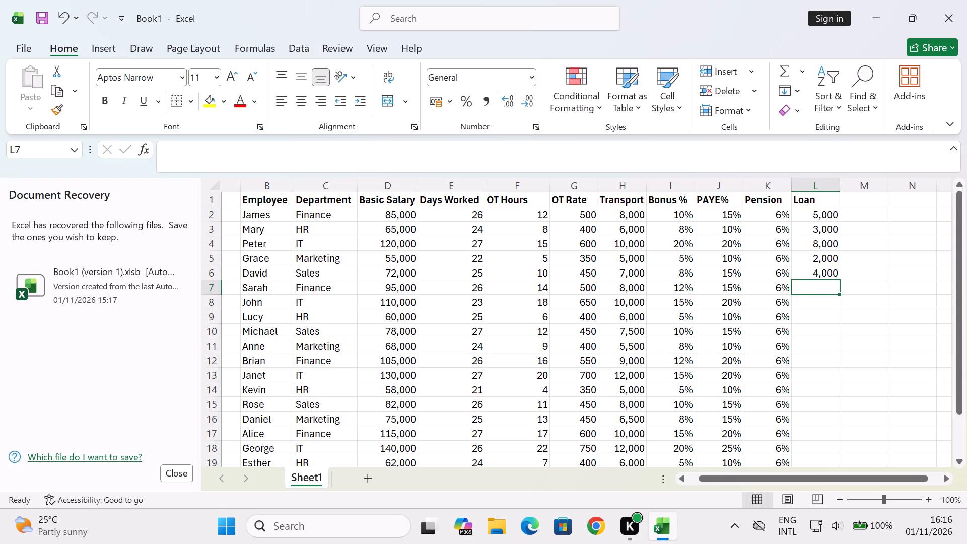
{"action": "type", "text": "6,000"}
{"action": "key", "text": "Down"}
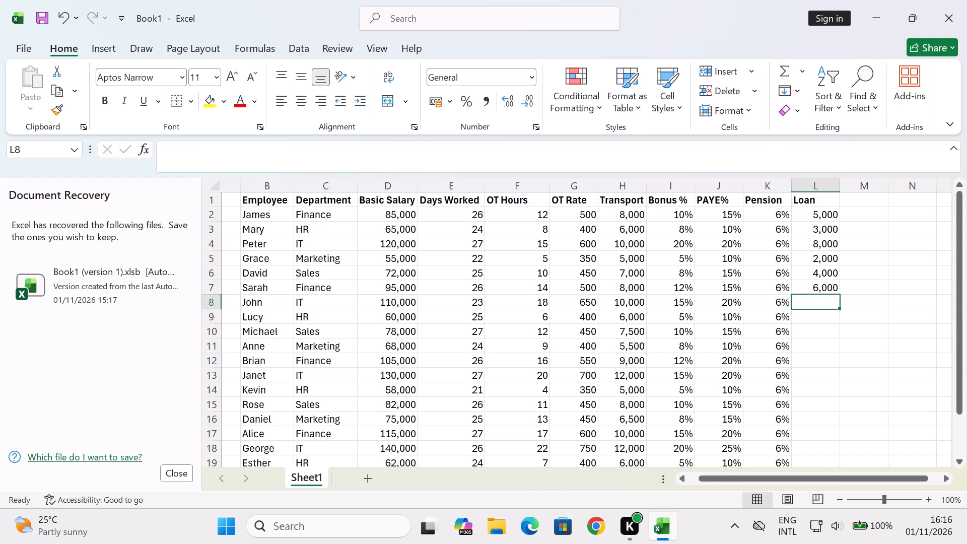
{"action": "type", "text": "7,000"}
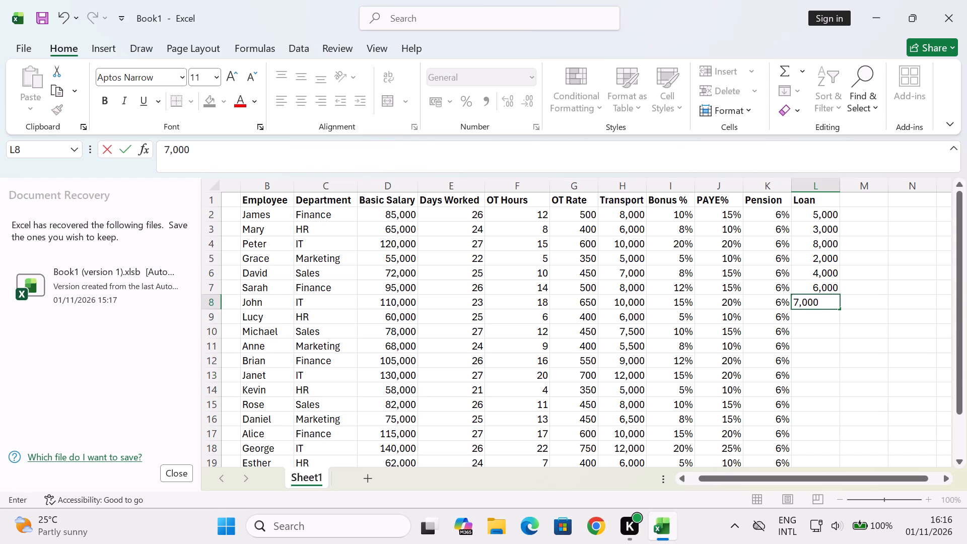
{"action": "key", "text": "Down"}
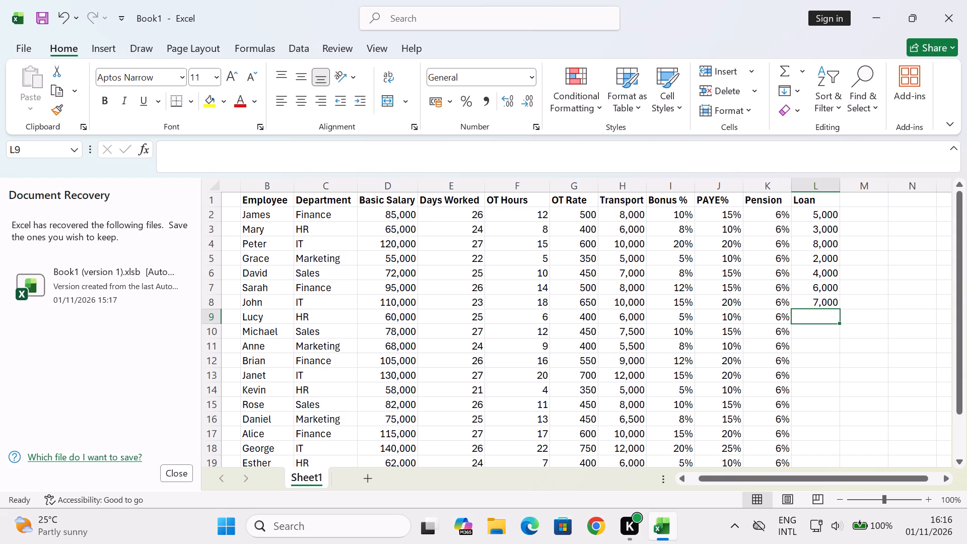
{"action": "key", "text": "2"}
{"action": "type", "text": ",5"}
{"action": "type", "text": "00"}
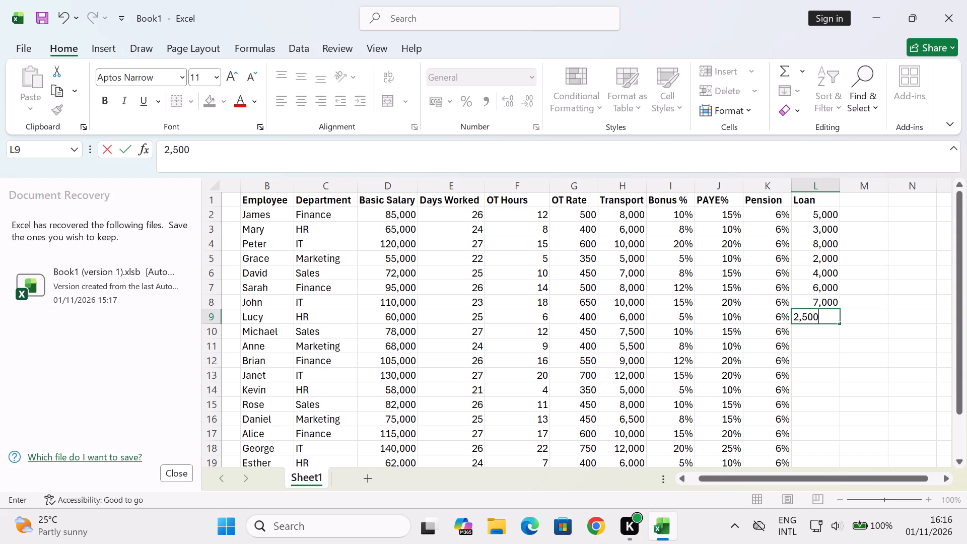
{"action": "key", "text": "Down"}
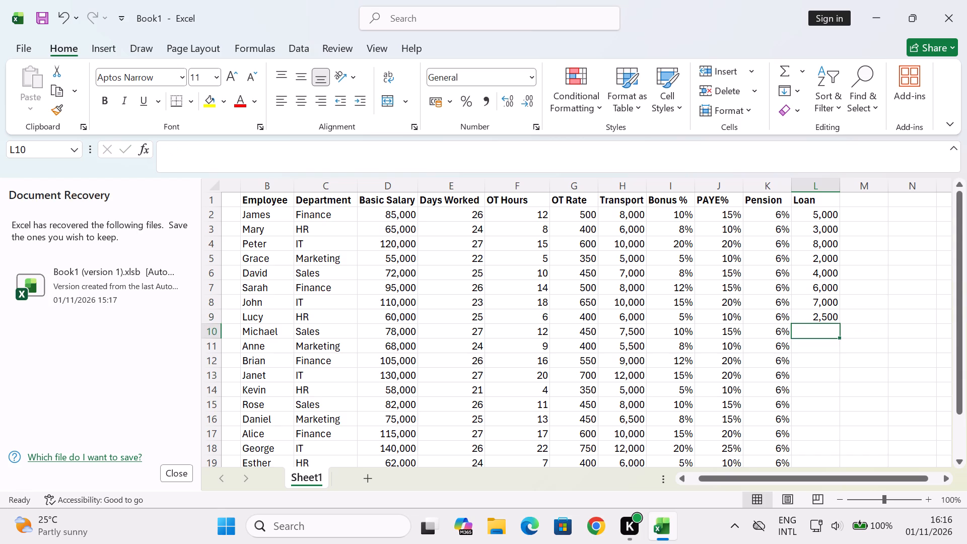
Enter Loan values of 3,500, 3,000, 5,500 and 9,000 for the employees in rows 10 to 13 (L10:L13).
{"action": "key", "text": "3"}
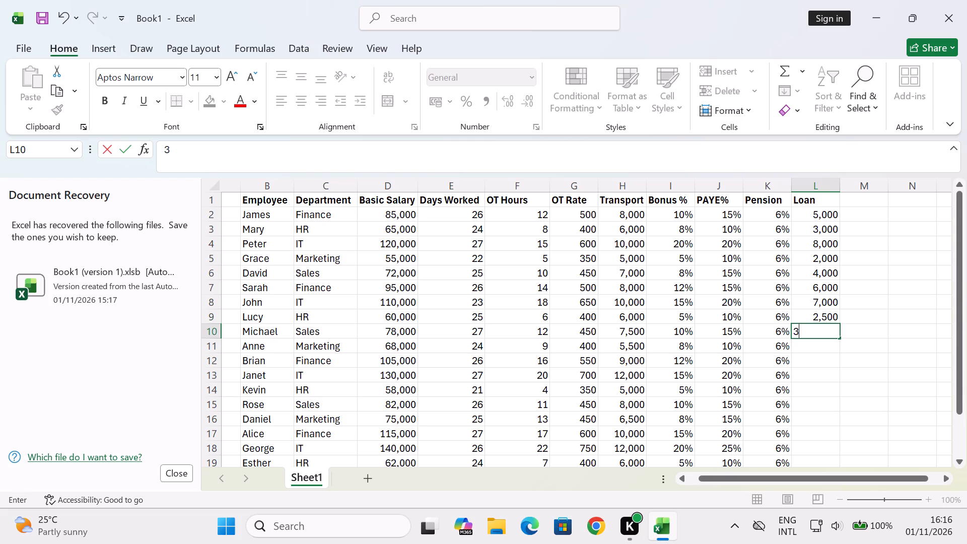
{"action": "type", "text": ",5"}
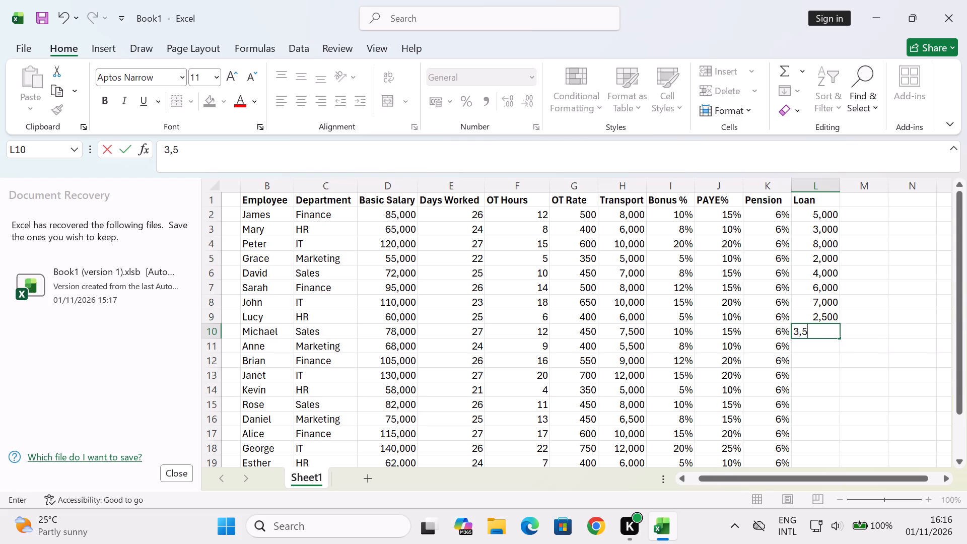
{"action": "type", "text": "00"}
{"action": "key", "text": "Down"}
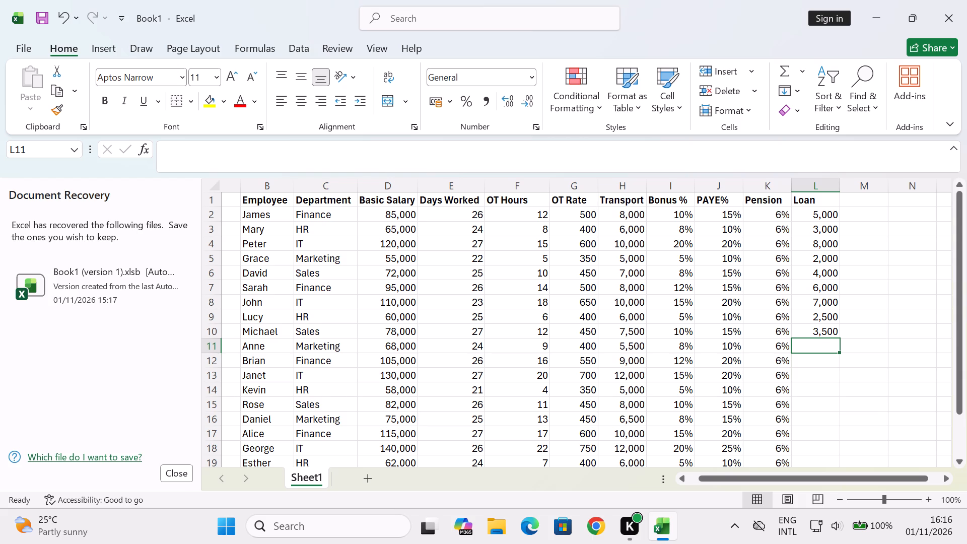
{"action": "key", "text": "3"}
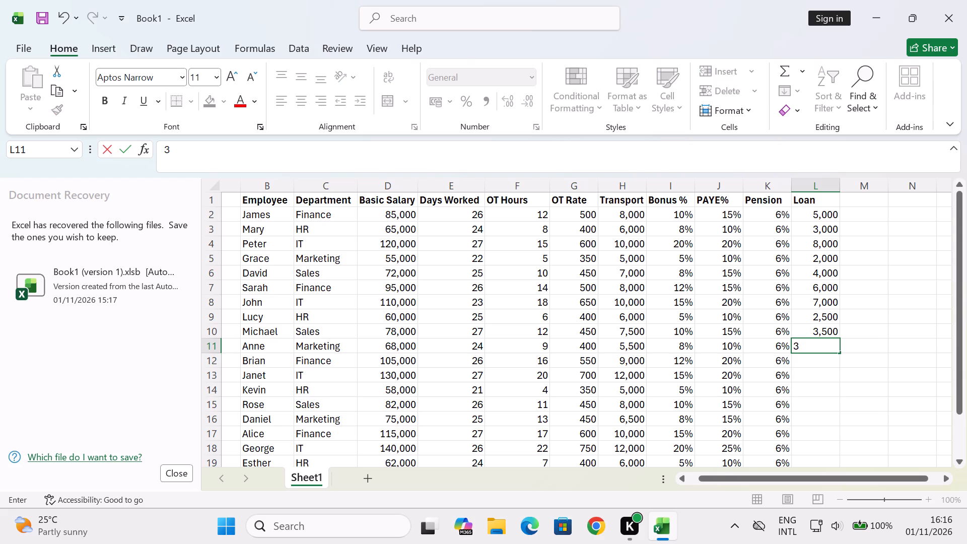
{"action": "type", "text": ",000"}
{"action": "key", "text": "Down"}
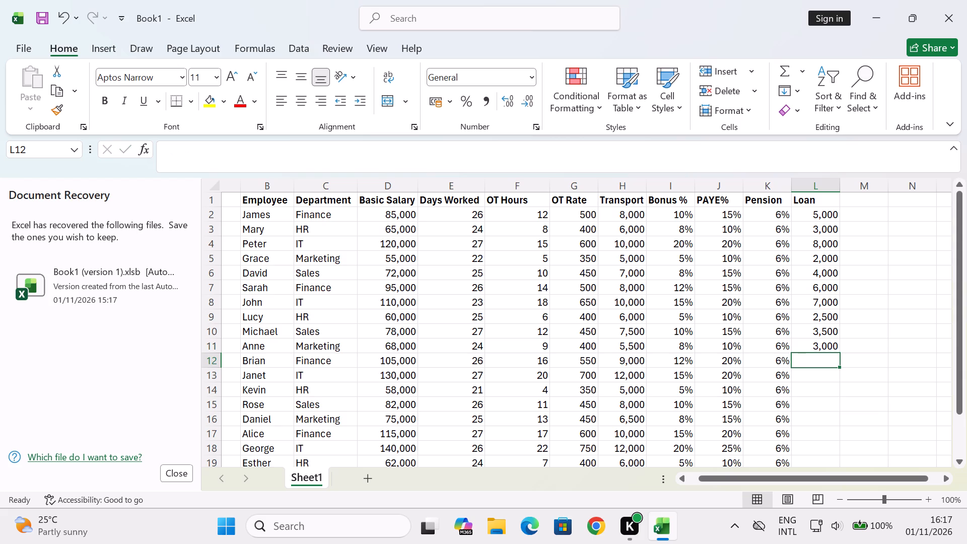
{"action": "type", "text": "5,500"}
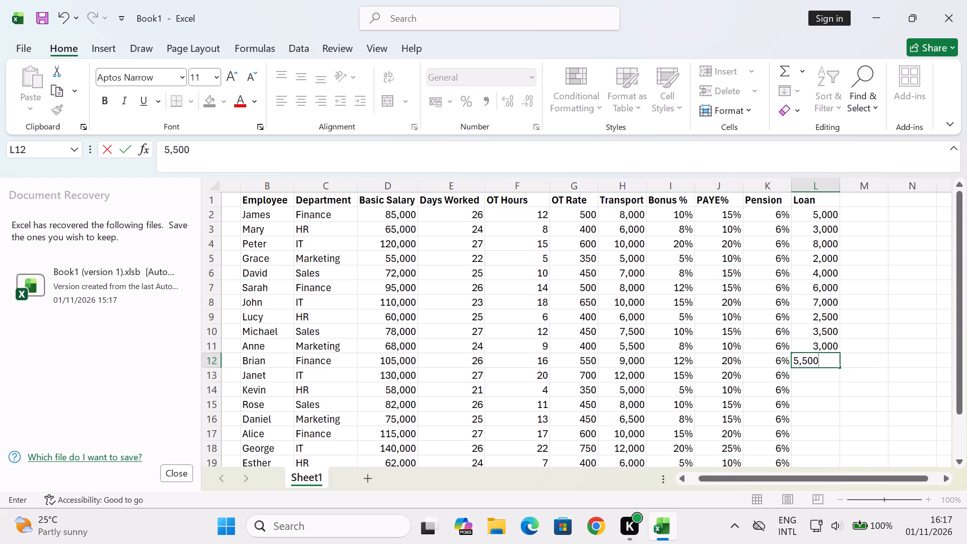
{"action": "key", "text": "Down"}
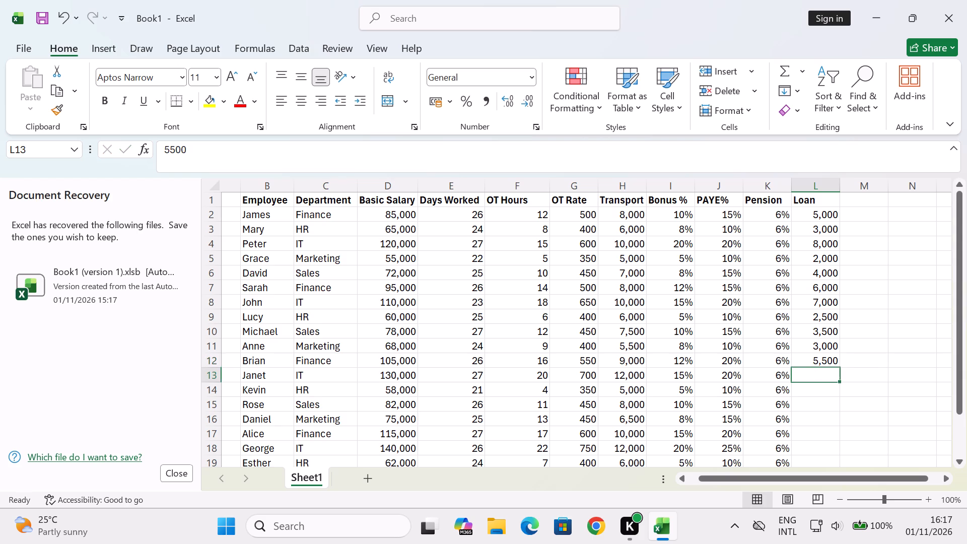
{"action": "type", "text": "9,000"}
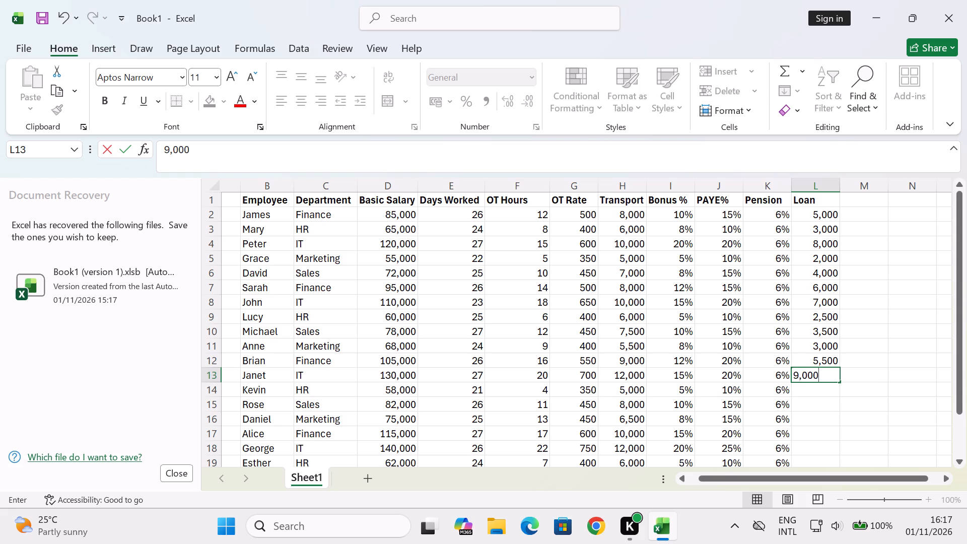
{"action": "key", "text": "Down"}
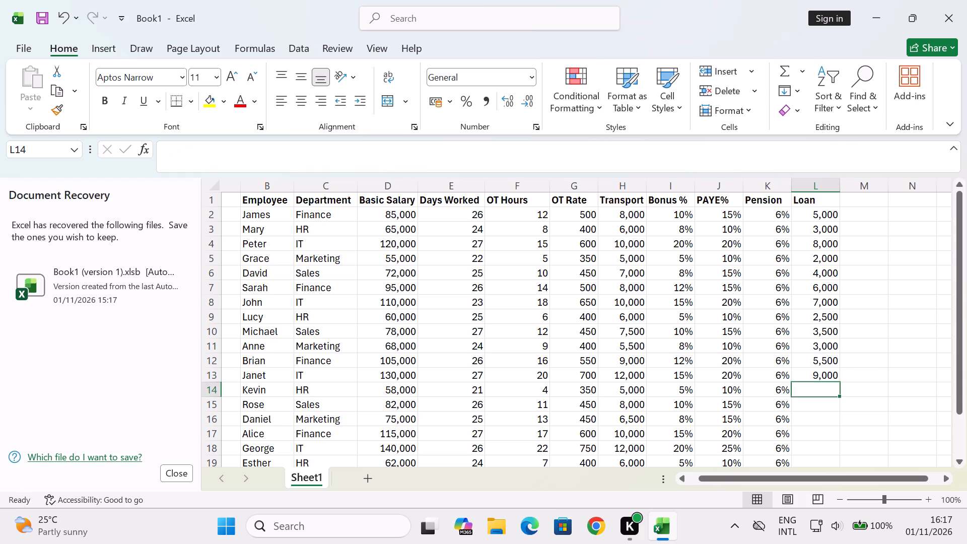
Enter Loan values of 2,000, 4,500, 3,500 and 7,500 for the employees in rows 14 to 17 (L14:L17).
{"action": "type", "text": "2,000"}
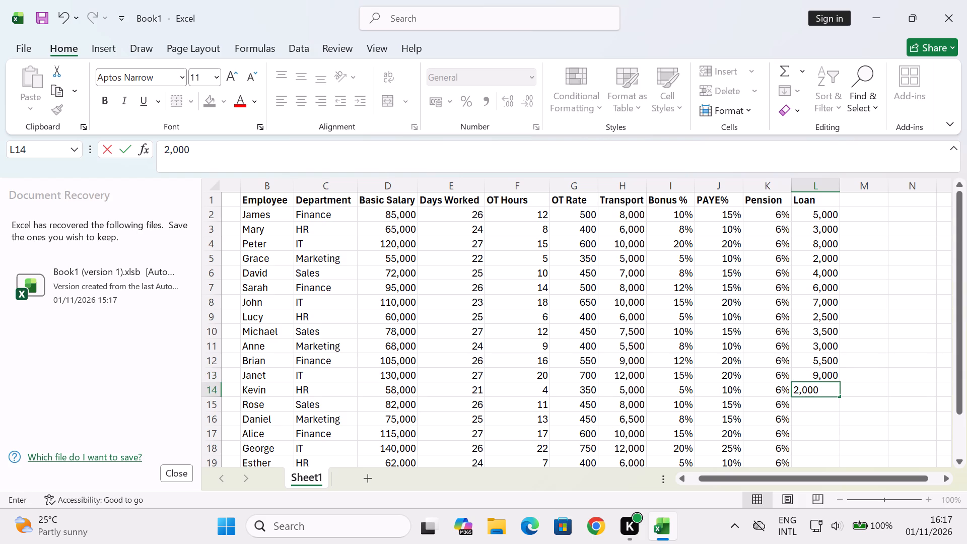
{"action": "key", "text": "Down"}
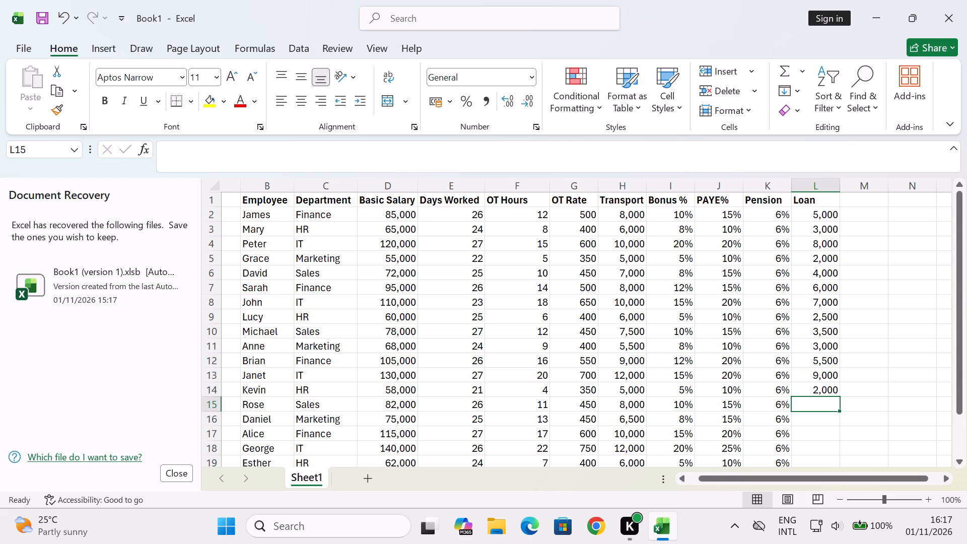
{"action": "type", "text": "4,500"}
{"action": "key", "text": "Down"}
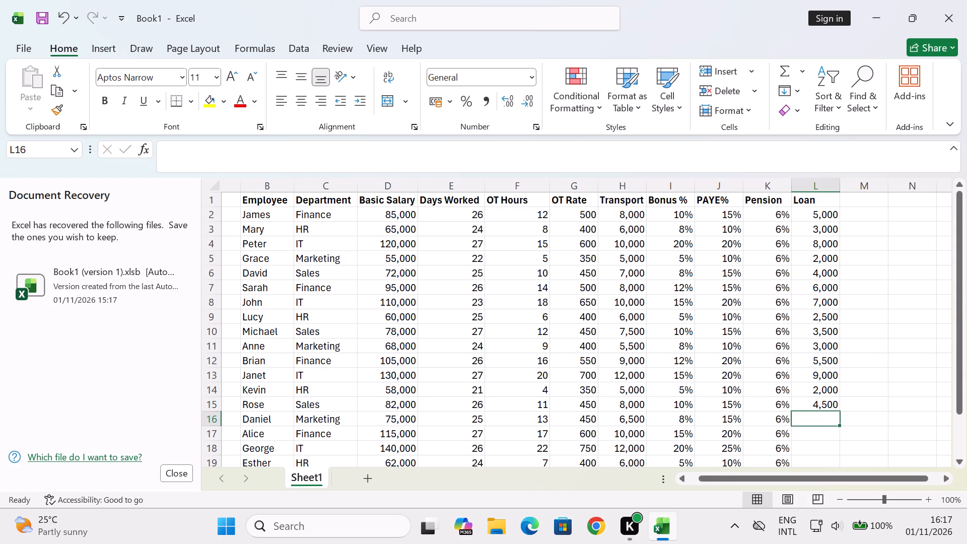
{"action": "type", "text": "3,500"}
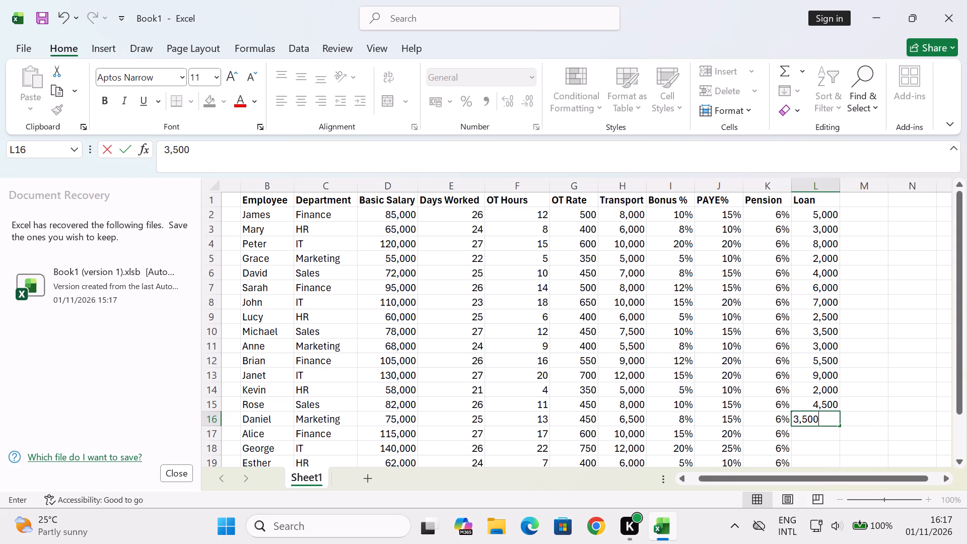
{"action": "key", "text": "Down"}
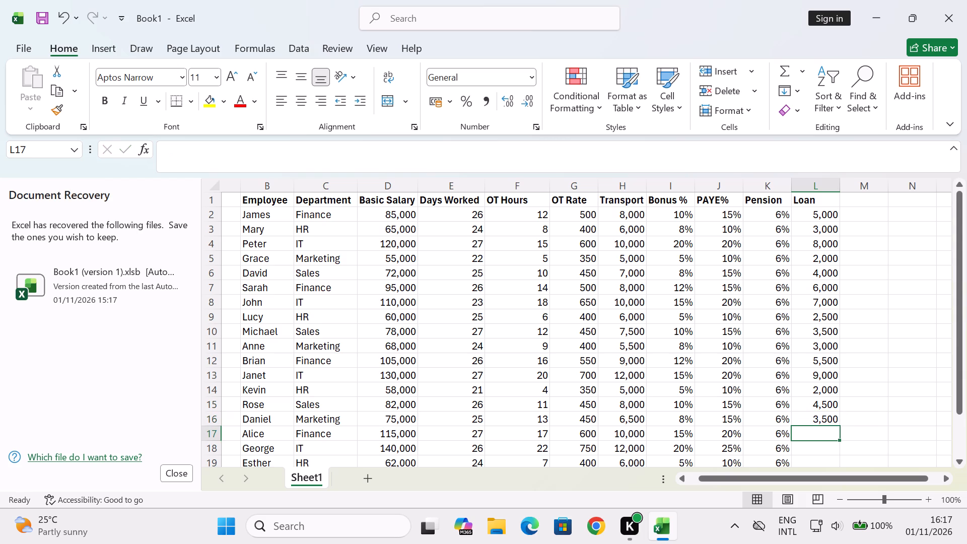
{"action": "key", "text": "7"}
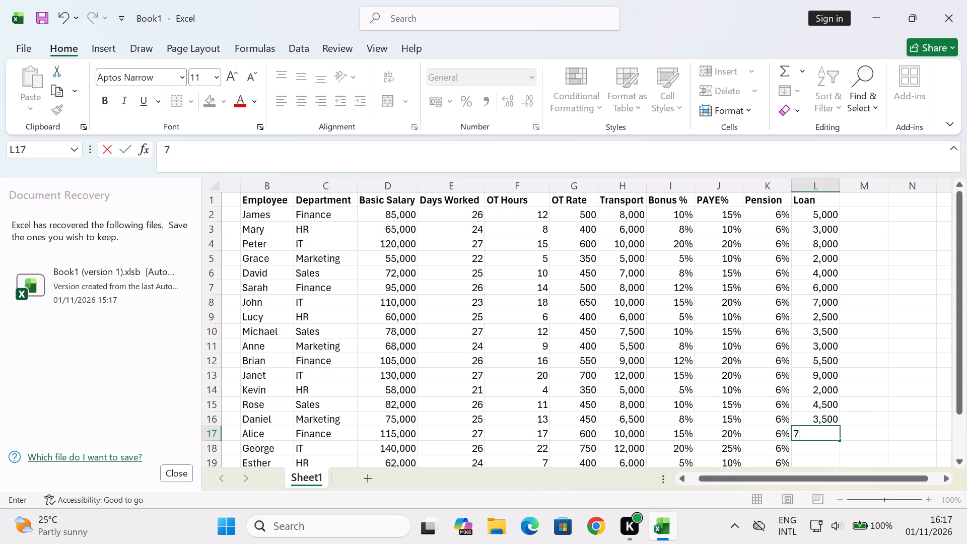
{"action": "type", "text": ",500"}
{"action": "key", "text": "Down"}
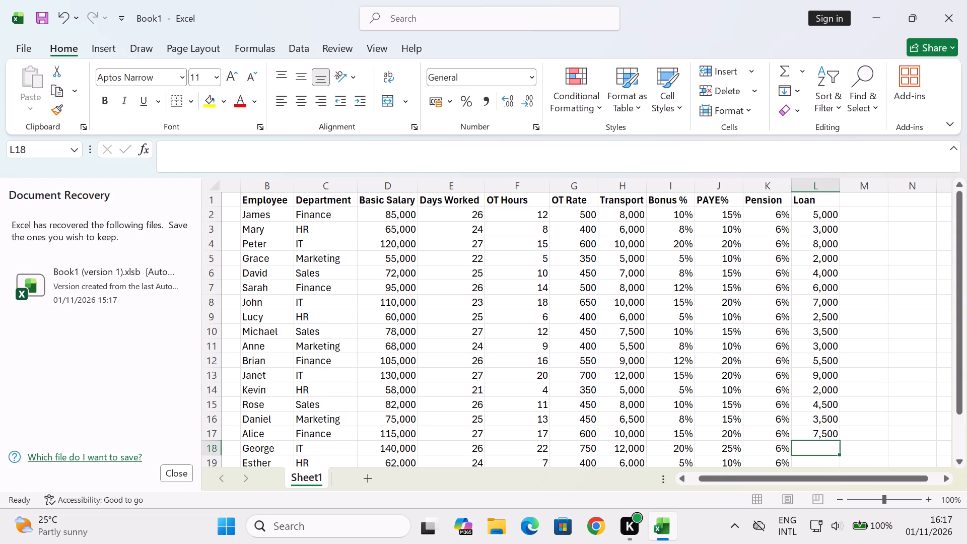
Enter Loan values of 10,000, 2,500, 5,000 and 3,000 for the employees in rows 18 to 21 (L18:L21).
{"action": "type", "text": "10,000"}
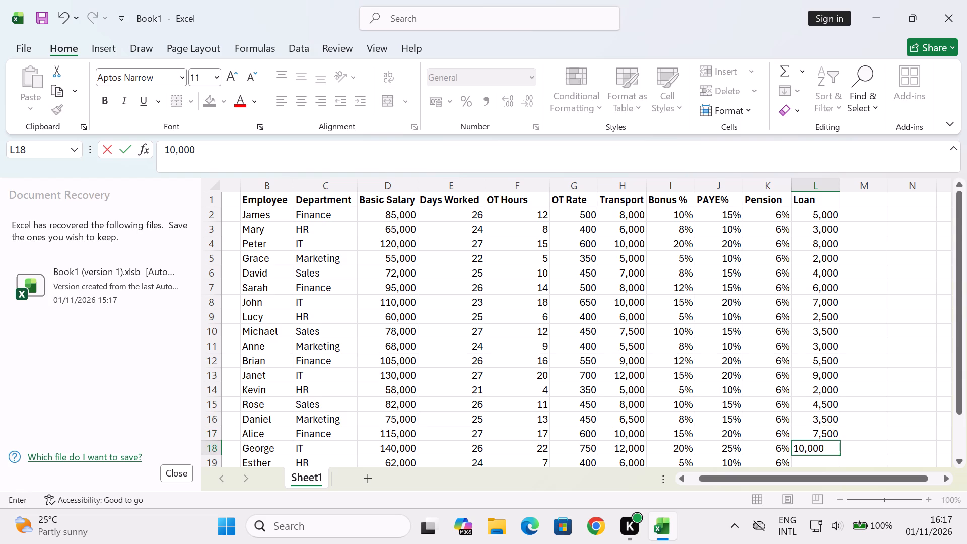
{"action": "key", "text": "Down"}
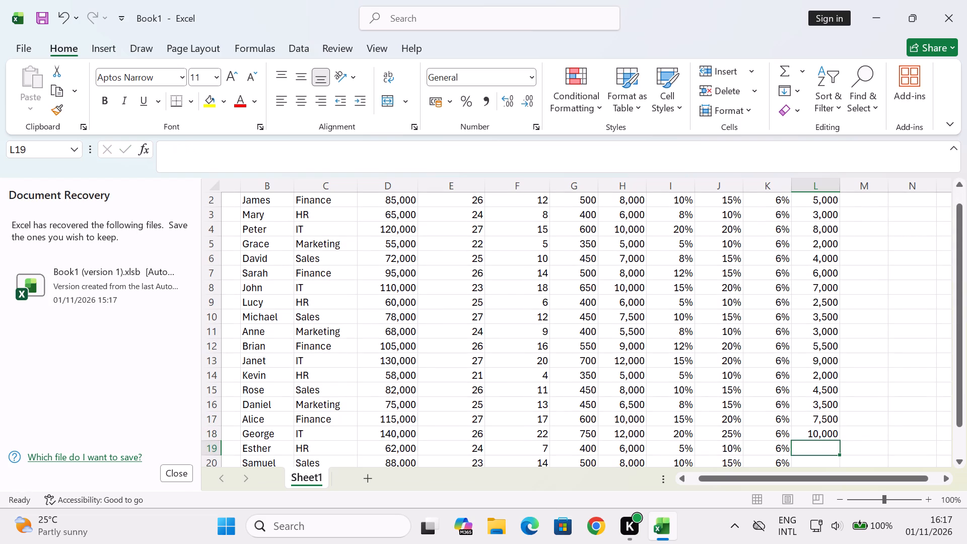
{"action": "type", "text": "2,"}
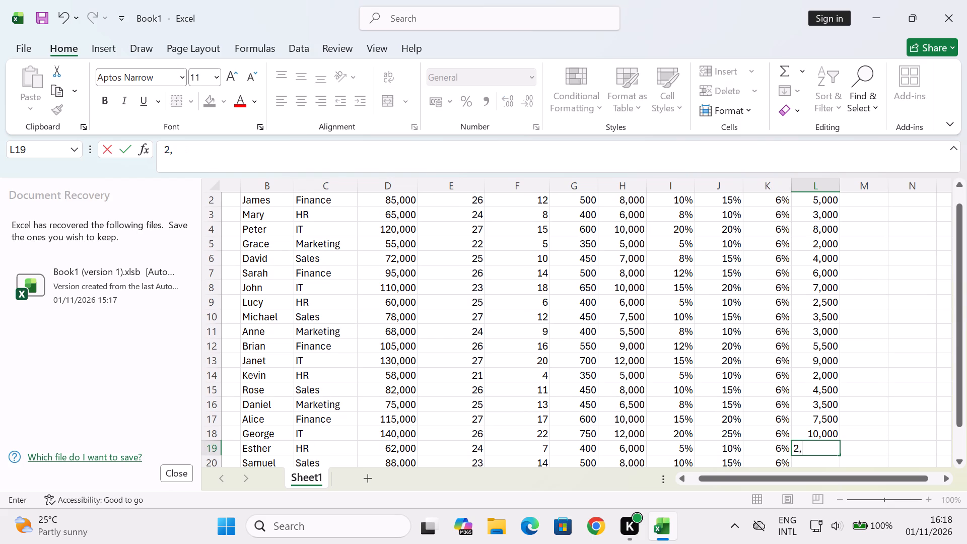
{"action": "key", "text": "5"}
{"action": "type", "text": "00"}
{"action": "key", "text": "Down"}
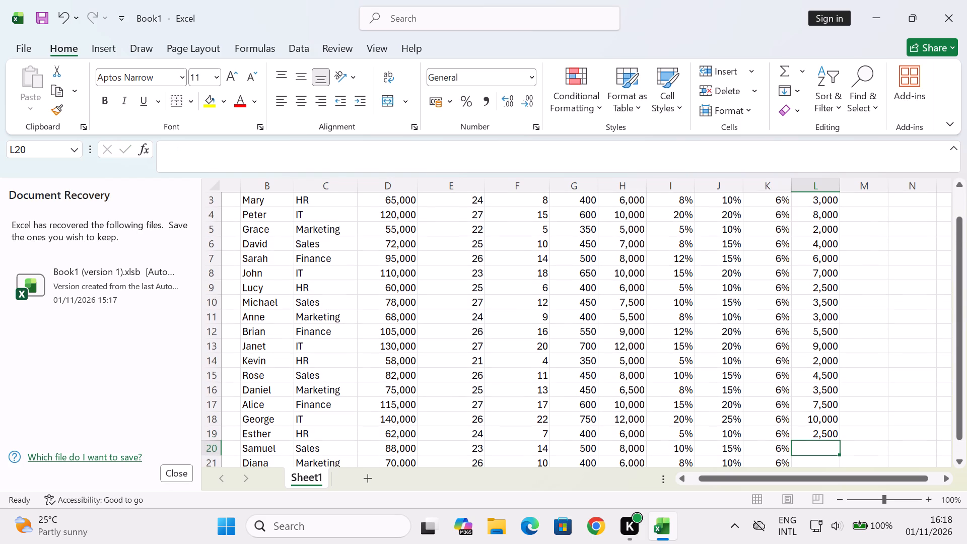
{"action": "type", "text": "5,000"}
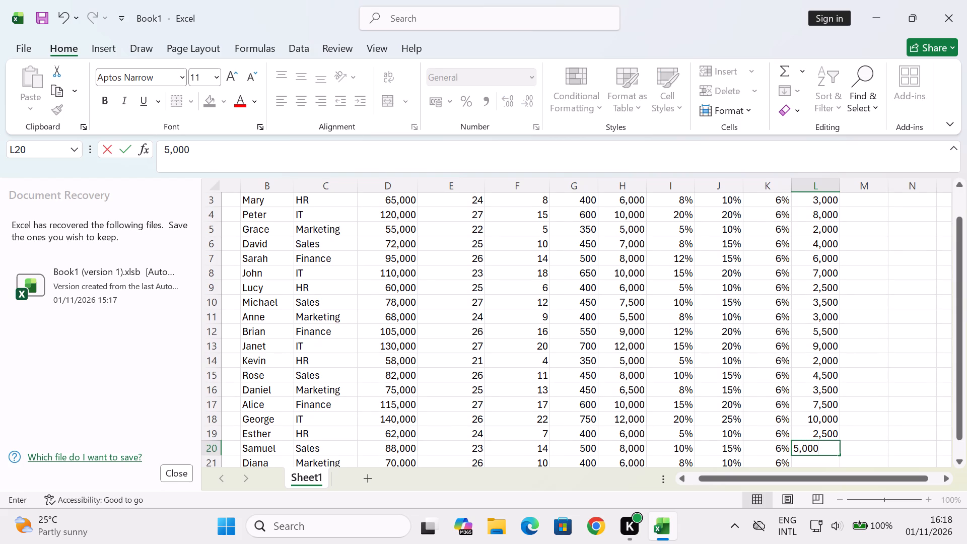
{"action": "key", "text": "Down"}
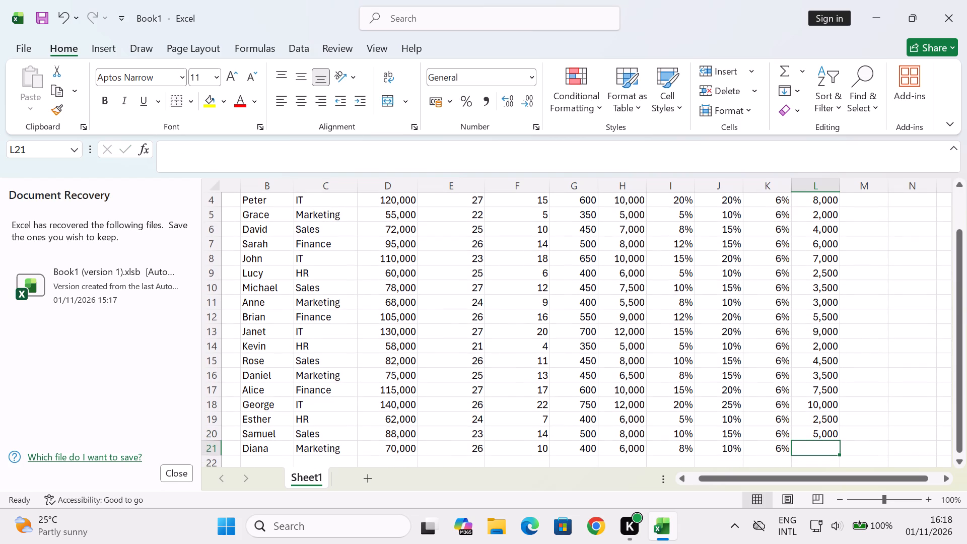
{"action": "key", "text": "3"}
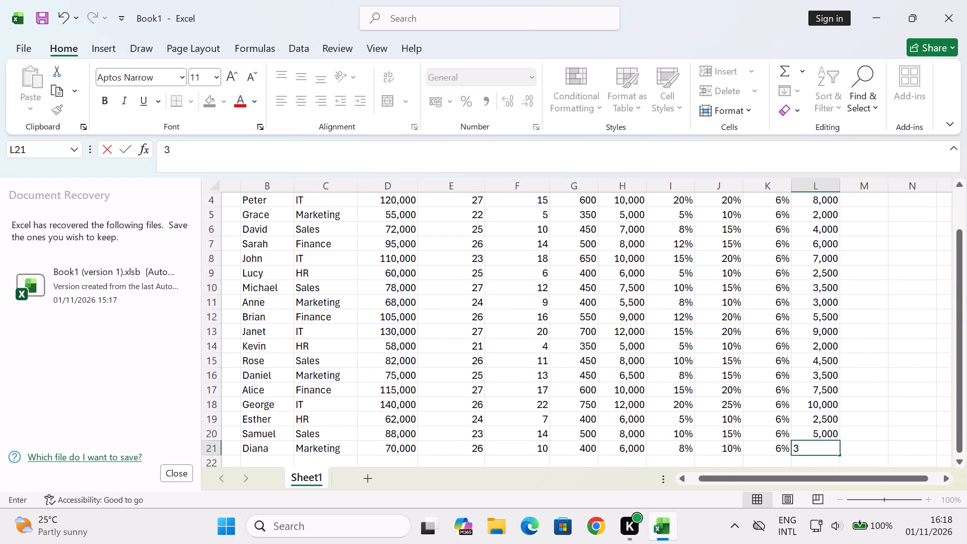
{"action": "type", "text": ",000"}
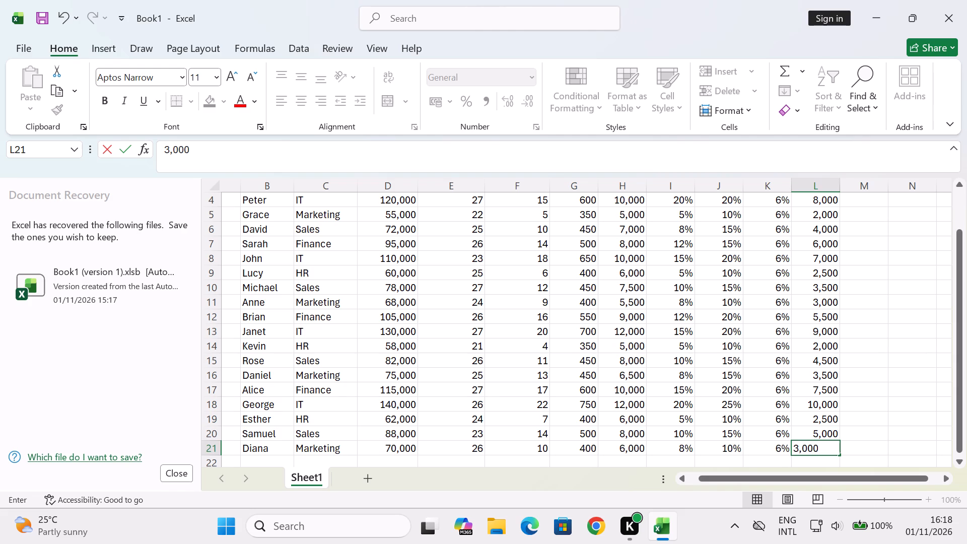
{"action": "key", "text": "Right"}
Add the column header "Other Deductions" in cell M1, beside the Loan header.
{"action": "key", "text": "Up"}
{"action": "key", "text": "Up"}
{"action": "key", "text": "Up"}
{"action": "key", "text": "Up"}
{"action": "key", "text": "Up"}
{"action": "key", "text": "Up"}
{"action": "key", "text": "Up"}
{"action": "key", "text": "Up"}
{"action": "key", "text": "Up"}
{"action": "key", "text": "Up"}
{"action": "key", "text": "Up"}
{"action": "key", "text": "Up"}
{"action": "key", "text": "Up"}
{"action": "key", "text": "Up"}
{"action": "key", "text": "Up"}
{"action": "key", "text": "Up"}
{"action": "key", "text": "Up"}
{"action": "key", "text": "Up"}
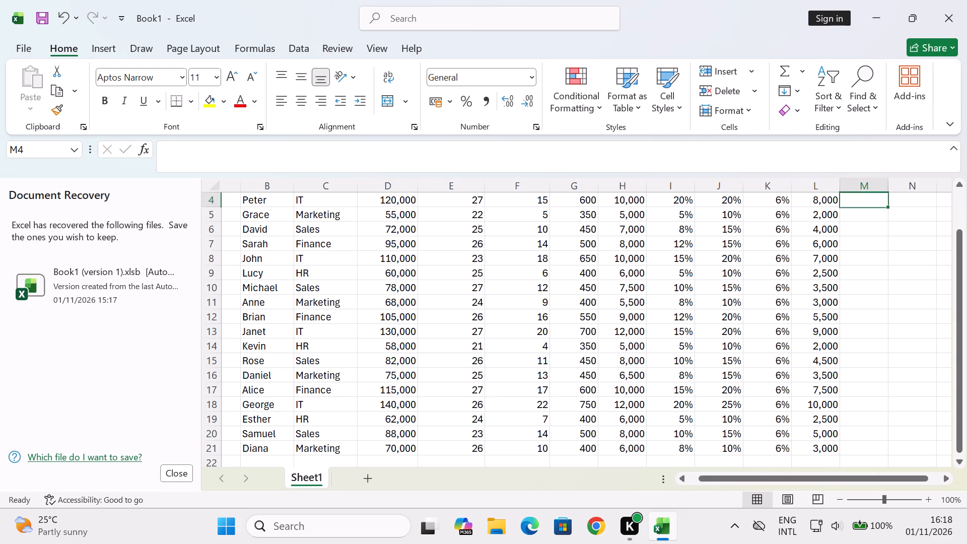
{"action": "key", "text": "Up"}
{"action": "key", "text": "Up"}
{"action": "key", "text": "Up"}
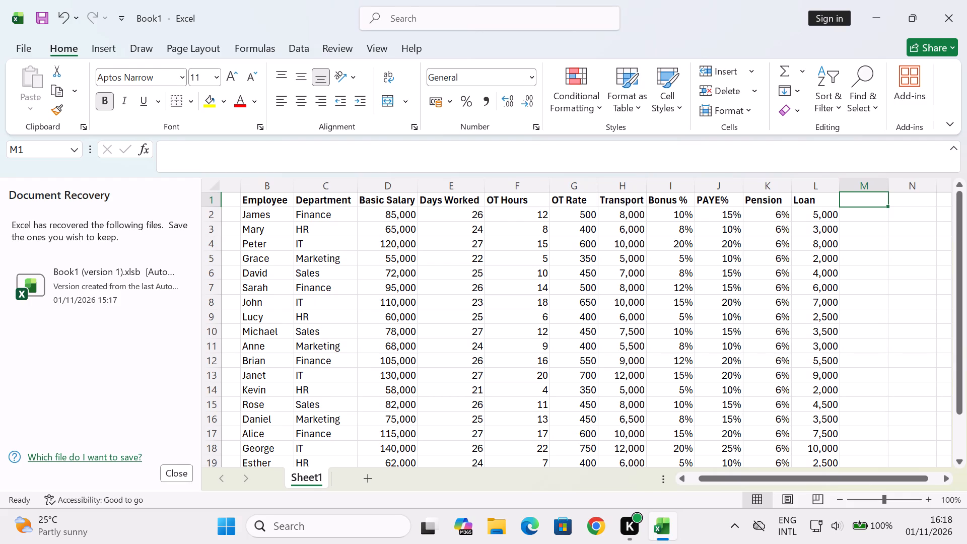
{"action": "key", "text": "shift+o"}
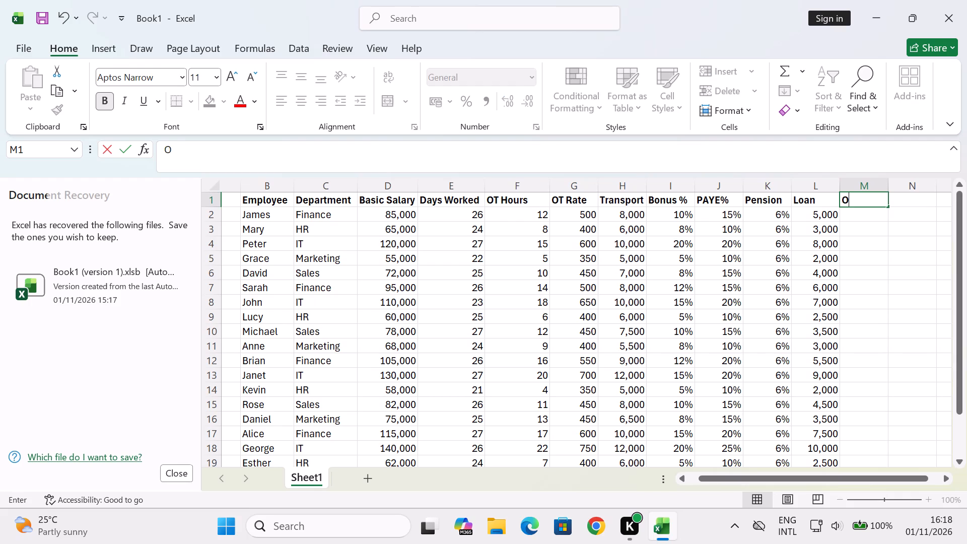
{"action": "type", "text": "ther"}
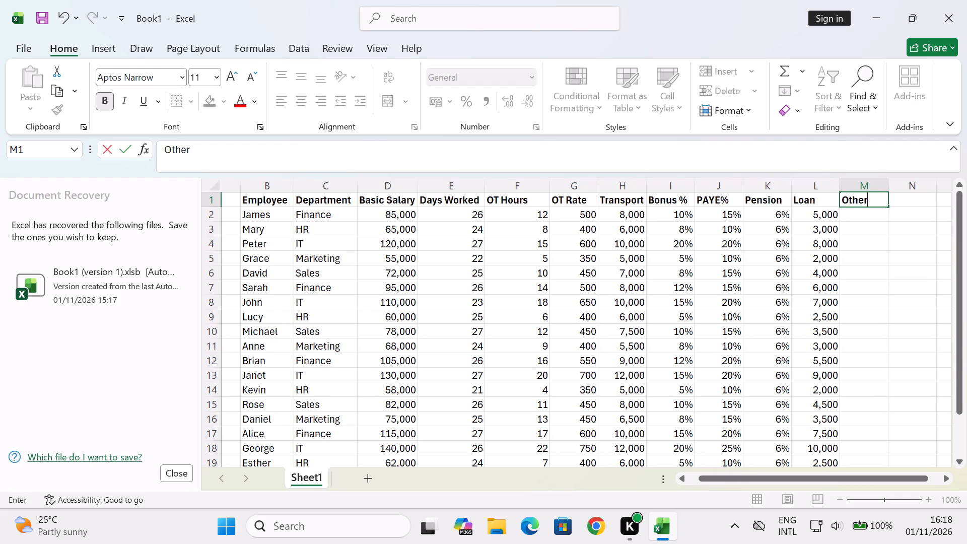
{"action": "key", "text": "space"}
{"action": "key", "text": "shift+e"}
{"action": "key", "text": "BackSpace"}
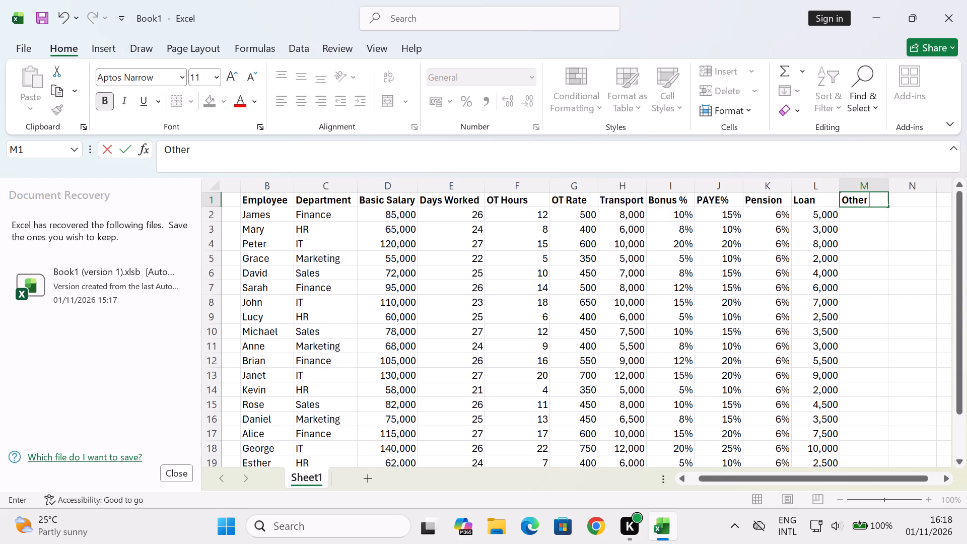
{"action": "type", "text": "Deductions"}
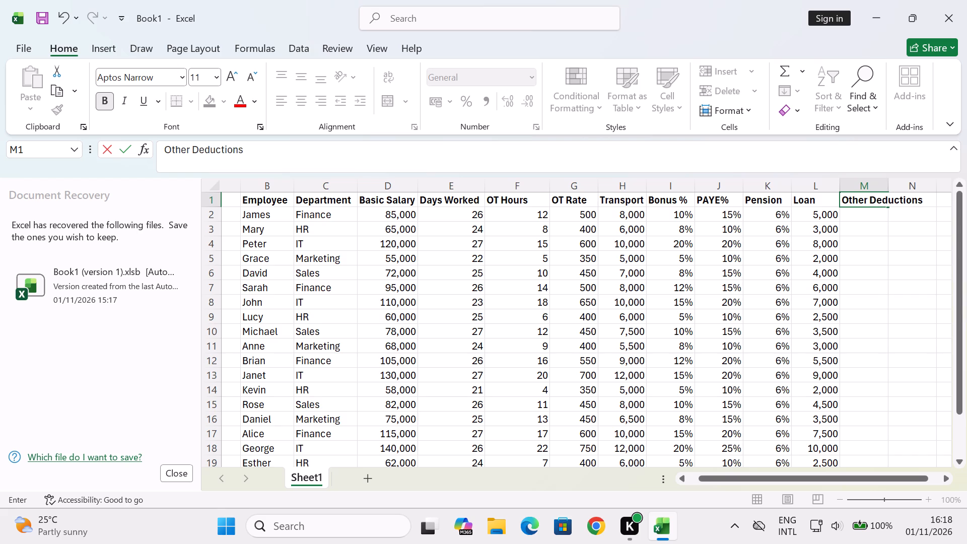
{"action": "double_click", "coordinate": [945, 480]}
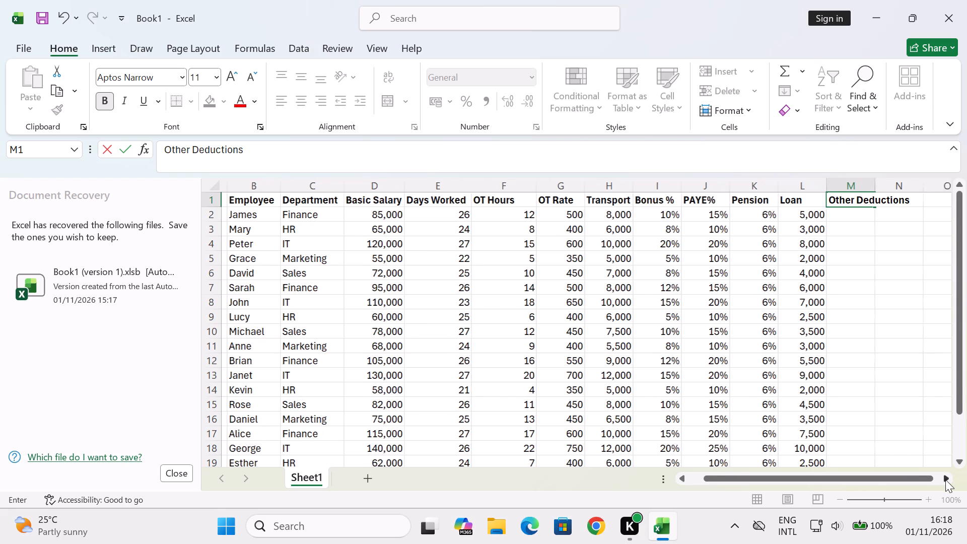
{"action": "left_click", "coordinate": [945, 480]}
{"action": "scroll", "coordinate": [945, 480], "scroll_direction": "left", "scroll_amount": 2}
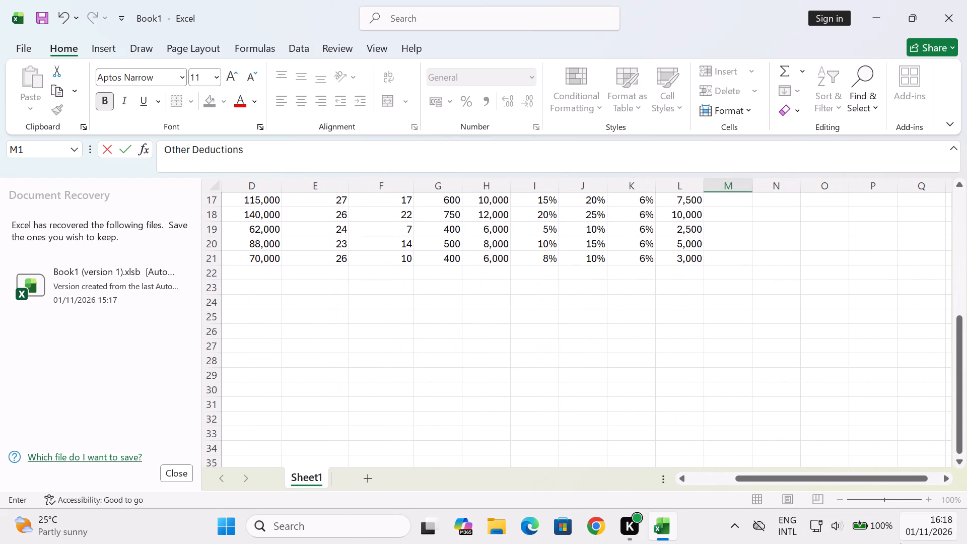
{"action": "scroll", "coordinate": [901, 543], "scroll_direction": "left", "scroll_amount": 2}
{"action": "scroll", "coordinate": [666, 388], "scroll_direction": "up", "scroll_amount": 7}
{"action": "scroll", "coordinate": [666, 388], "scroll_direction": "down", "scroll_amount": 1}
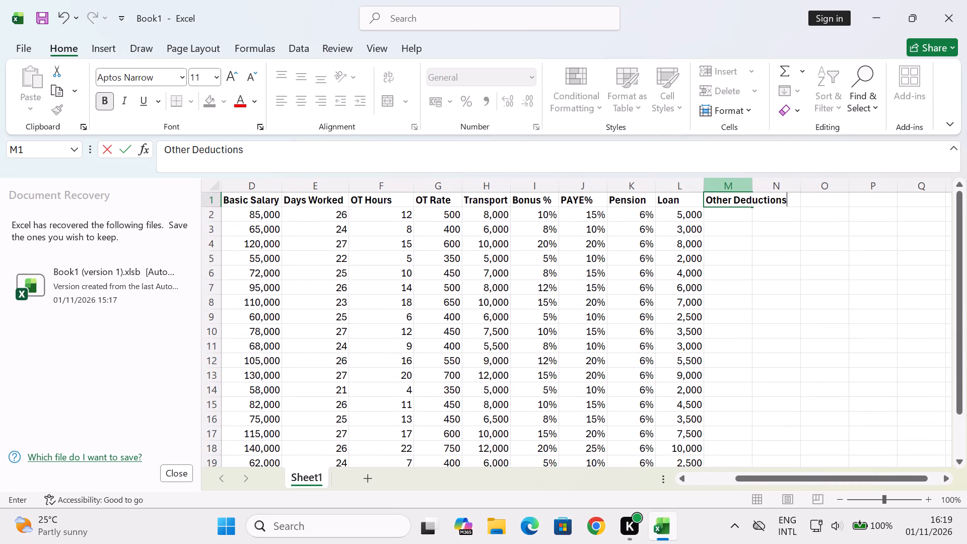
{"action": "left_click", "coordinate": [784, 238]}
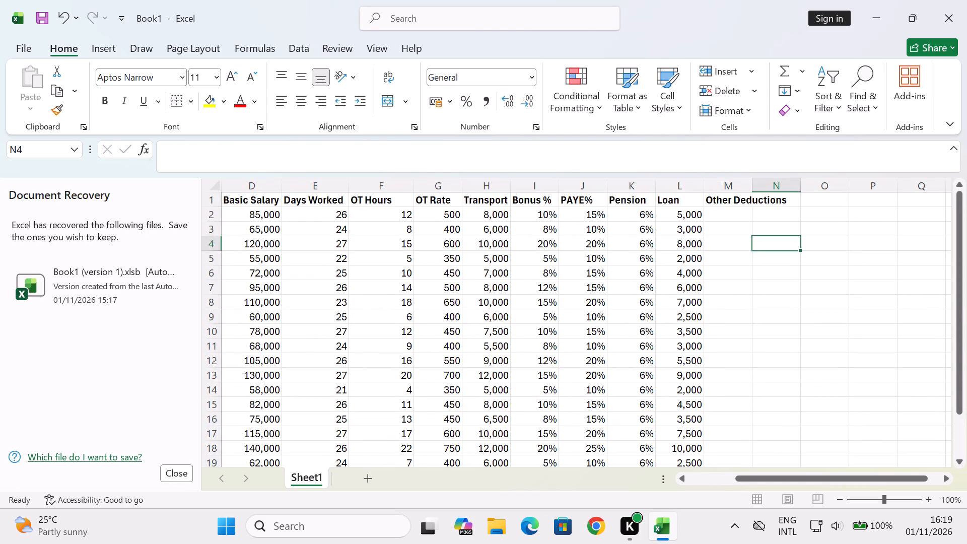
Widen column M so the full Other Deductions header fits inside it.
{"action": "left_click_drag", "start_coordinate": [752, 187], "coordinate": [785, 187]}
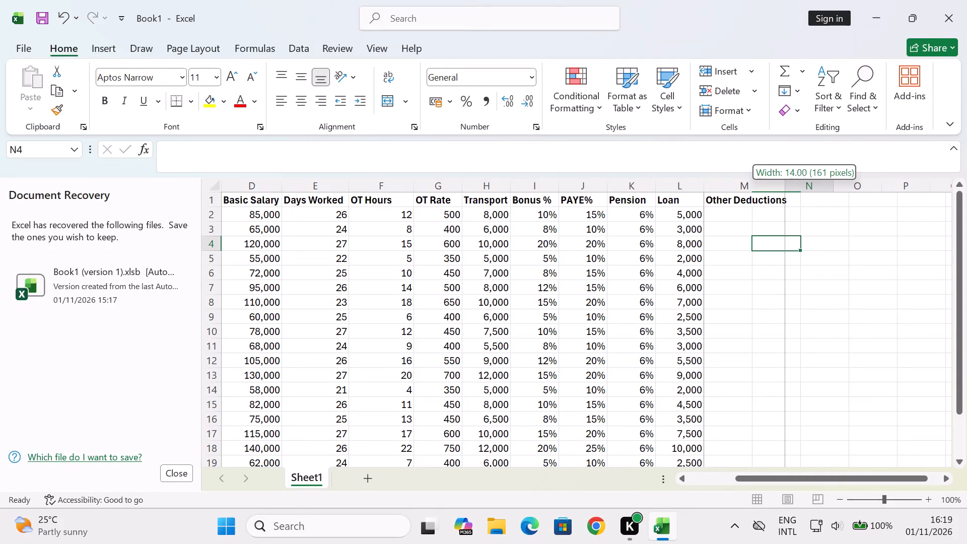
{"action": "left_click_drag", "start_coordinate": [785, 187], "coordinate": [792, 187]}
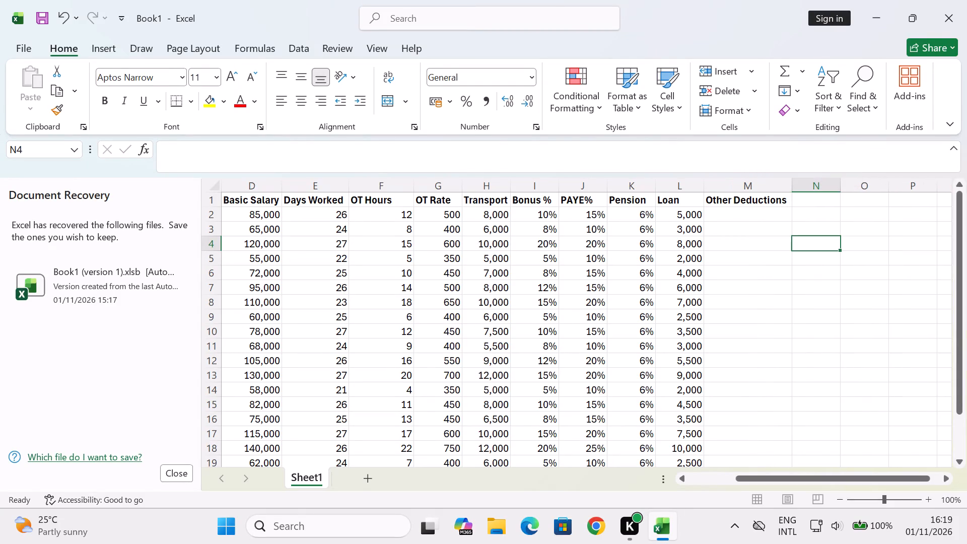
Enter Other Deductions values of 1,500, 1,000 and 2,000 for the employees in rows 2 to 4 (M2:M4).
{"action": "left_click", "coordinate": [744, 214]}
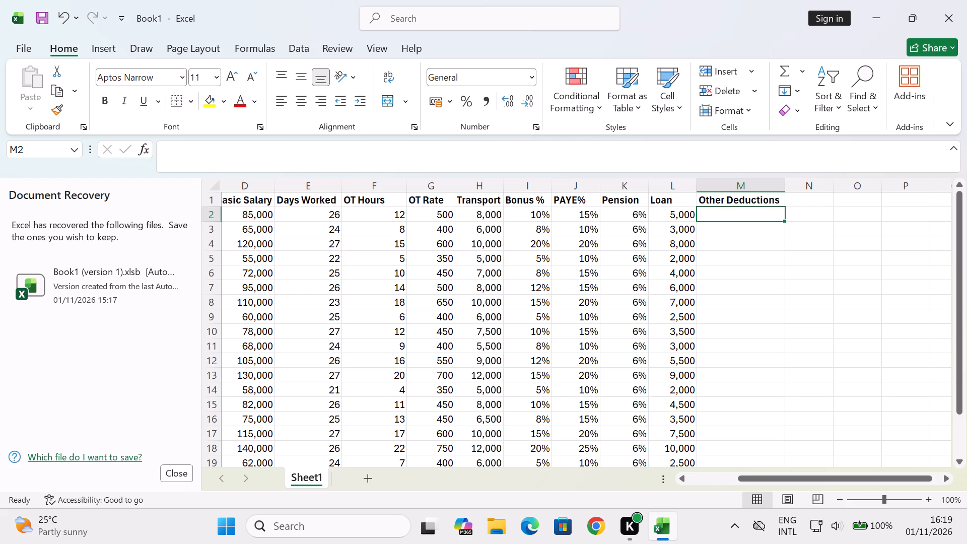
{"action": "key", "text": "1"}
{"action": "key", "text": "comma"}
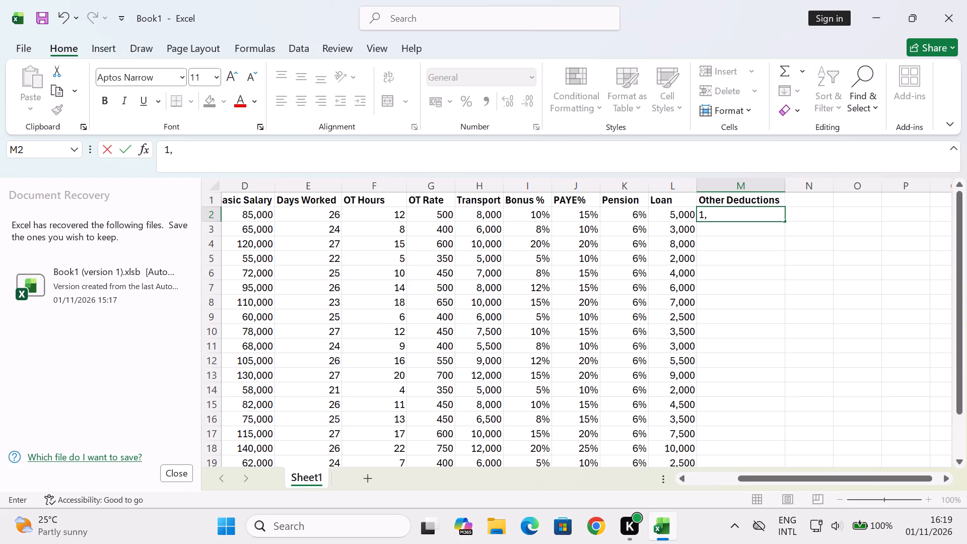
{"action": "type", "text": "500"}
{"action": "key", "text": "Down"}
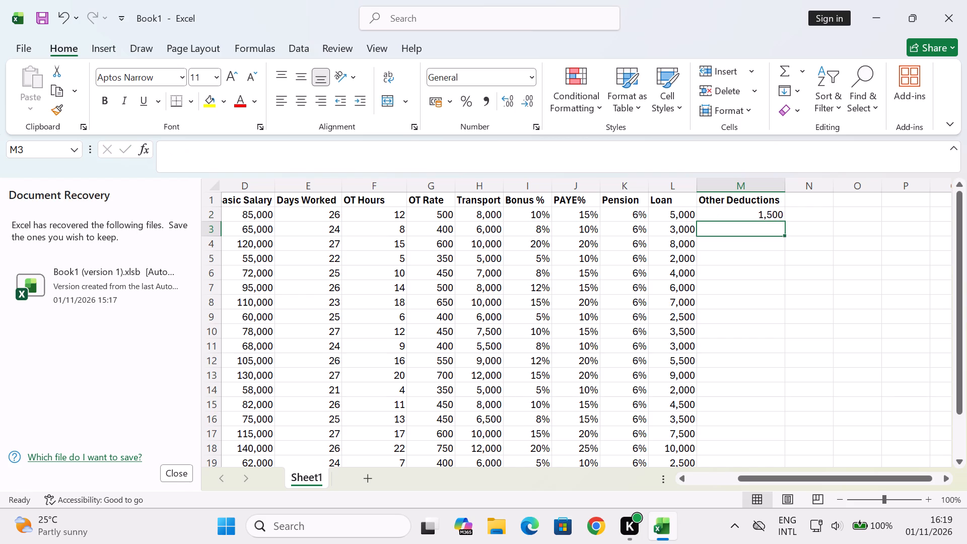
{"action": "key", "text": "1"}
{"action": "type", "text": ",000"}
{"action": "key", "text": "Down"}
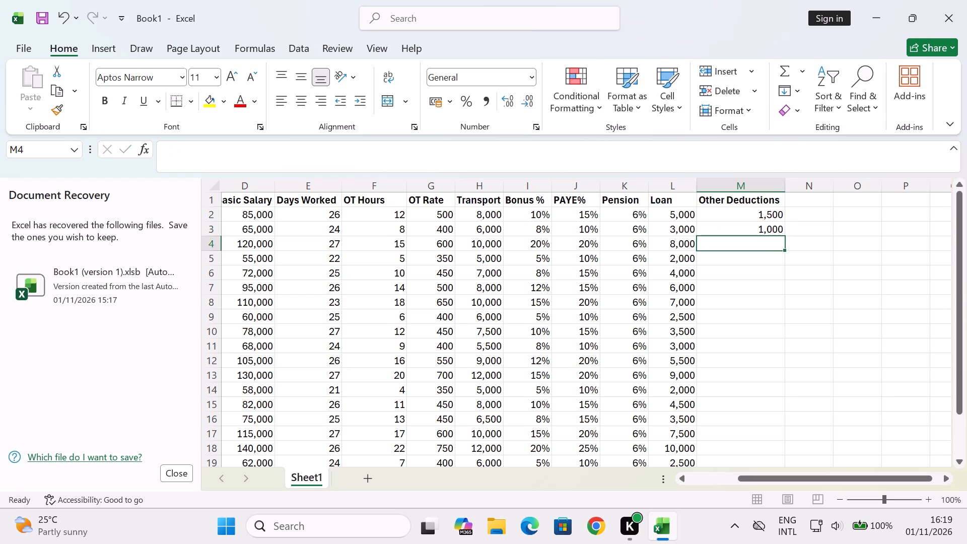
{"action": "type", "text": "2,000"}
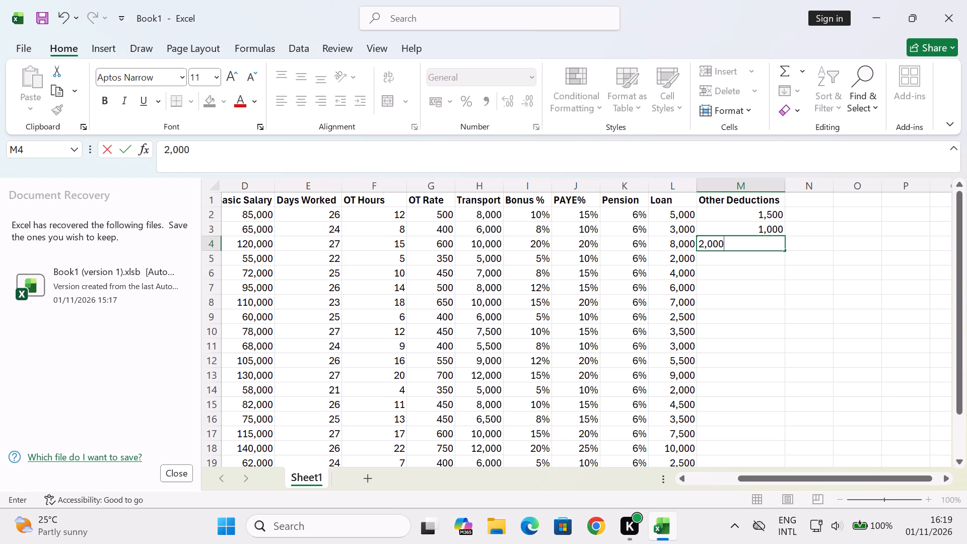
{"action": "key", "text": "Down"}
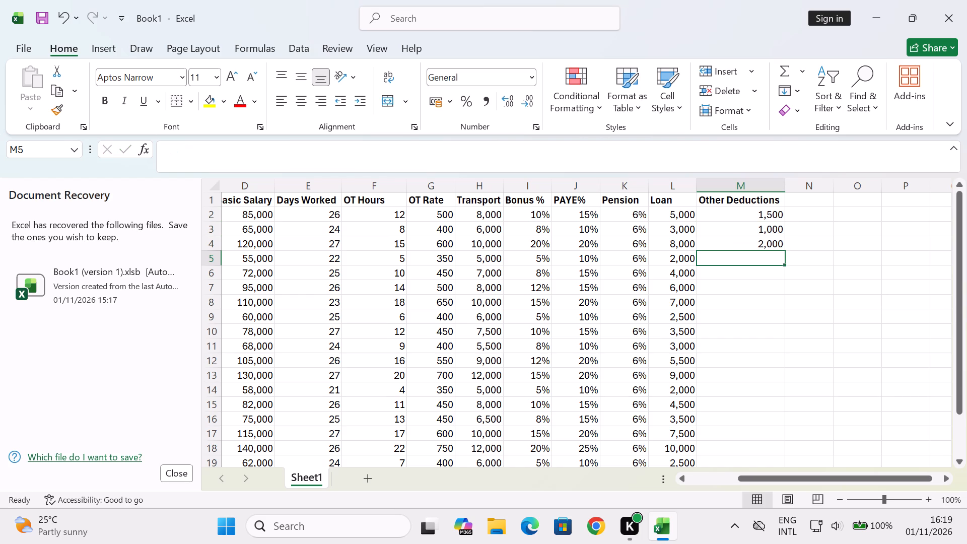
Enter Other Deductions values of 800, 1,200 and 1,500 for the employees in rows 5 to 7 (M5:M7).
{"action": "type", "text": "800"}
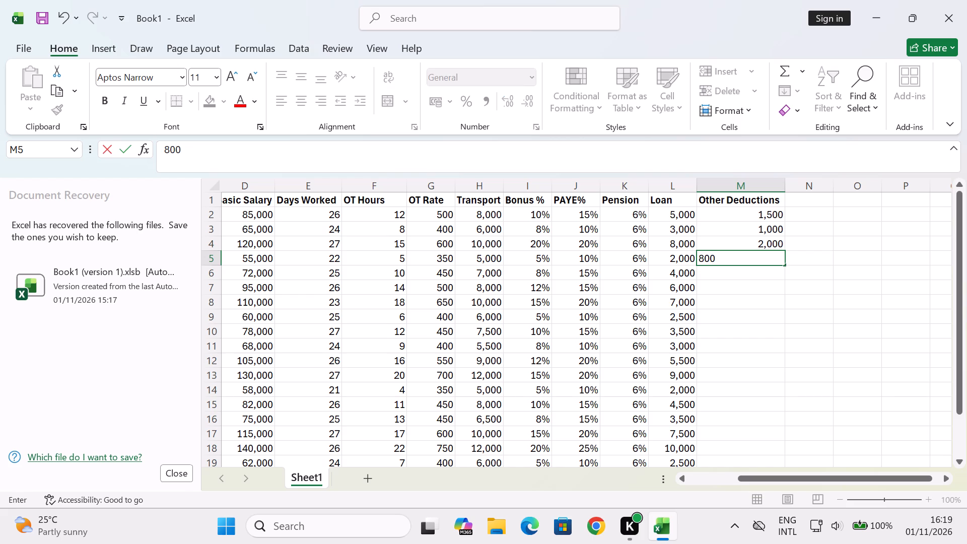
{"action": "key", "text": "Down"}
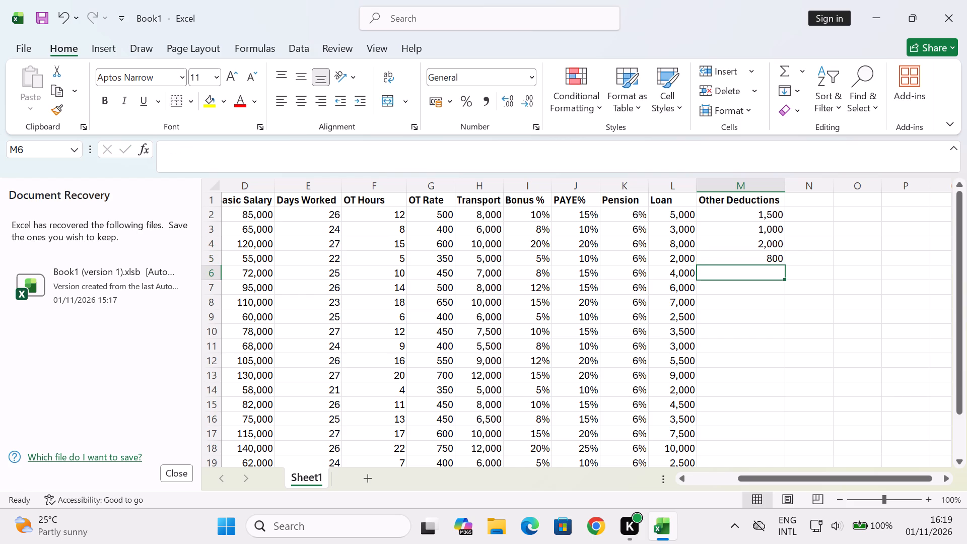
{"action": "key", "text": "1"}
{"action": "type", "text": ",2"}
{"action": "type", "text": "00"}
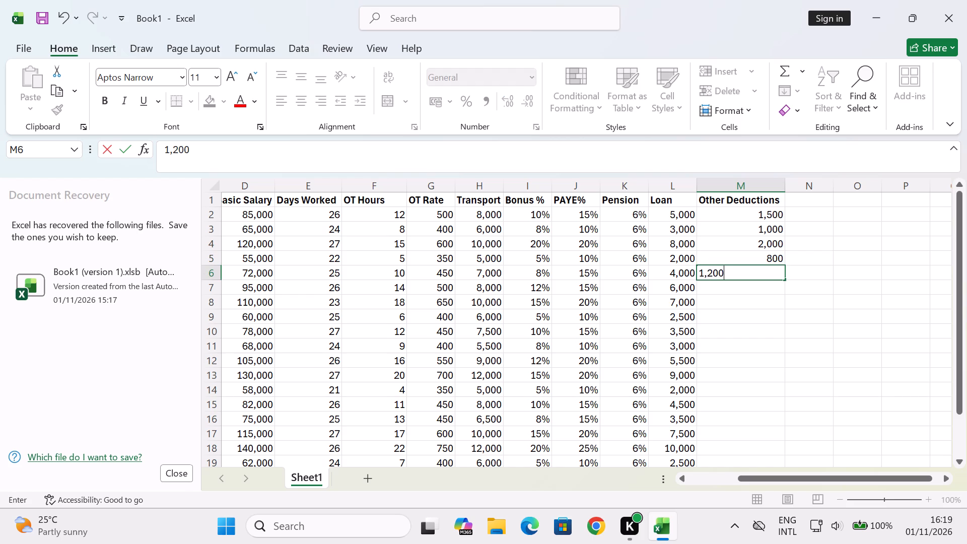
{"action": "key", "text": "Down"}
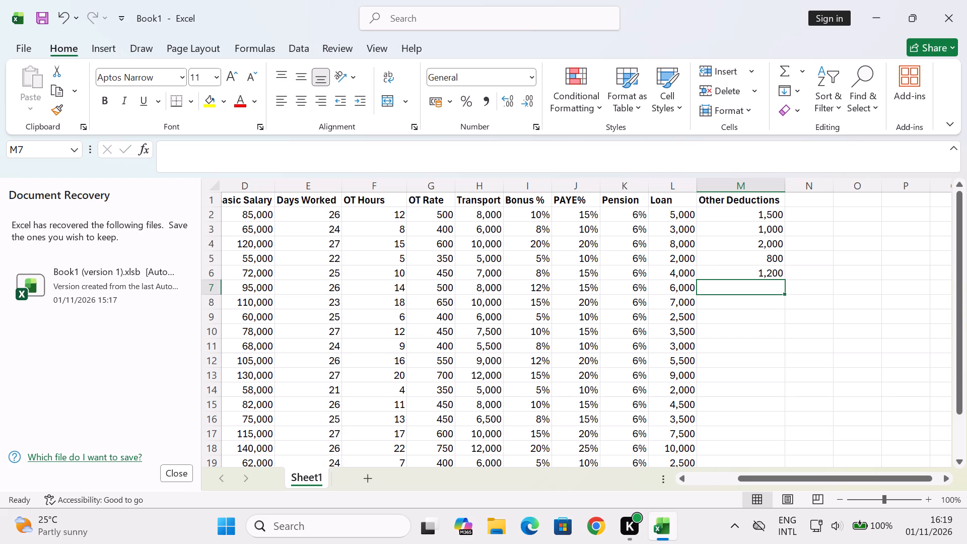
{"action": "key", "text": "1"}
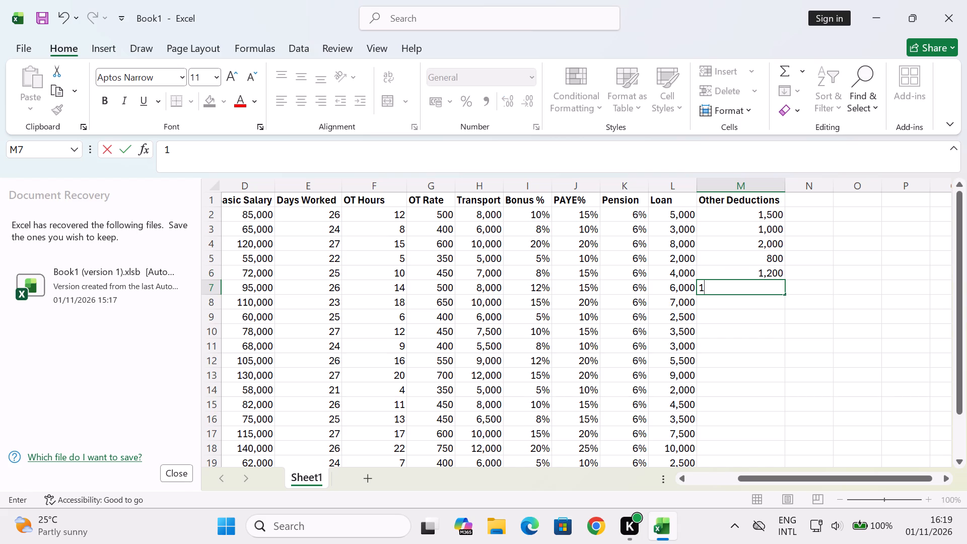
{"action": "key", "text": "comma"}
{"action": "type", "text": "500"}
{"action": "key", "text": "Down"}
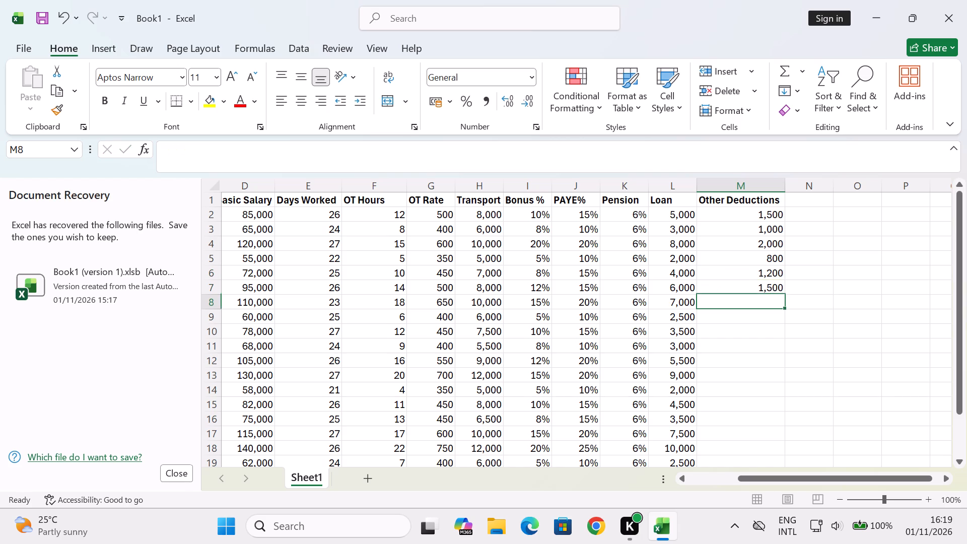
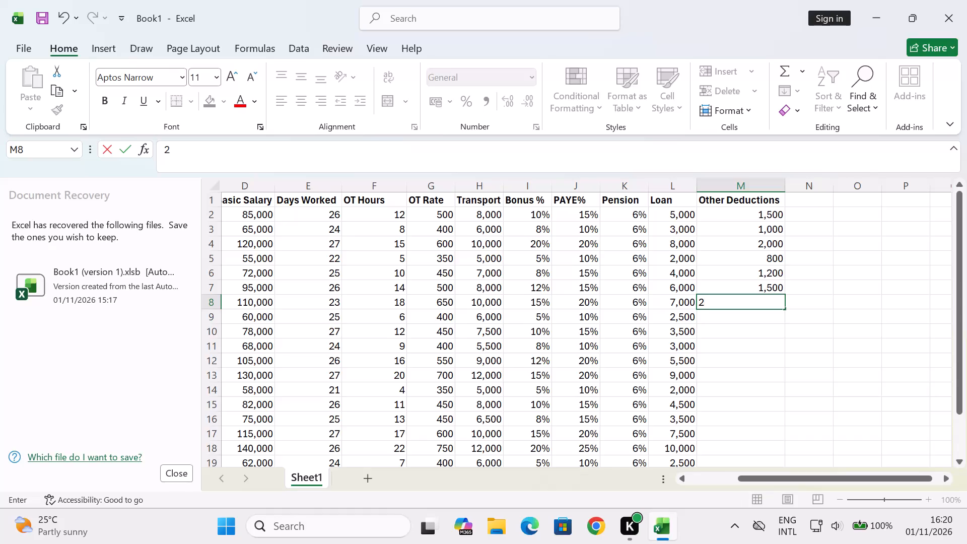
Enter Other Deductions values of 2,500, 900, 1,000, 1,200 and 2,000 for the employees in rows 8 to 12 (M8:M12).
{"action": "type", "text": "500"}
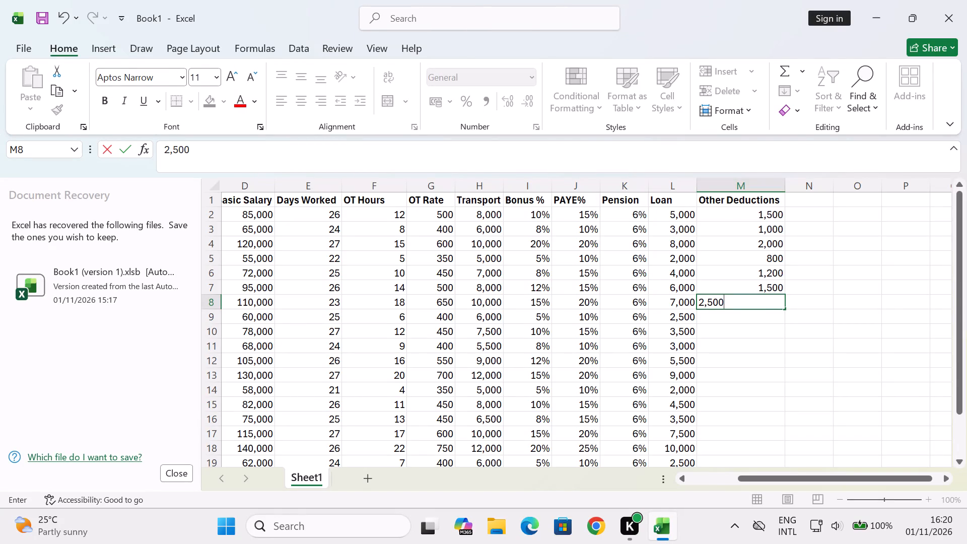
{"action": "key", "text": "Down"}
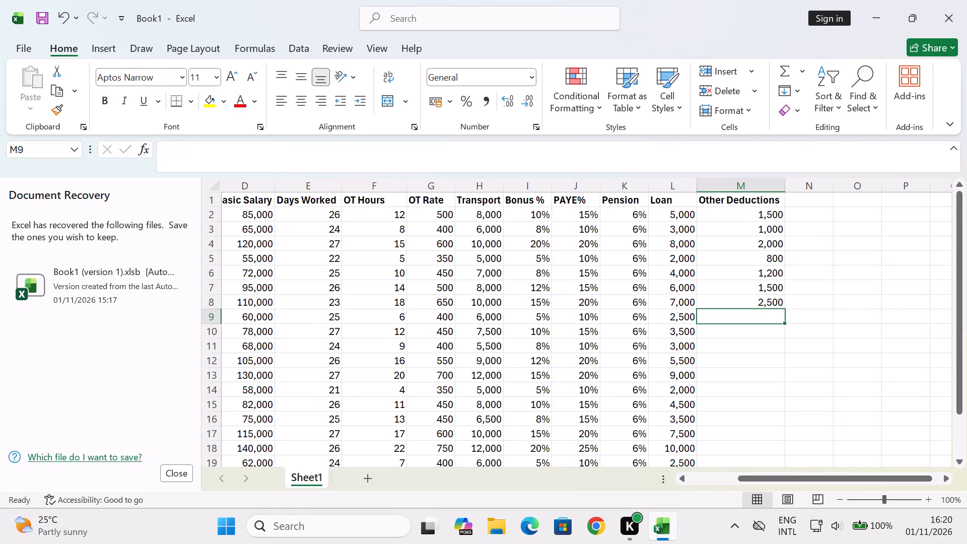
{"action": "type", "text": "900"}
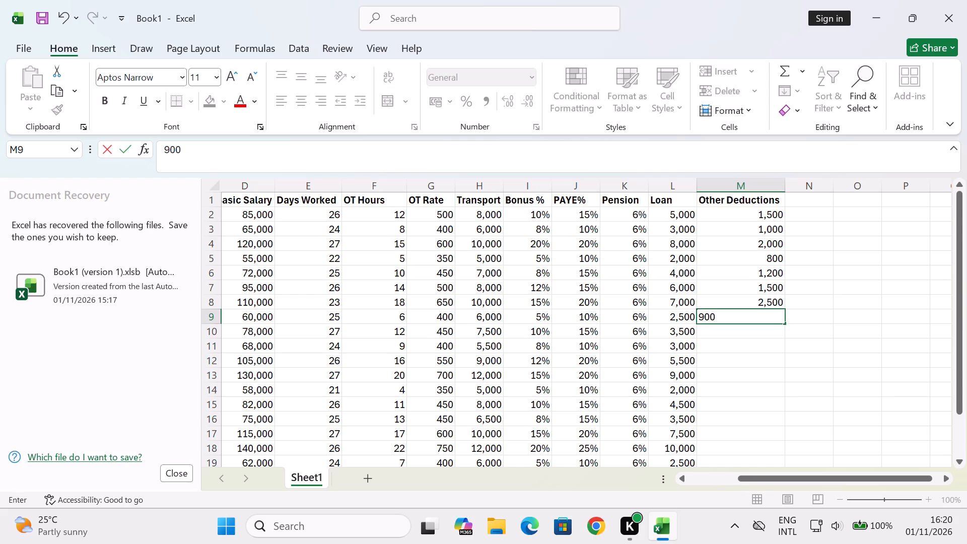
{"action": "key", "text": "Down"}
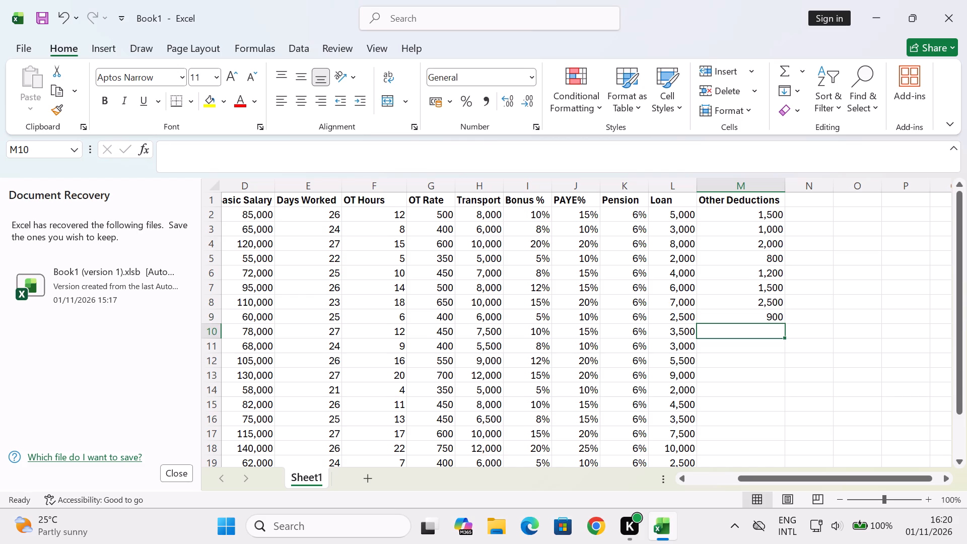
{"action": "type", "text": "1,000"}
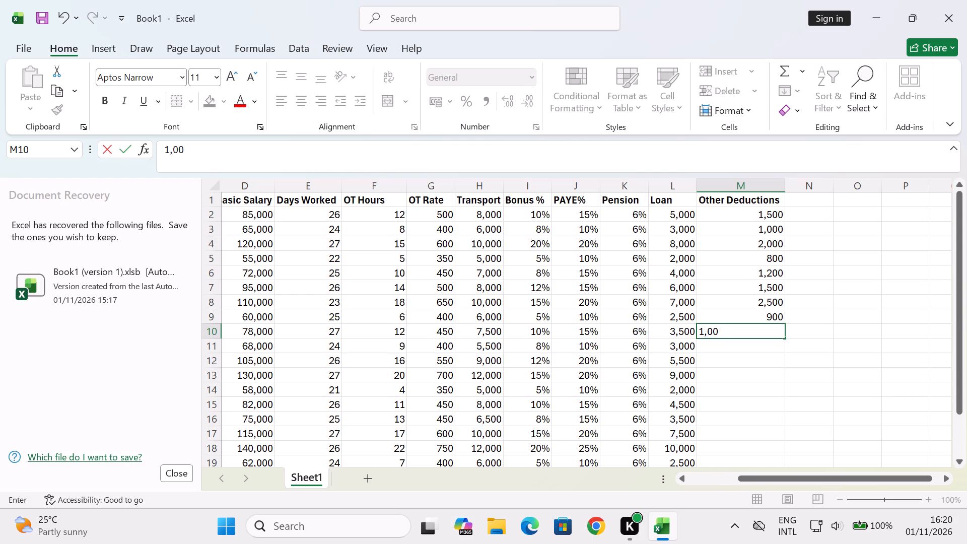
{"action": "key", "text": "Down"}
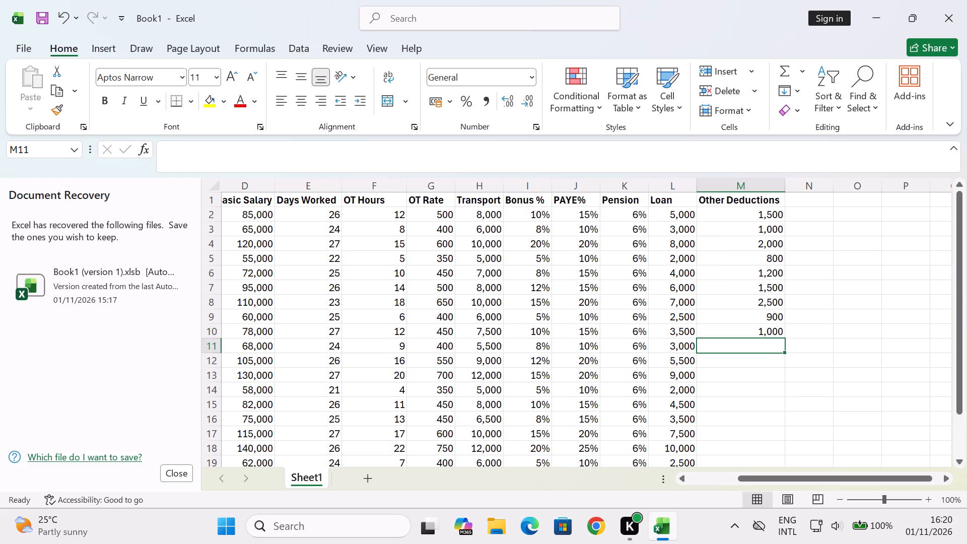
{"action": "type", "text": "1,200"}
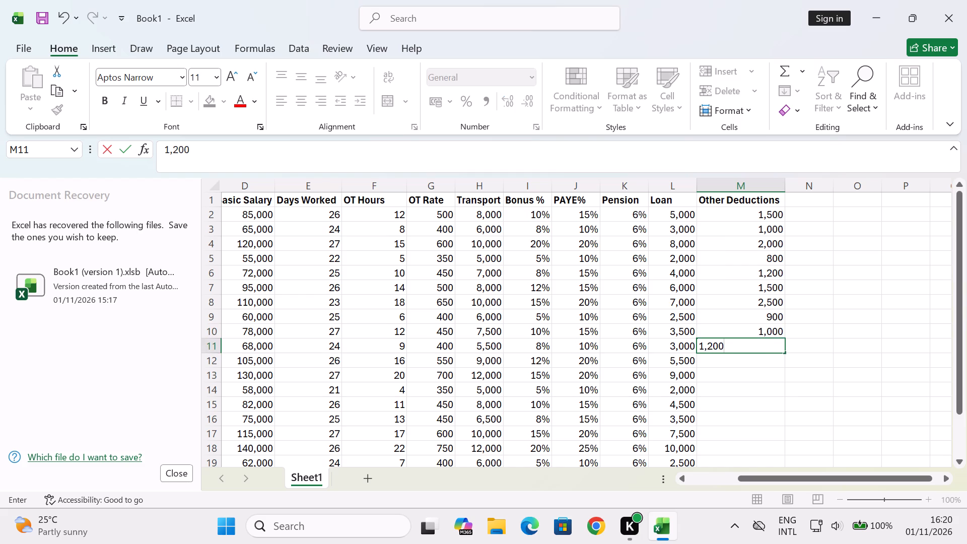
{"action": "key", "text": "Down"}
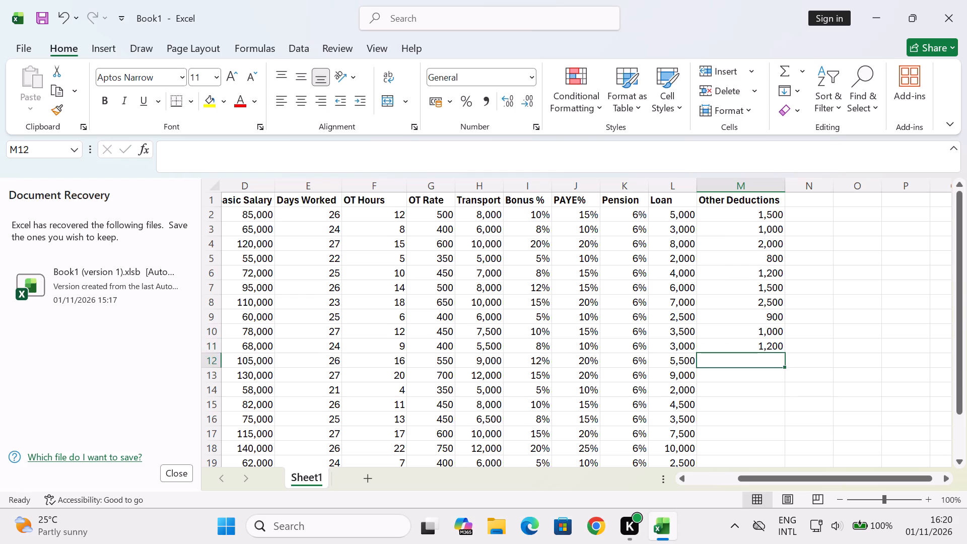
{"action": "type", "text": "2,000"}
{"action": "key", "text": "Down"}
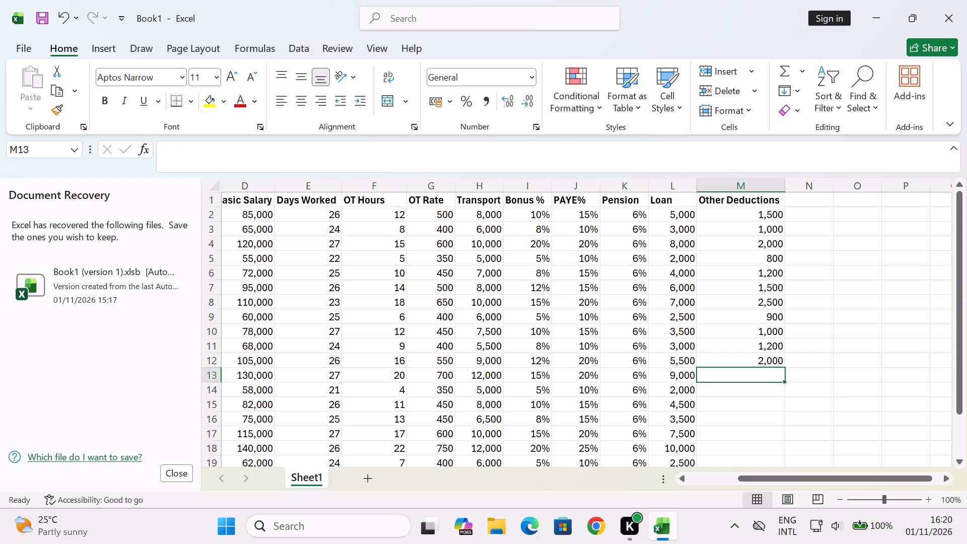
Enter Other Deductions values of 3,000, 700, 1,500 and 1,000 for the employees in rows 13 to 16 (M13:M16).
{"action": "type", "text": "3,00"}
{"action": "key", "text": "0"}
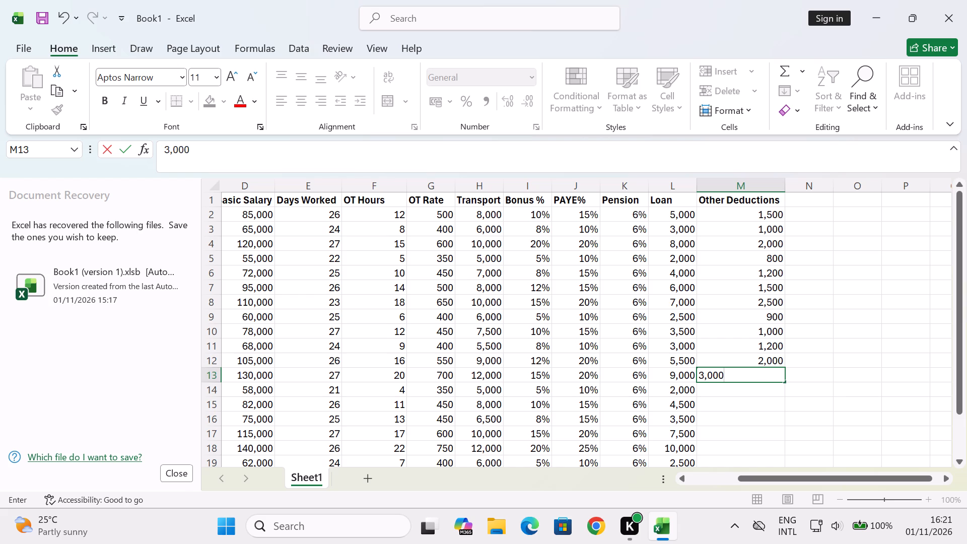
{"action": "key", "text": "Down"}
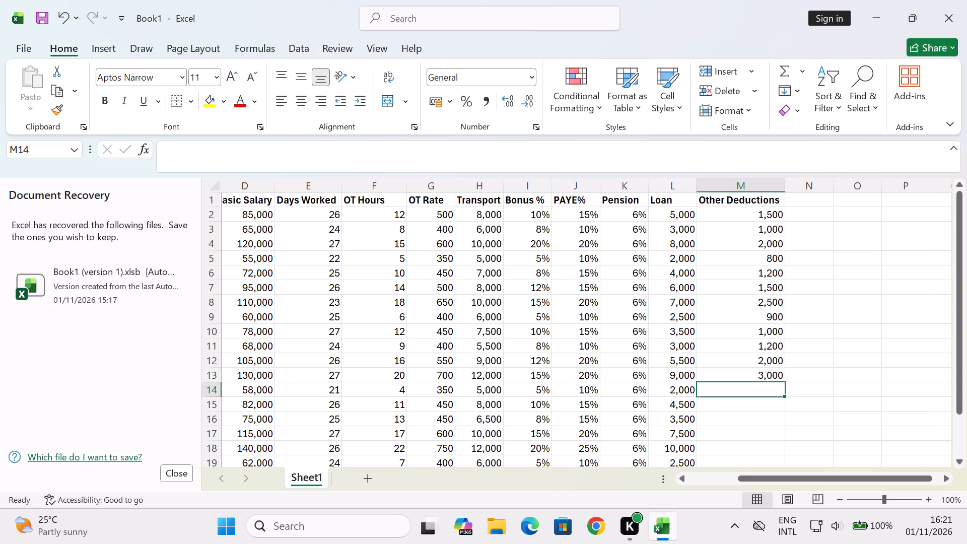
{"action": "type", "text": "700"}
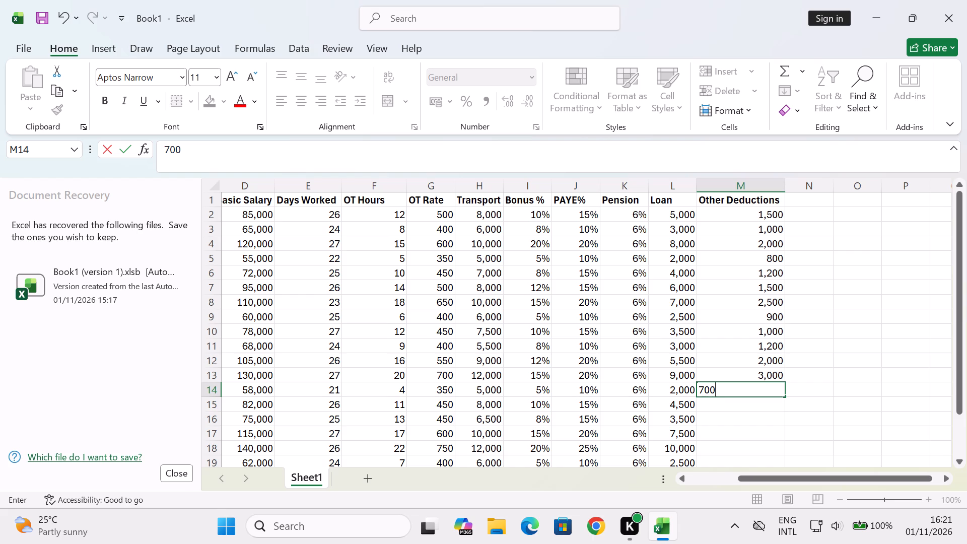
{"action": "key", "text": "Down"}
{"action": "key", "text": "1"}
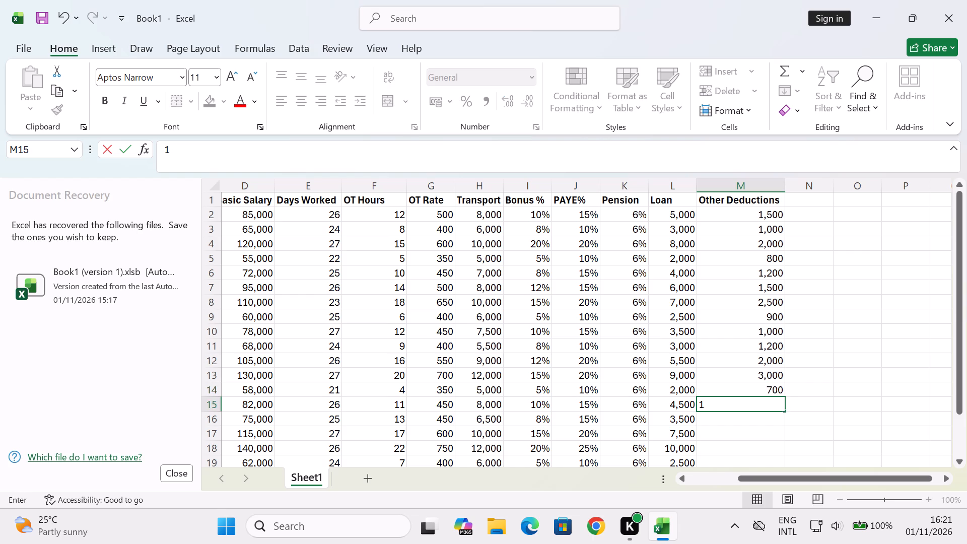
{"action": "key", "text": "comma"}
{"action": "type", "text": "500"}
{"action": "key", "text": "Down"}
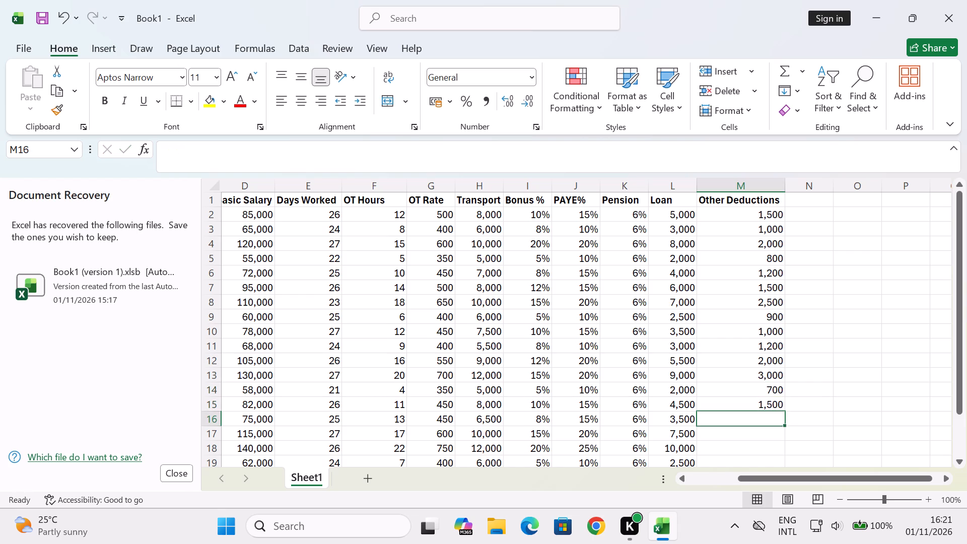
{"action": "type", "text": "1,000"}
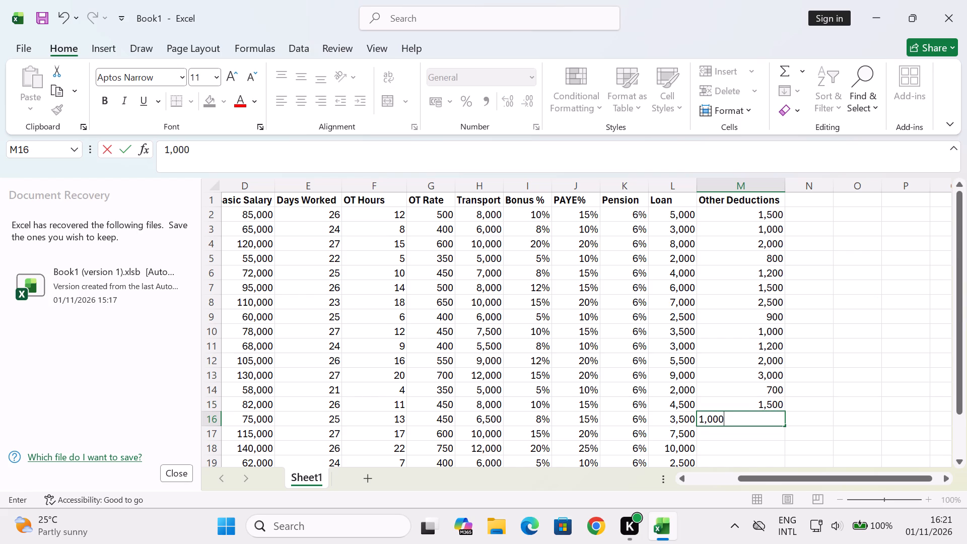
{"action": "key", "text": "Down"}
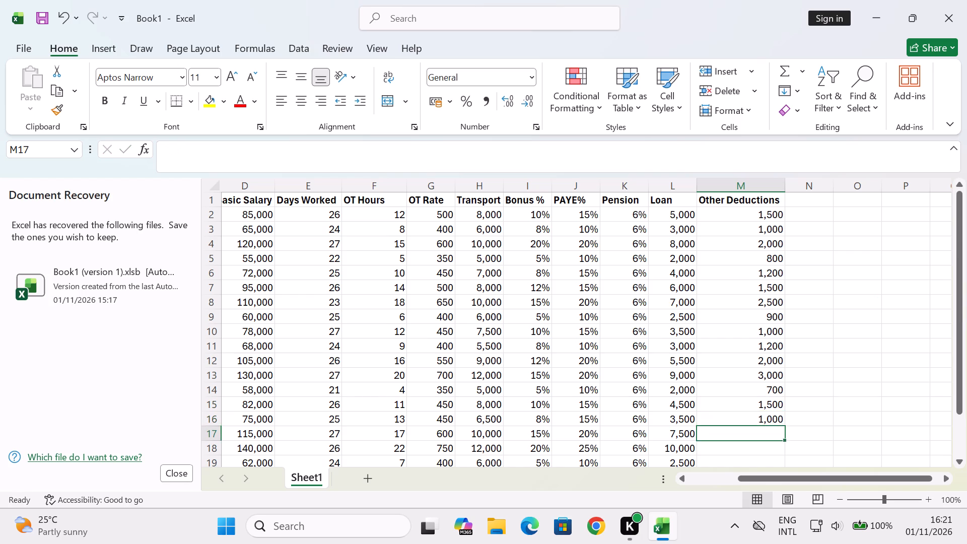
Enter Other Deductions values of 2,500, 3,000, 800, 1,500 and 1,000 for the employees in rows 17 to 21 (M17:M21).
{"action": "key", "text": "2"}
{"action": "type", "text": ",3"}
{"action": "key", "text": "BackSpace"}
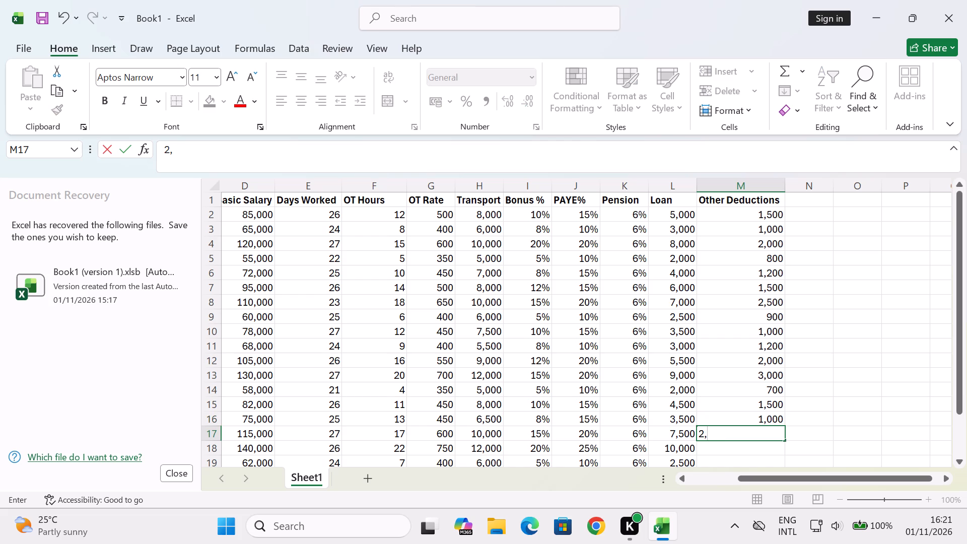
{"action": "type", "text": "500"}
{"action": "key", "text": "Down"}
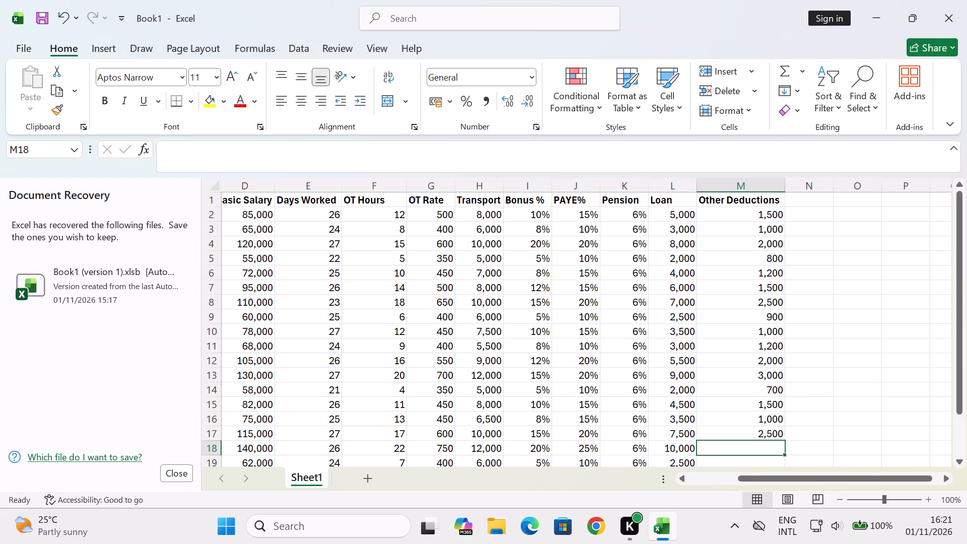
{"action": "type", "text": "3,000"}
{"action": "key", "text": "Down"}
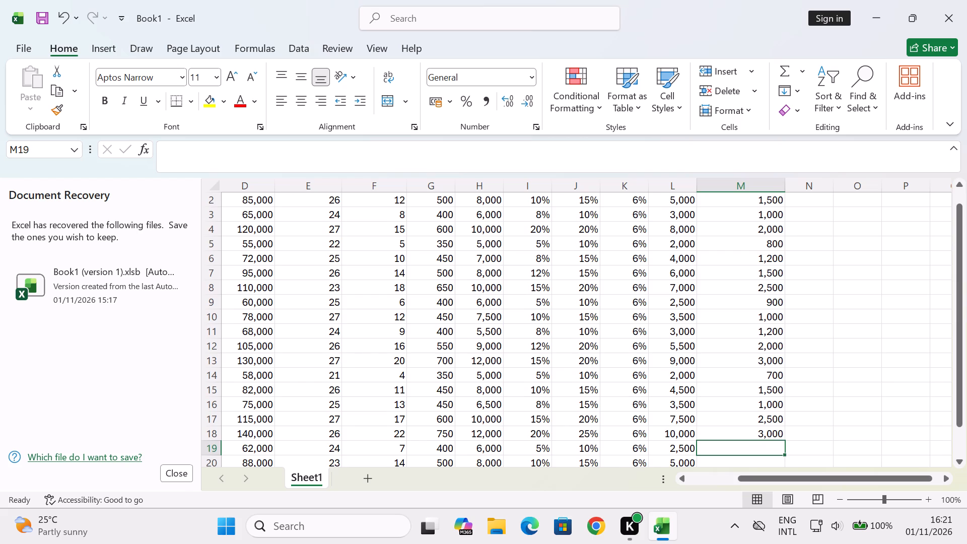
{"action": "type", "text": "800"}
{"action": "key", "text": "Down"}
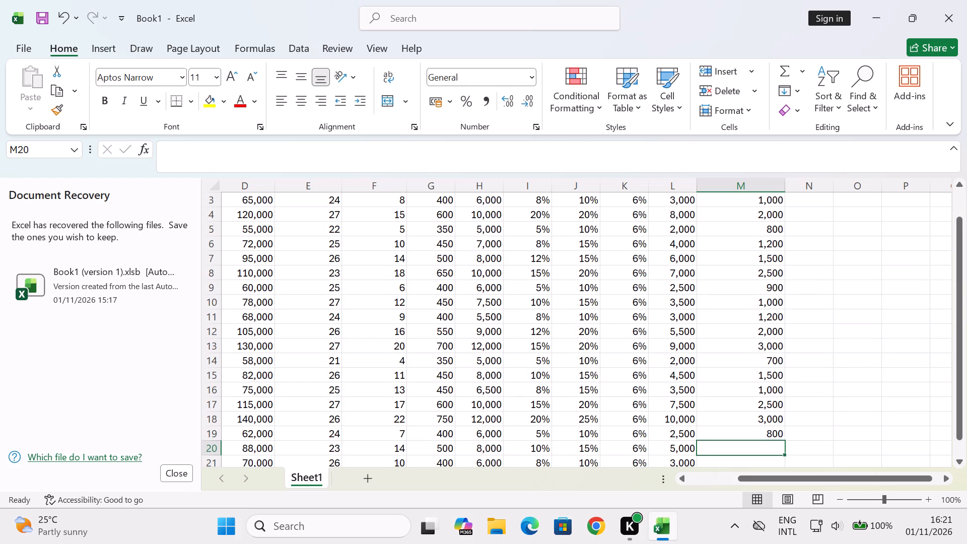
{"action": "key", "text": "1"}
{"action": "type", "text": ",500"}
{"action": "key", "text": "Down"}
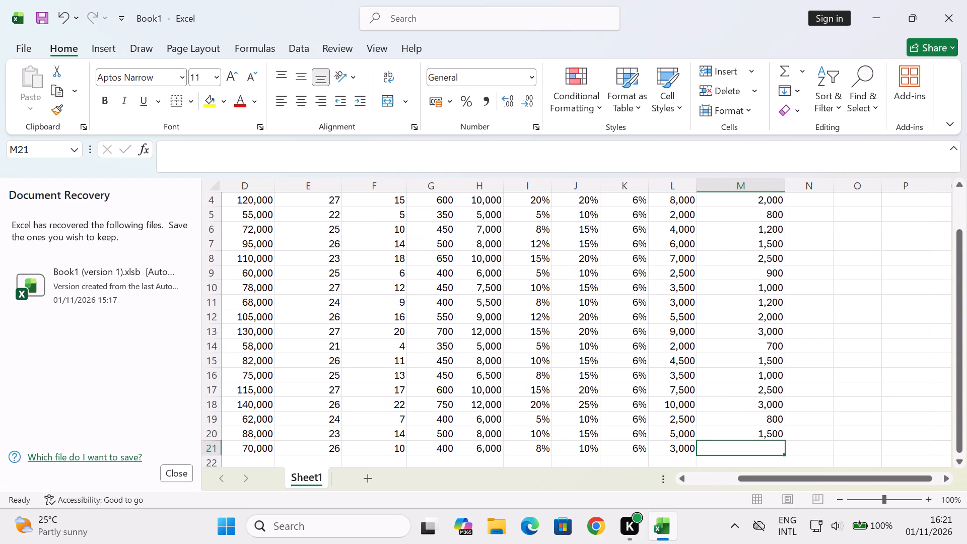
{"action": "key", "text": "1"}
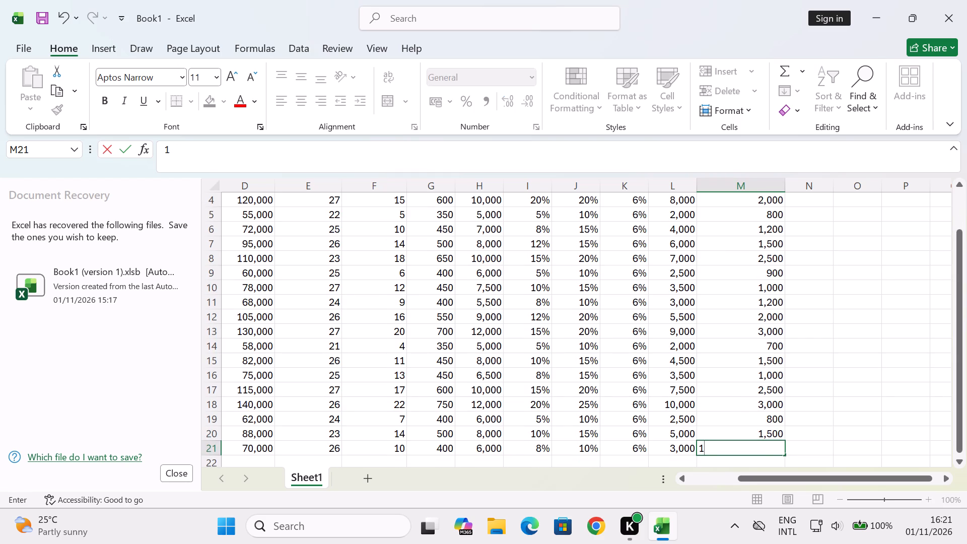
{"action": "type", "text": ",000"}
{"action": "key", "text": "Right"}
Add the column header "Performance" in cell N1, beside the Other Deductions header.
{"action": "key", "text": "Up"}
{"action": "key", "text": "Up"}
{"action": "key", "text": "Up"}
{"action": "key", "text": "Up"}
{"action": "key", "text": "Up"}
{"action": "key", "text": "Up"}
{"action": "key", "text": "Up"}
{"action": "key", "text": "Up"}
{"action": "key", "text": "Up"}
{"action": "key", "text": "Up"}
{"action": "key", "text": "Up"}
{"action": "key", "text": "Up"}
{"action": "key", "text": "Up"}
{"action": "key", "text": "Up"}
{"action": "key", "text": "Up"}
{"action": "key", "text": "Up"}
{"action": "key", "text": "Up"}
{"action": "key", "text": "Up"}
{"action": "key", "text": "Up"}
{"action": "key", "text": "Up"}
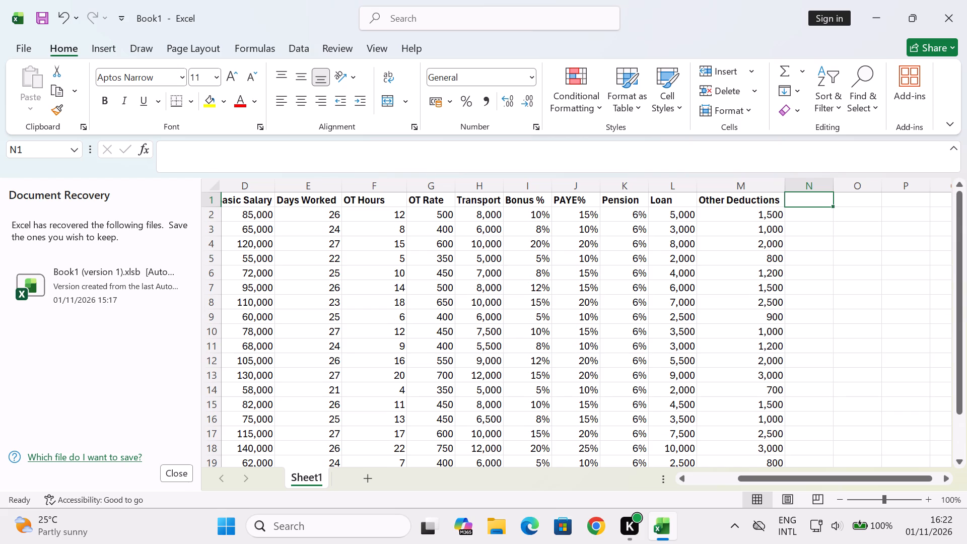
{"action": "type", "text": "Performance"}
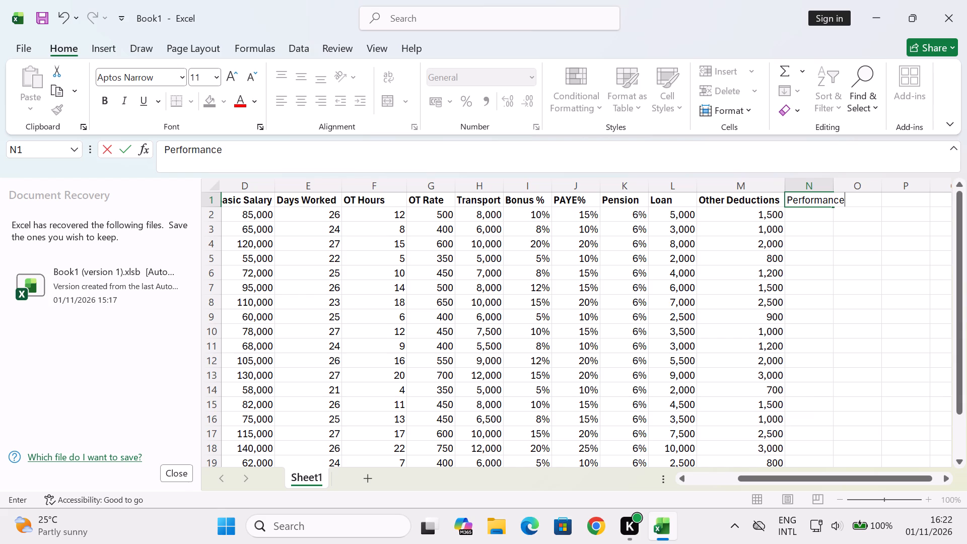
{"action": "left_click", "coordinate": [902, 283]}
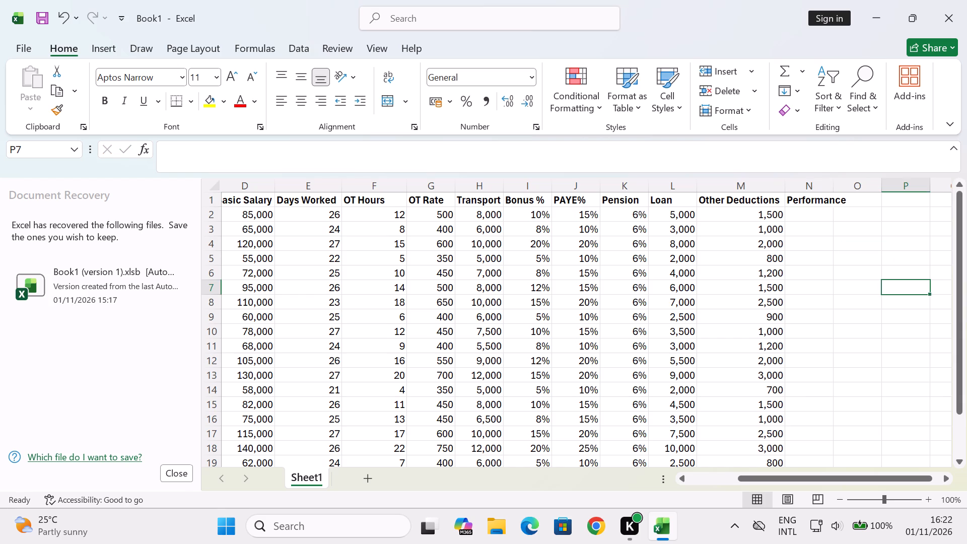
Widen column N so the full Performance header fits inside it.
{"action": "left_click_drag", "start_coordinate": [830, 188], "coordinate": [844, 188]}
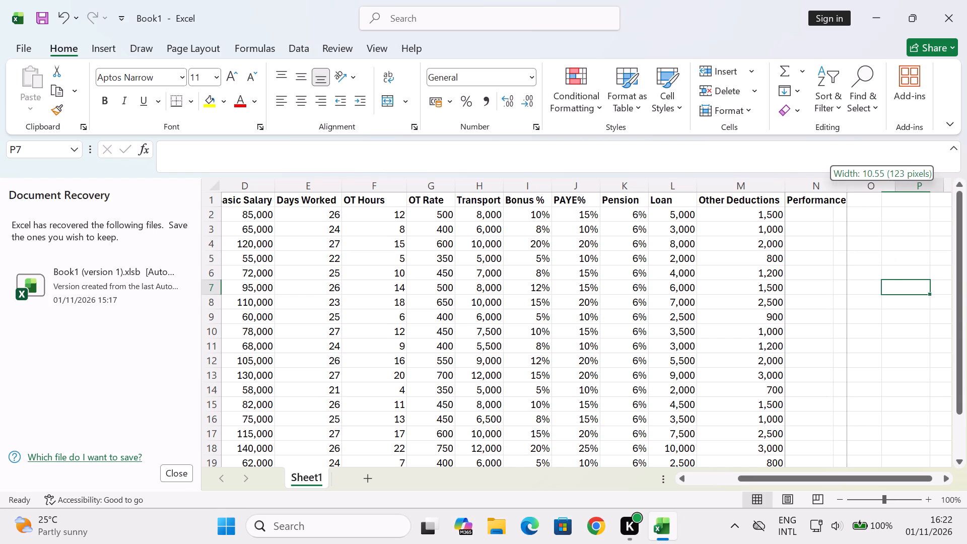
{"action": "left_click_drag", "start_coordinate": [844, 188], "coordinate": [847, 188]}
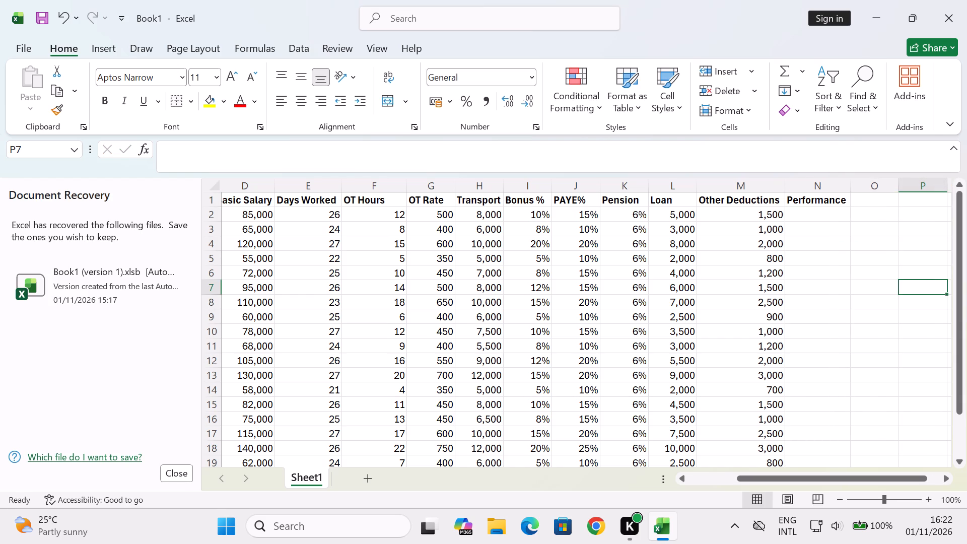
Enter Performance values of 92% and 78% for the employees in rows 2 and 3 (N2:N3).
{"action": "left_click", "coordinate": [821, 215]}
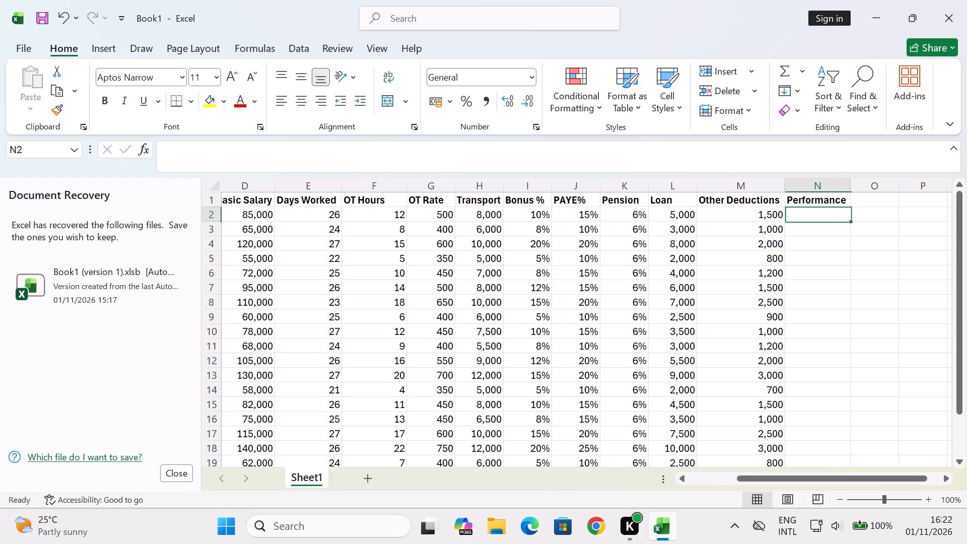
{"action": "key", "text": "9"}
{"action": "key", "text": "2"}
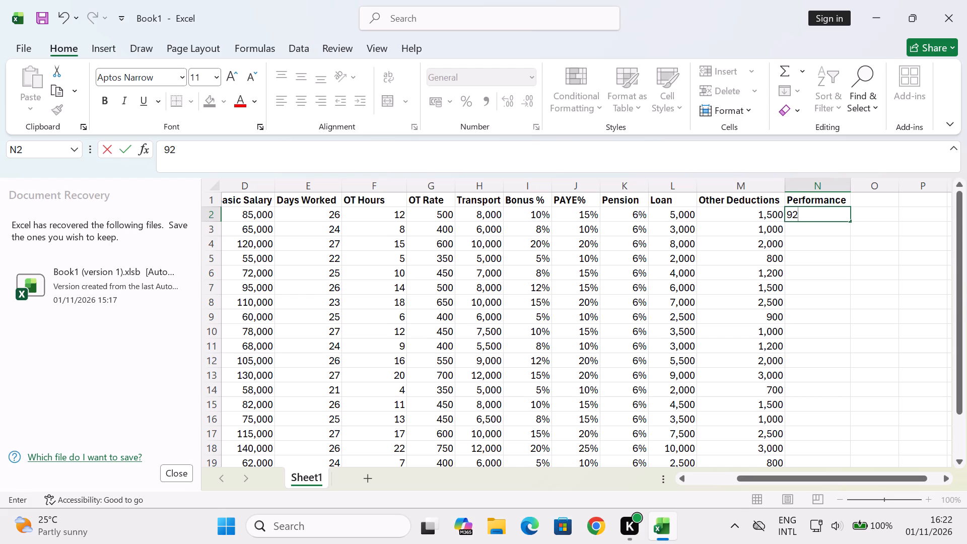
{"action": "key", "text": "Down"}
{"action": "type", "text": "78"}
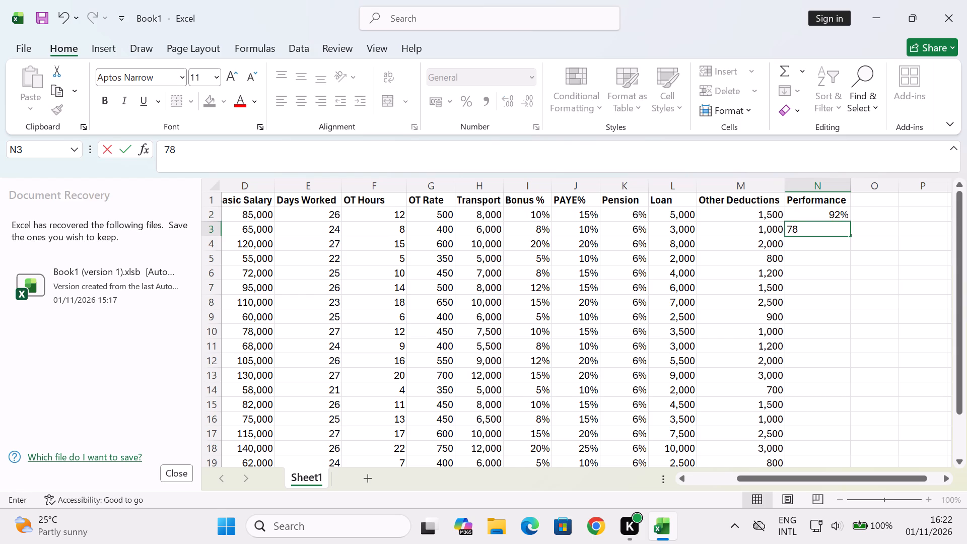
{"action": "key", "text": "Down"}
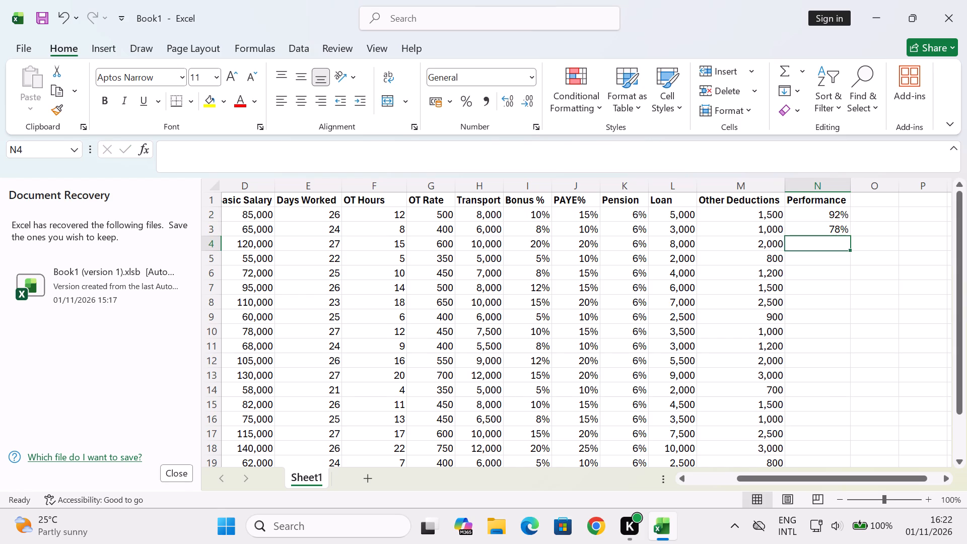
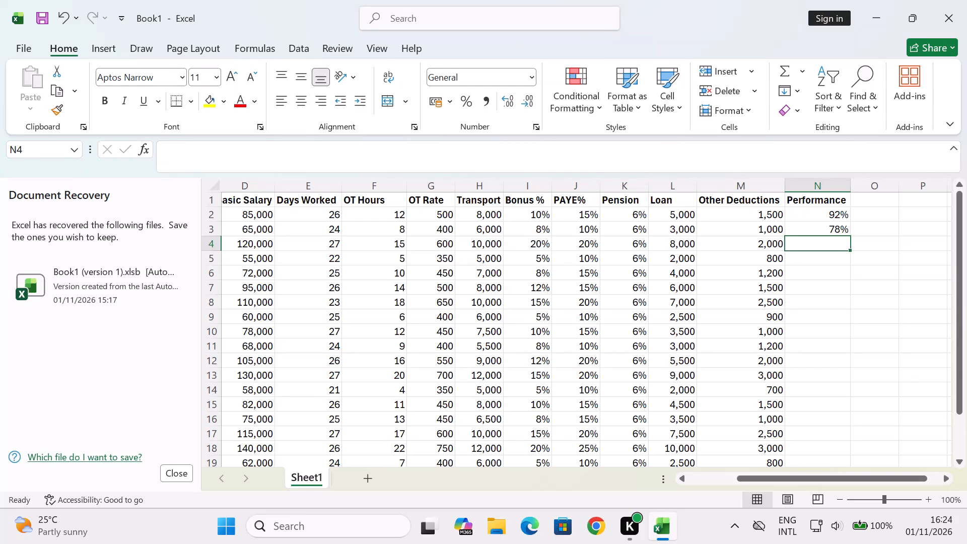
Enter Performance values of 95%, 65%, 88%, 90%, 82% and 75% for the employees in rows 4 to 9 (N4:N9).
{"action": "type", "text": "95"}
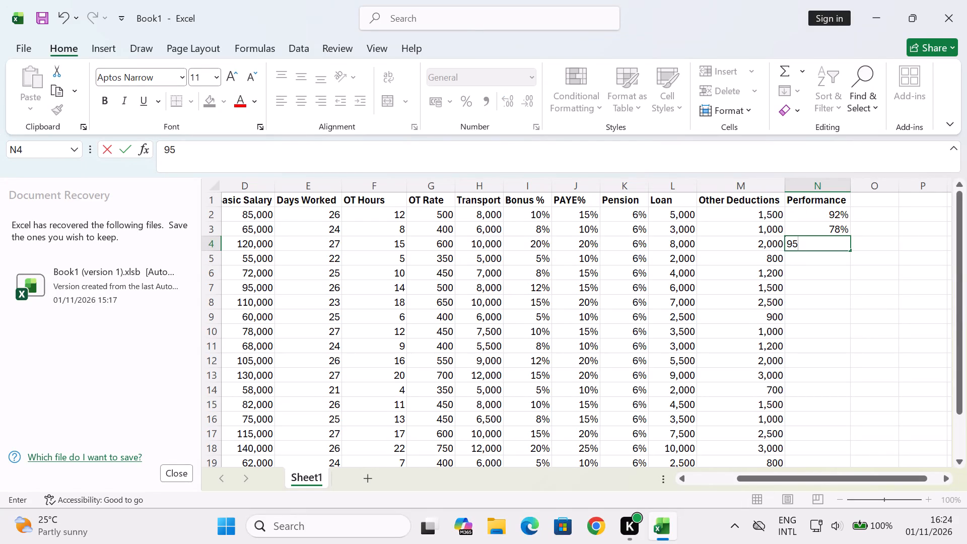
{"action": "key", "text": "Down"}
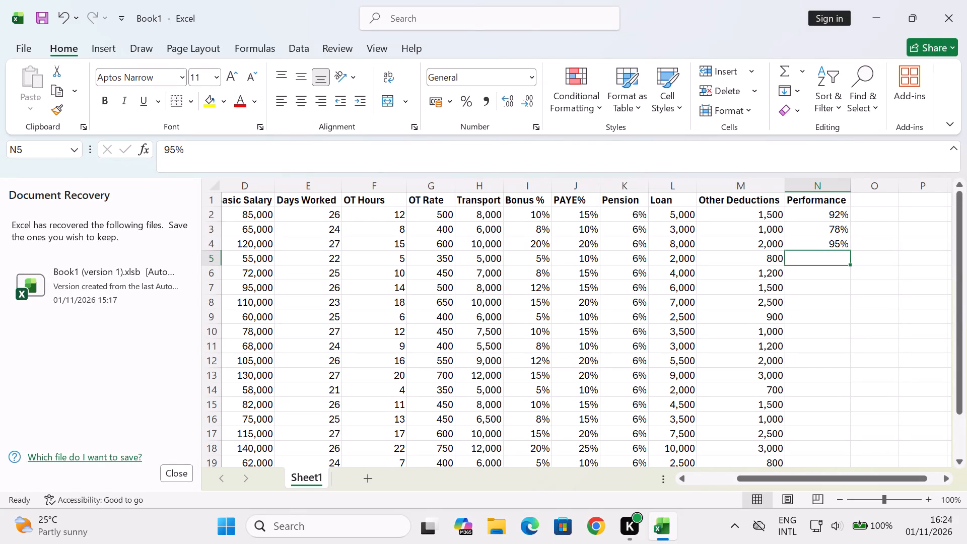
{"action": "type", "text": "65"}
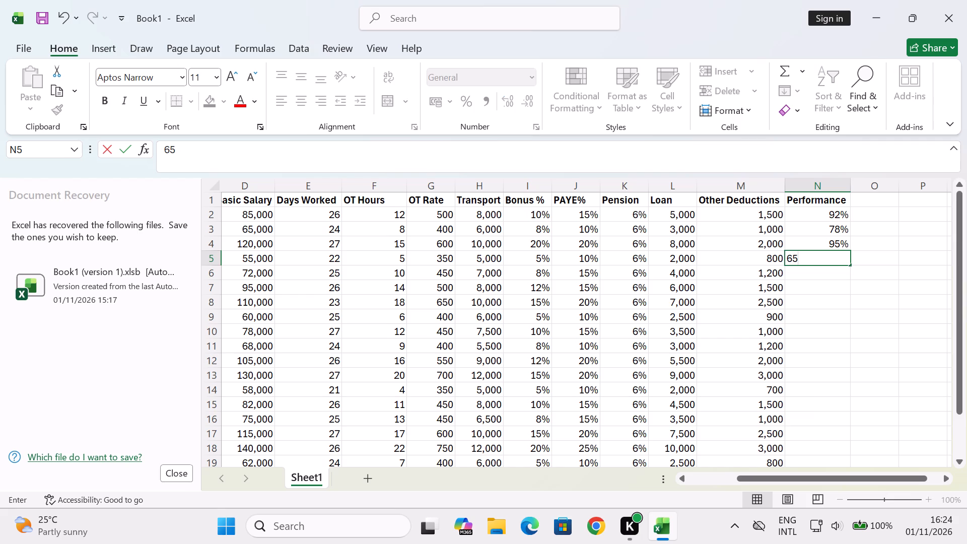
{"action": "key", "text": "Down"}
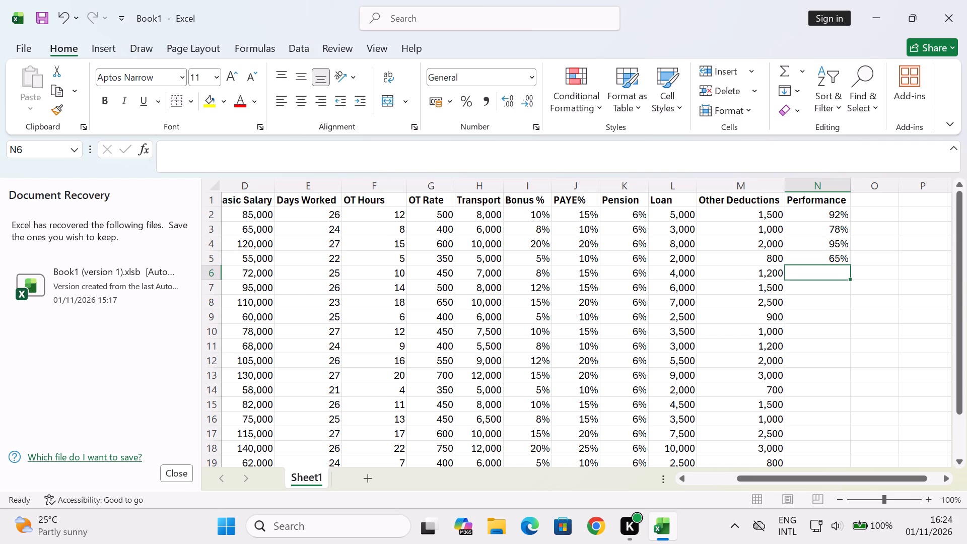
{"action": "type", "text": "88"}
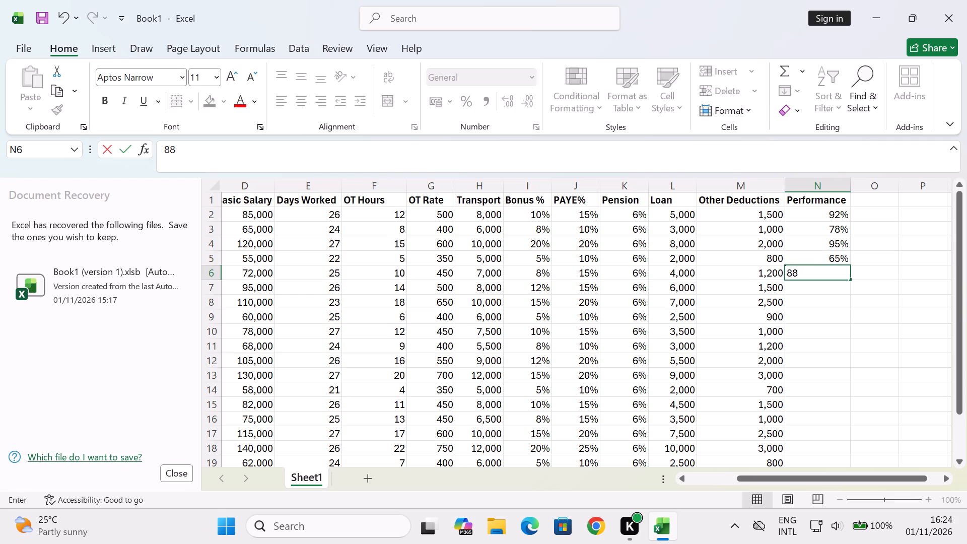
{"action": "key", "text": "Down"}
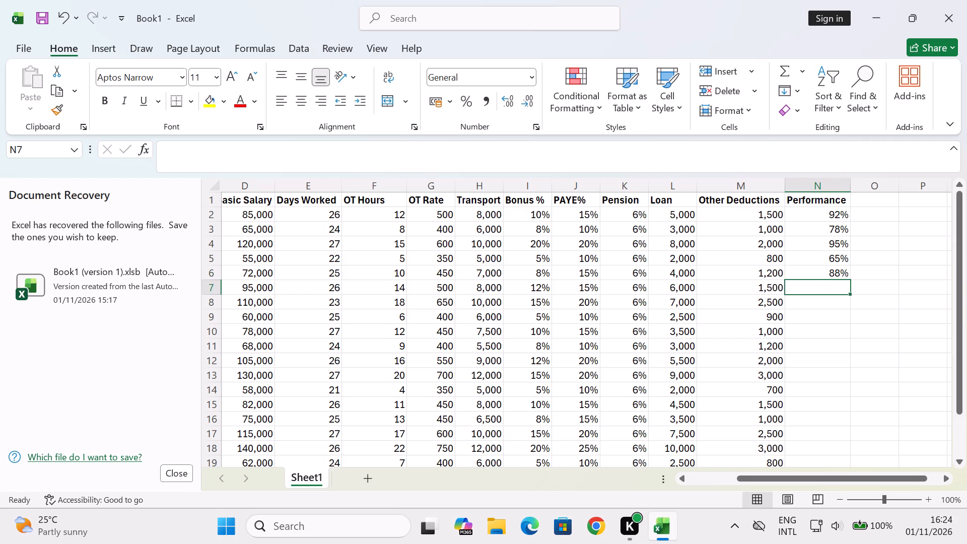
{"action": "type", "text": "90"}
{"action": "key", "text": "Down"}
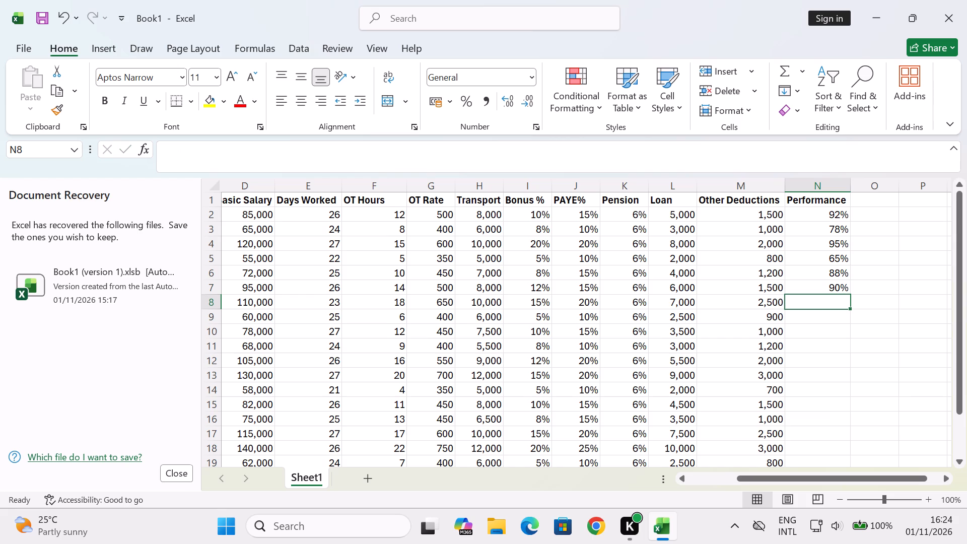
{"action": "type", "text": "82"}
{"action": "key", "text": "Down"}
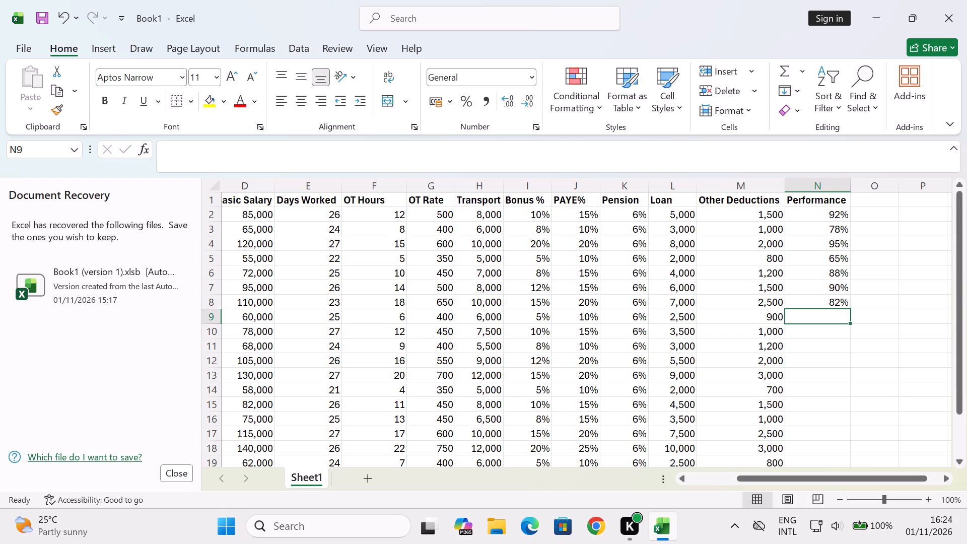
{"action": "type", "text": "75"}
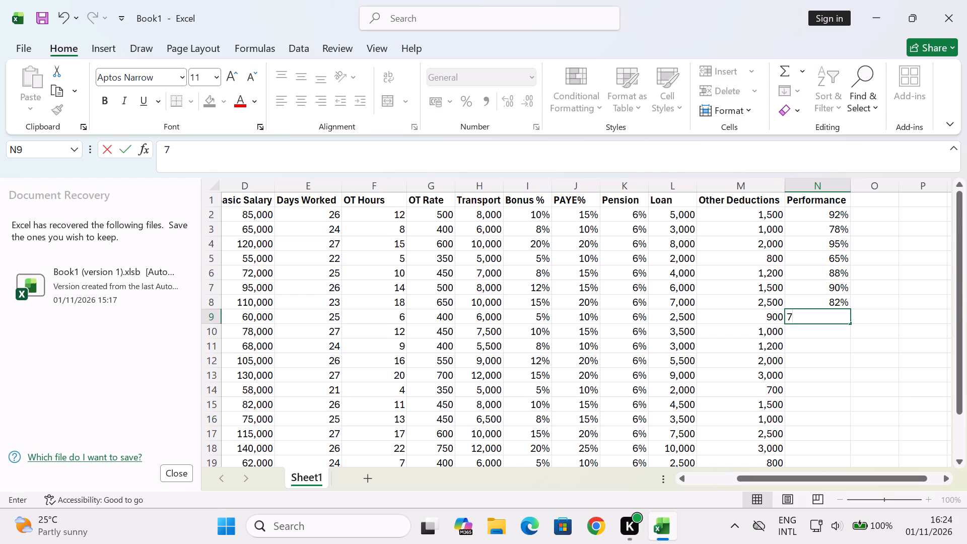
{"action": "key", "text": "Down"}
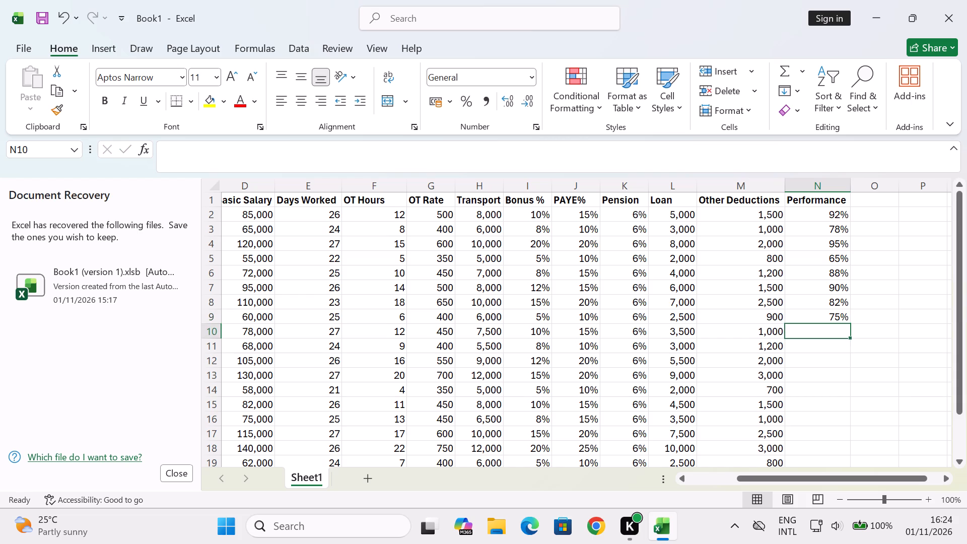
Enter Performance values of 93%, 80%, 89%, 97%, 60% and 86% for the employees in rows 10 to 15 (N10:N15).
{"action": "type", "text": "93"}
{"action": "key", "text": "Down"}
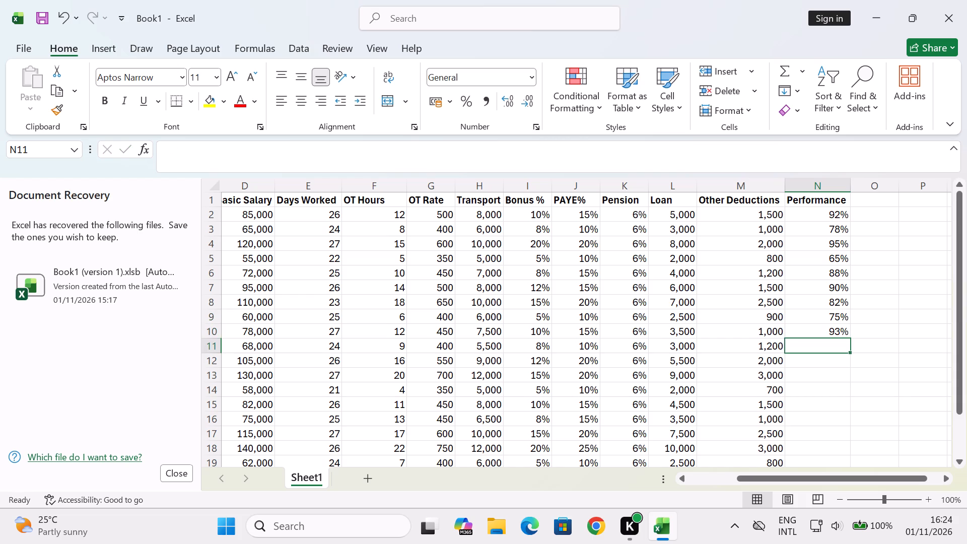
{"action": "type", "text": "80"}
{"action": "key", "text": "Down"}
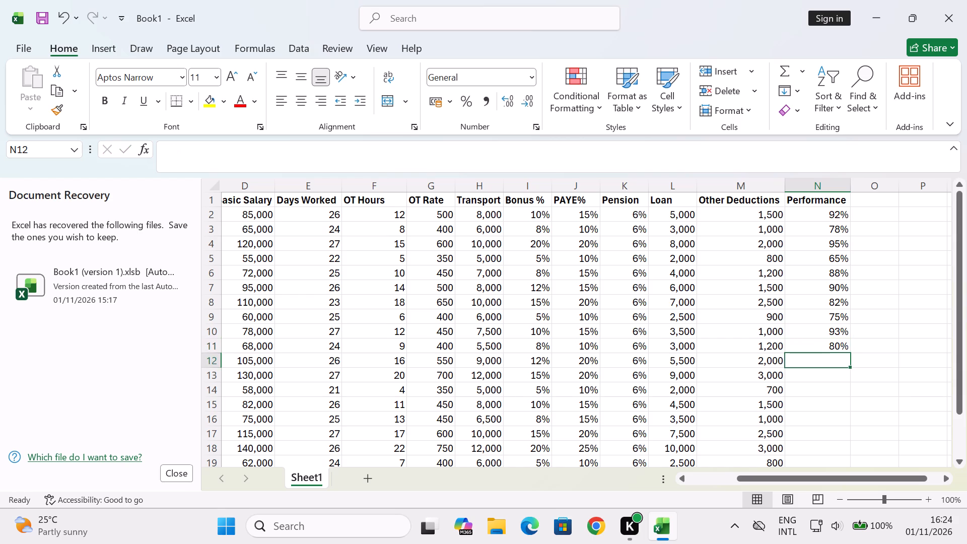
{"action": "type", "text": "89"}
{"action": "key", "text": "Down"}
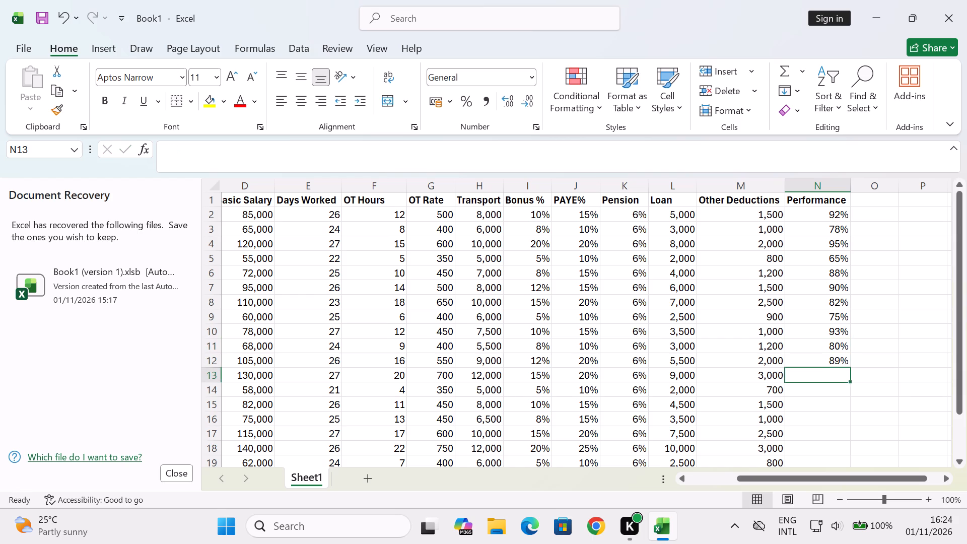
{"action": "type", "text": "97"}
{"action": "key", "text": "Down"}
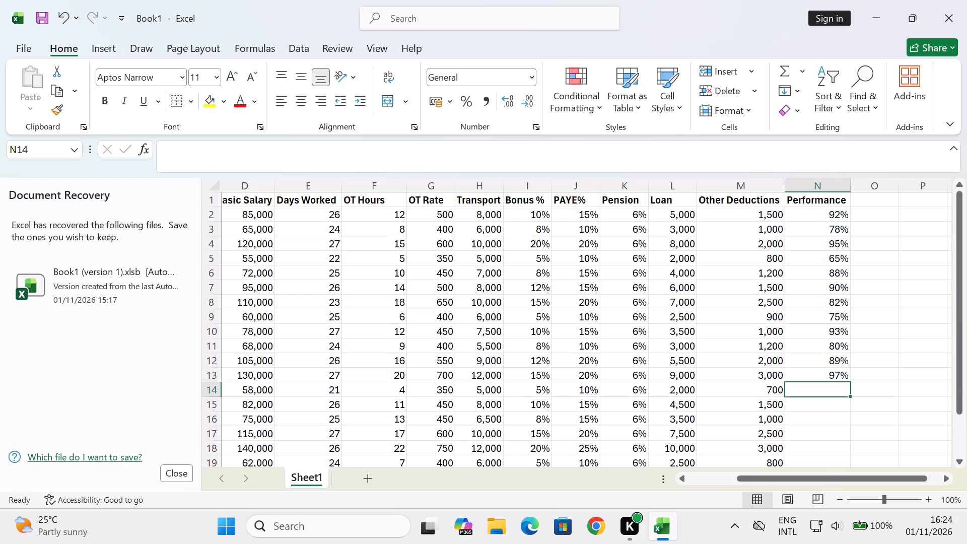
{"action": "type", "text": "60"}
{"action": "key", "text": "Down"}
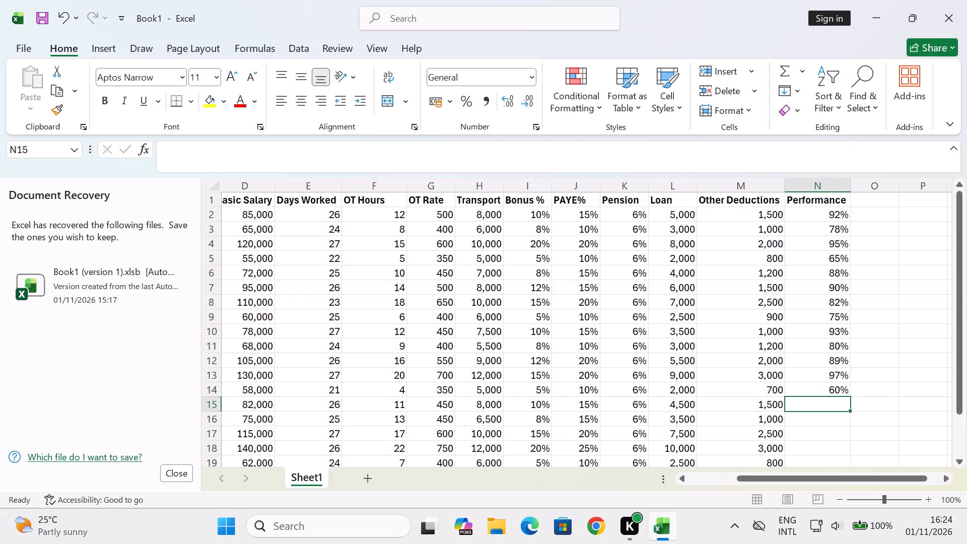
{"action": "type", "text": "86"}
{"action": "key", "text": "Down"}
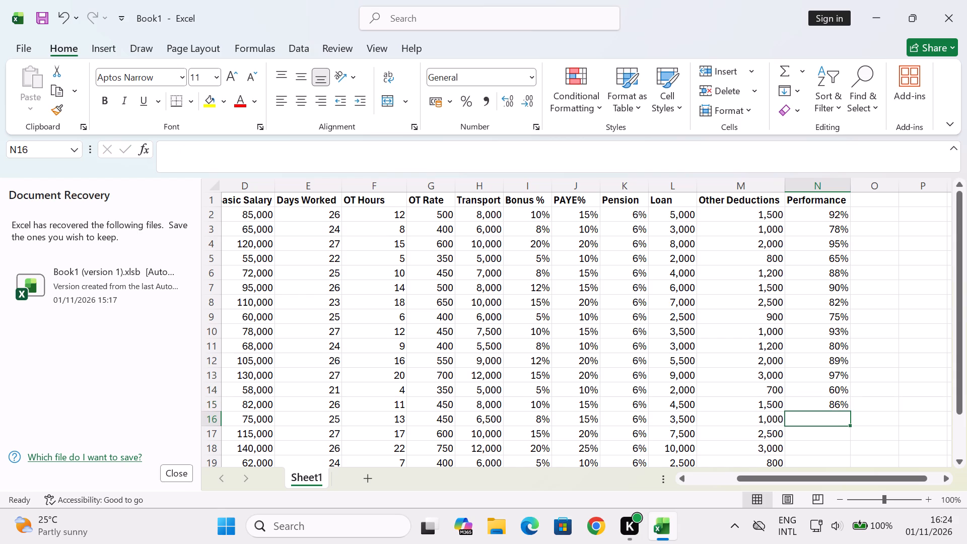
Enter Performance values of 84%, 94%, 98%, 72%, 87% and 91% for the employees in rows 16 to 21 (N16:N21).
{"action": "type", "text": "84"}
{"action": "key", "text": "Down"}
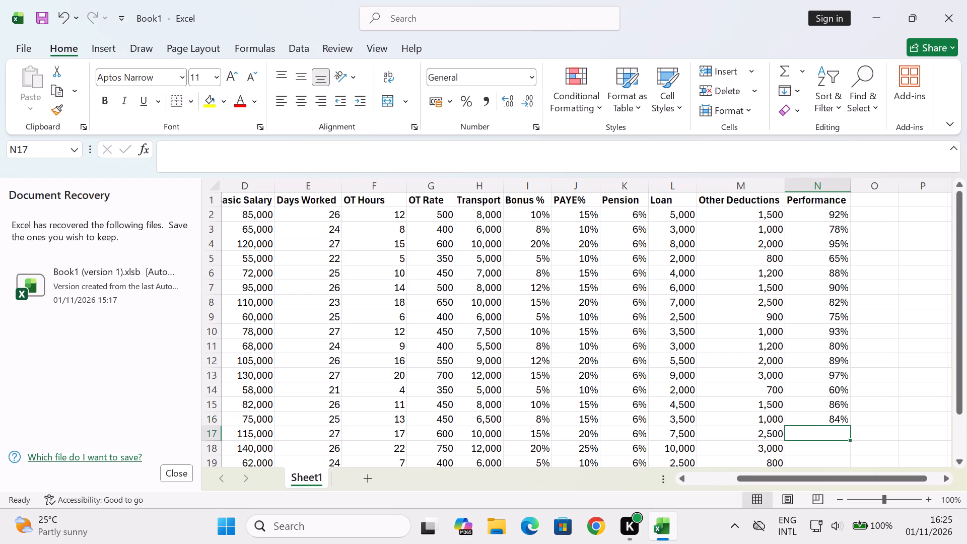
{"action": "type", "text": "94"}
{"action": "key", "text": "Down"}
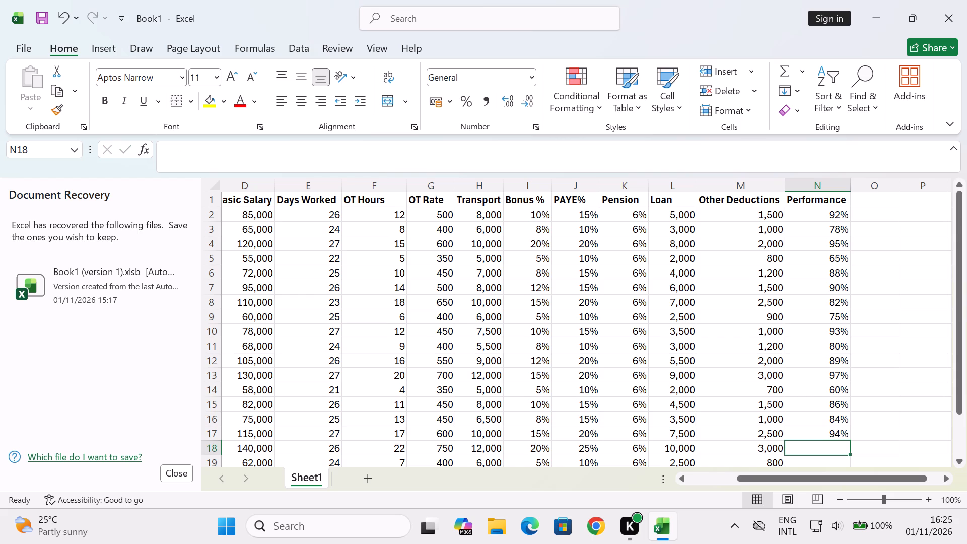
{"action": "type", "text": "98"}
{"action": "key", "text": "Down"}
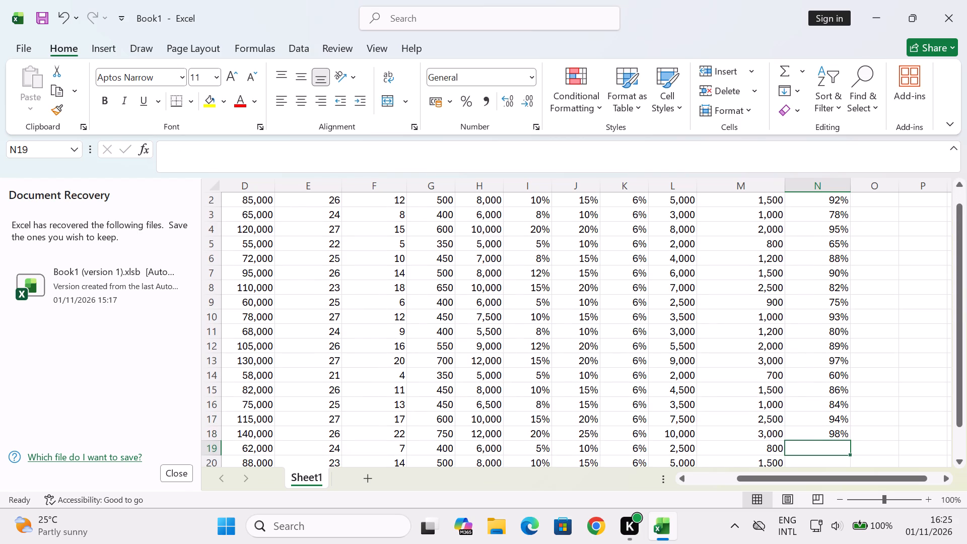
{"action": "key", "text": "7"}
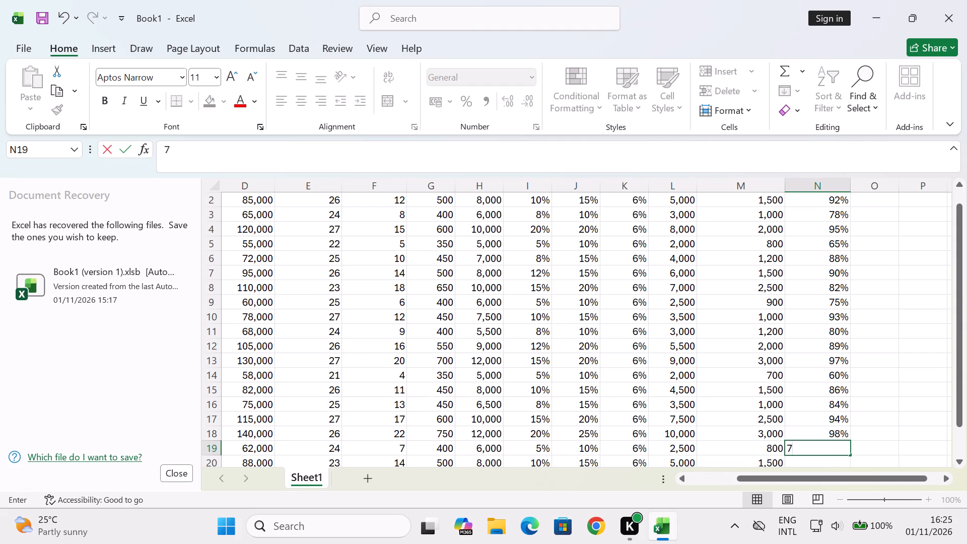
{"action": "key", "text": "2"}
{"action": "key", "text": "Down"}
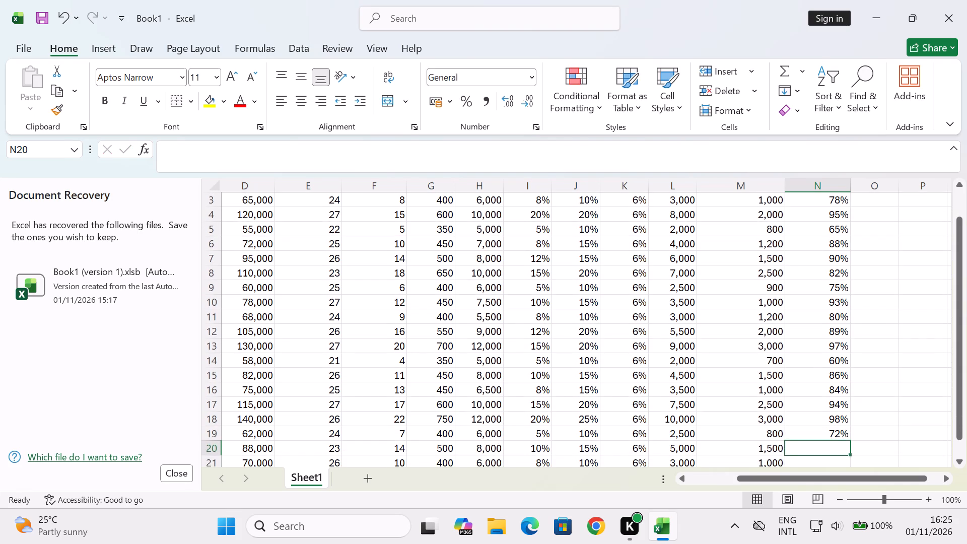
{"action": "type", "text": "87"}
{"action": "key", "text": "Down"}
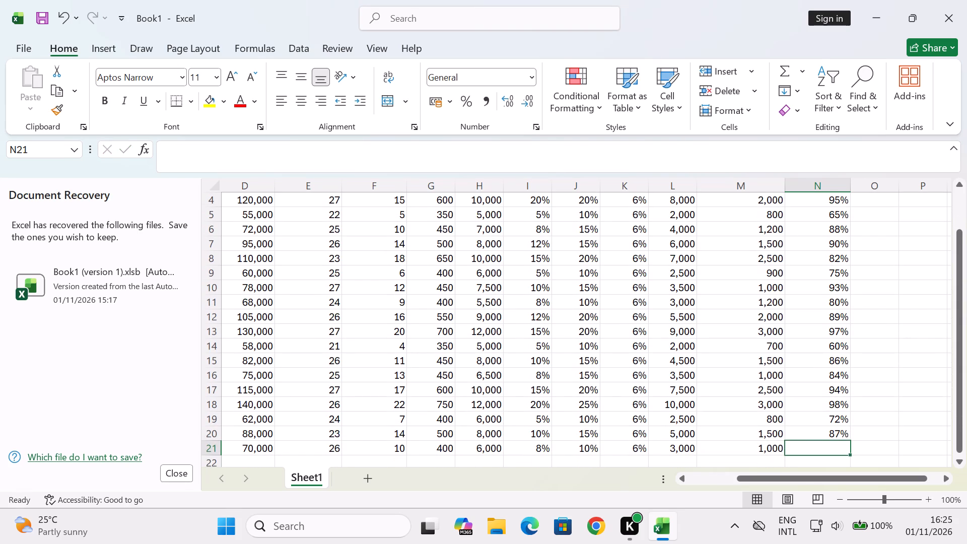
{"action": "key", "text": "9"}
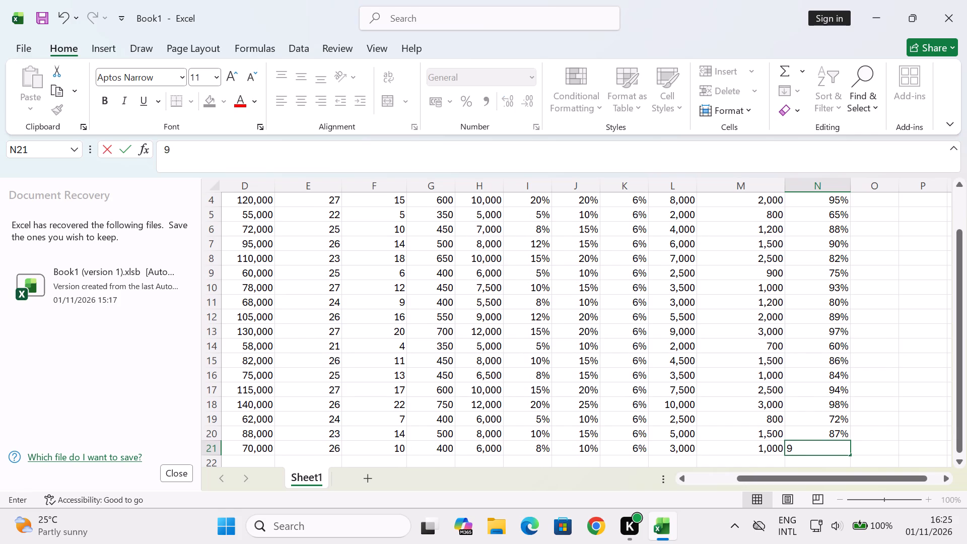
{"action": "key", "text": "1"}
{"action": "key", "text": "Down"}
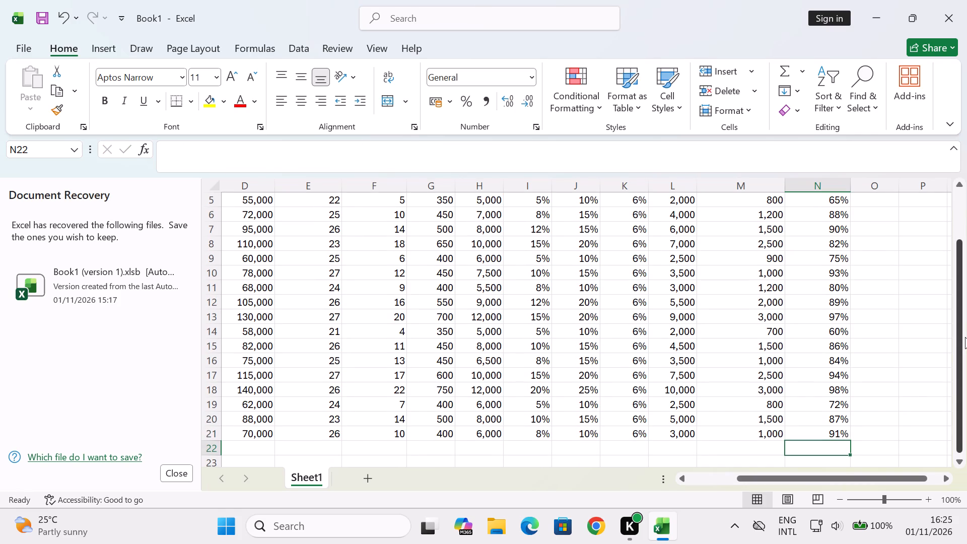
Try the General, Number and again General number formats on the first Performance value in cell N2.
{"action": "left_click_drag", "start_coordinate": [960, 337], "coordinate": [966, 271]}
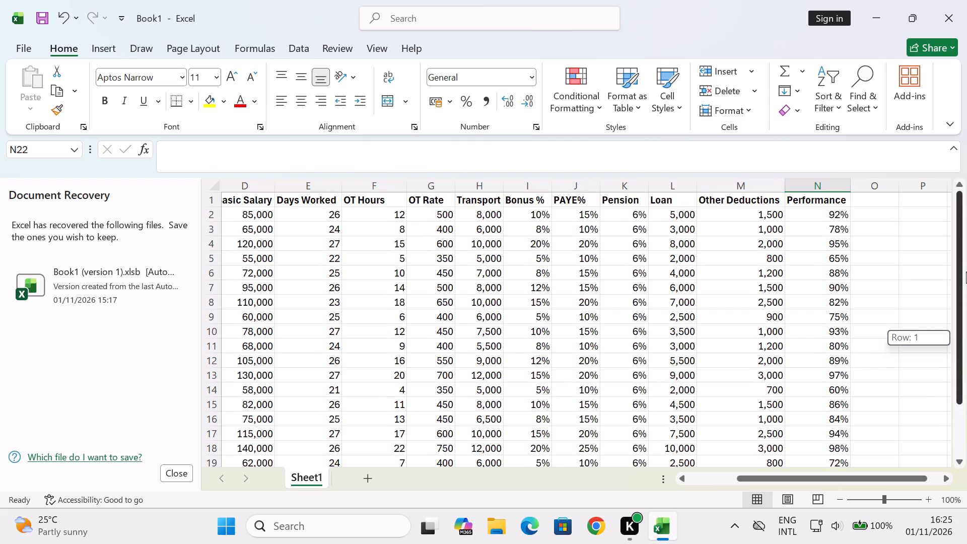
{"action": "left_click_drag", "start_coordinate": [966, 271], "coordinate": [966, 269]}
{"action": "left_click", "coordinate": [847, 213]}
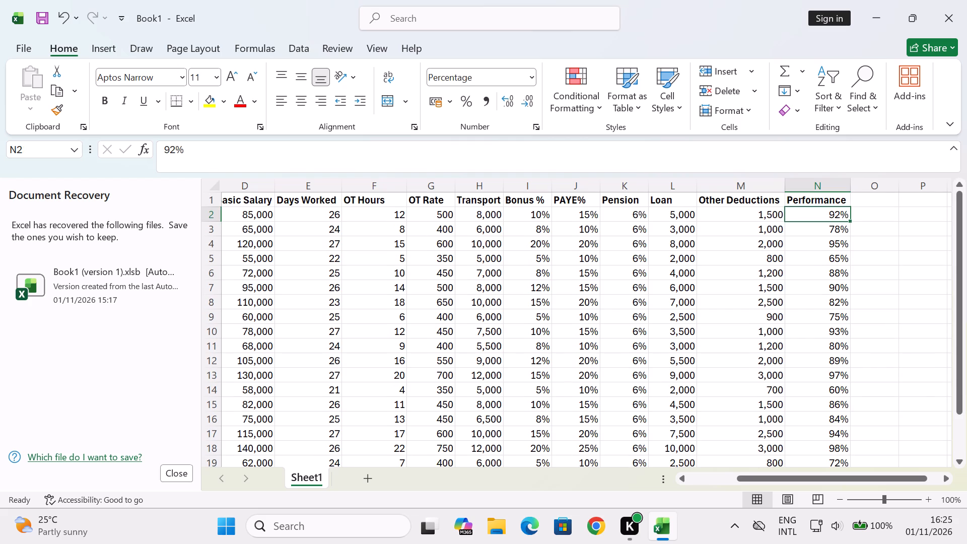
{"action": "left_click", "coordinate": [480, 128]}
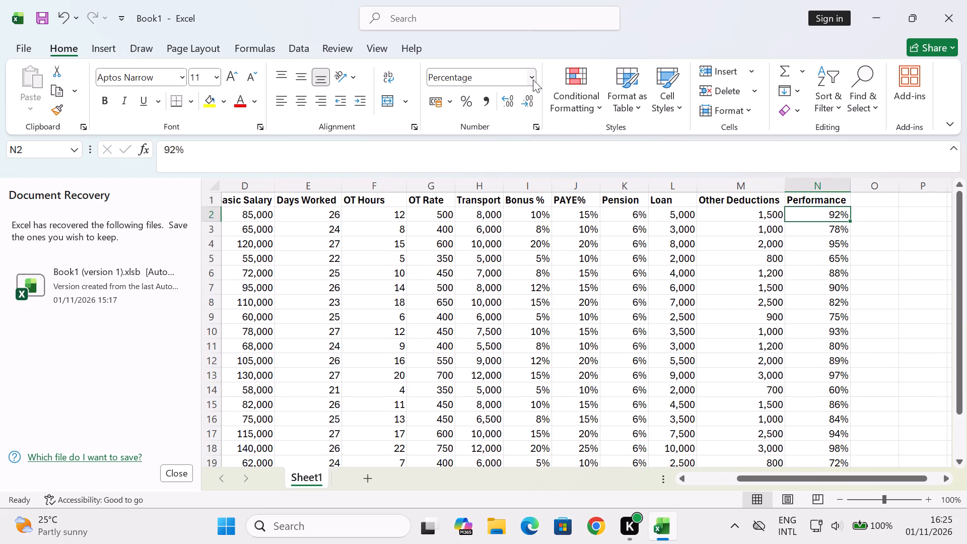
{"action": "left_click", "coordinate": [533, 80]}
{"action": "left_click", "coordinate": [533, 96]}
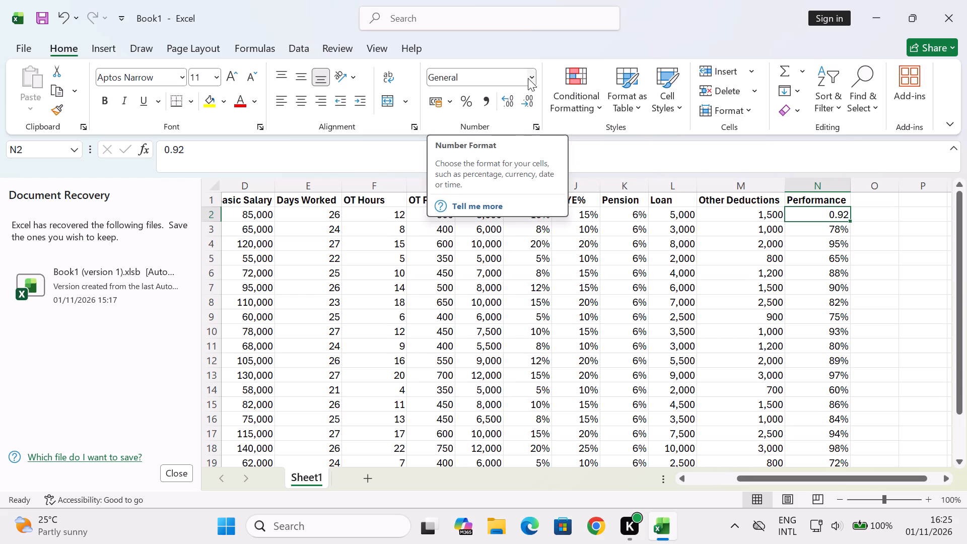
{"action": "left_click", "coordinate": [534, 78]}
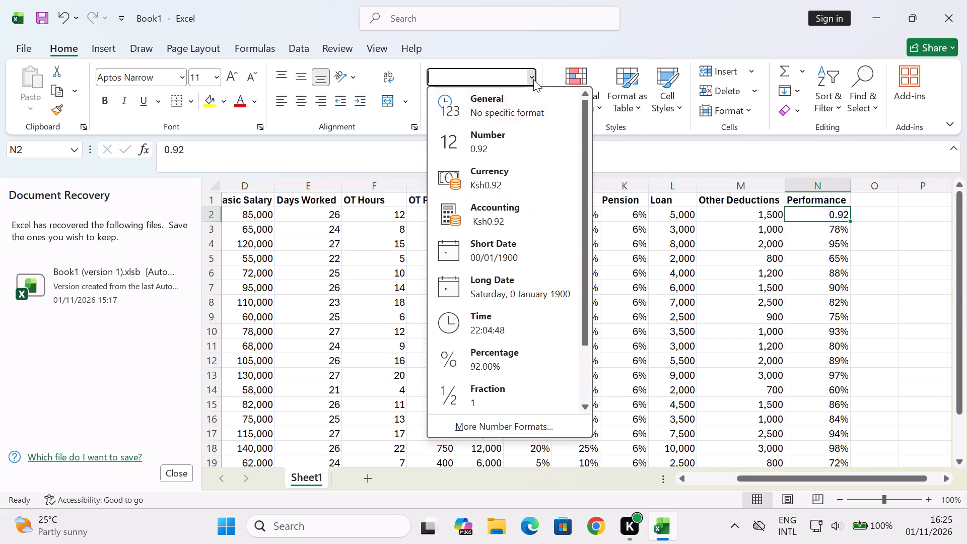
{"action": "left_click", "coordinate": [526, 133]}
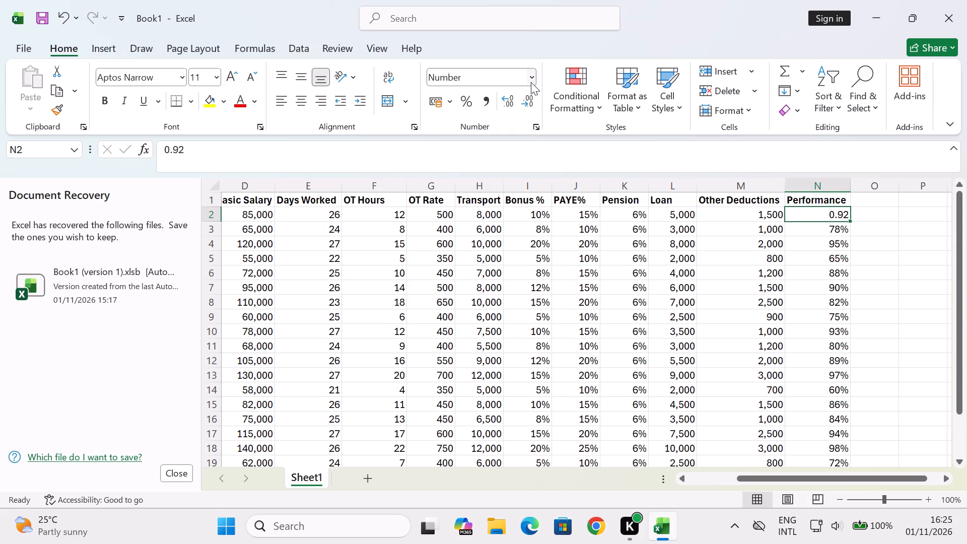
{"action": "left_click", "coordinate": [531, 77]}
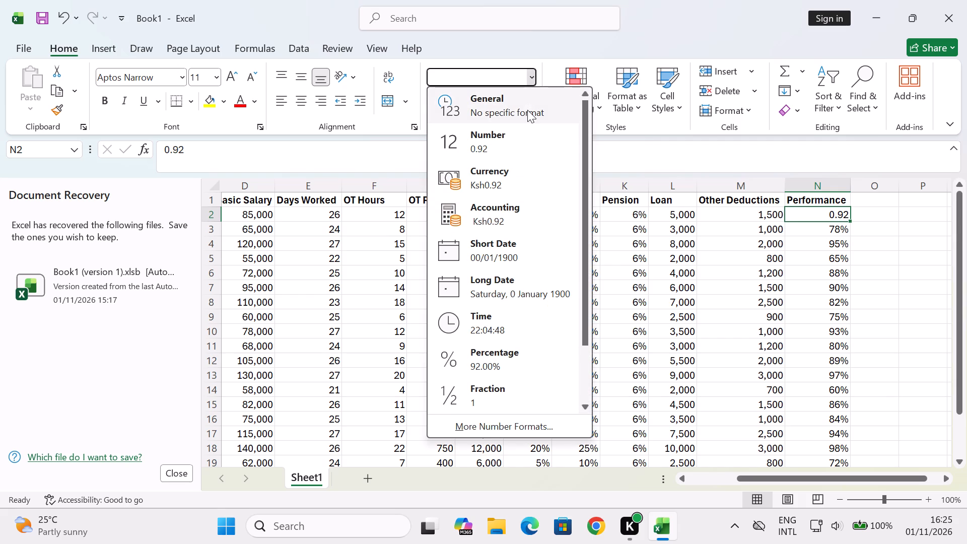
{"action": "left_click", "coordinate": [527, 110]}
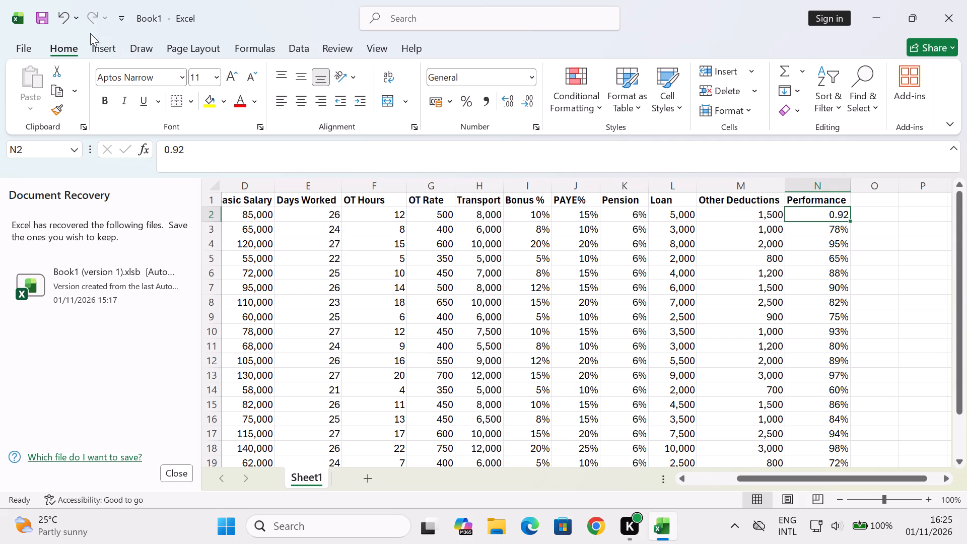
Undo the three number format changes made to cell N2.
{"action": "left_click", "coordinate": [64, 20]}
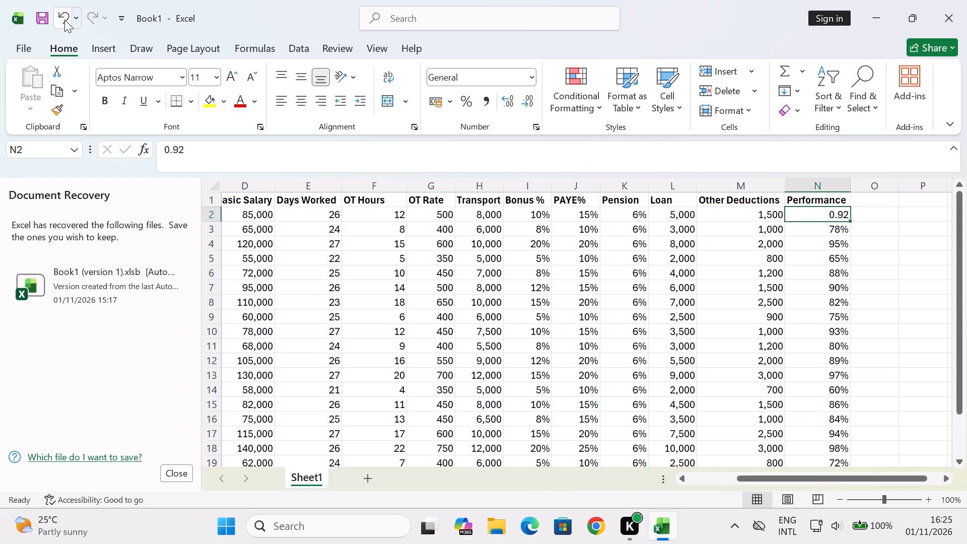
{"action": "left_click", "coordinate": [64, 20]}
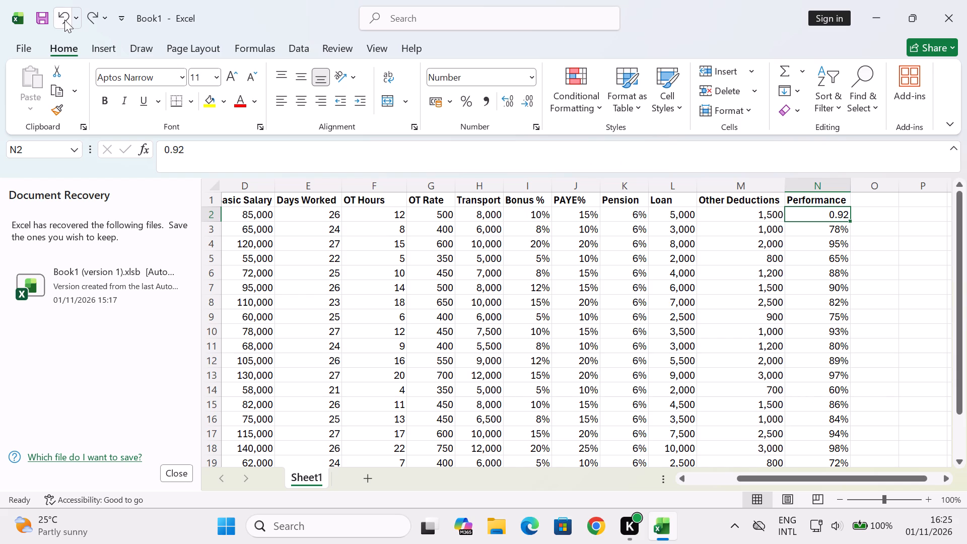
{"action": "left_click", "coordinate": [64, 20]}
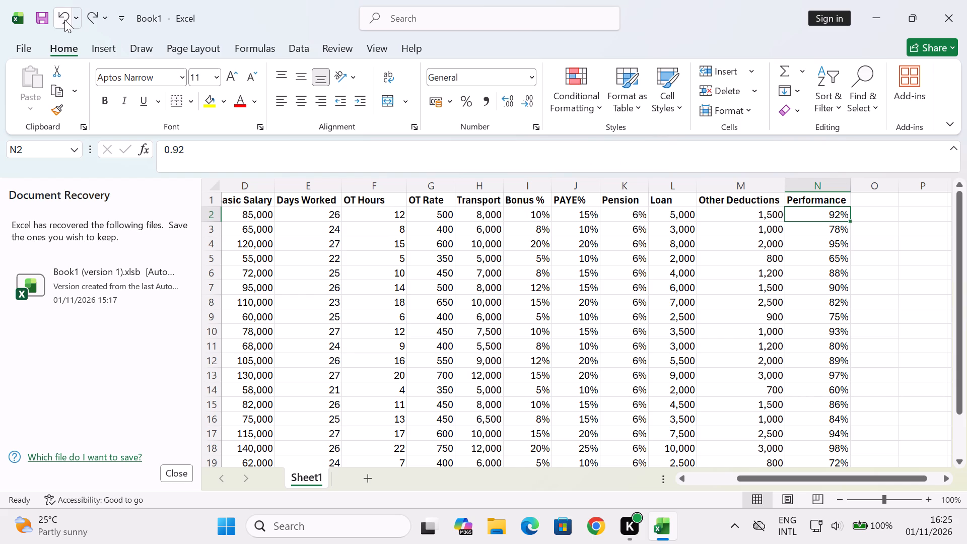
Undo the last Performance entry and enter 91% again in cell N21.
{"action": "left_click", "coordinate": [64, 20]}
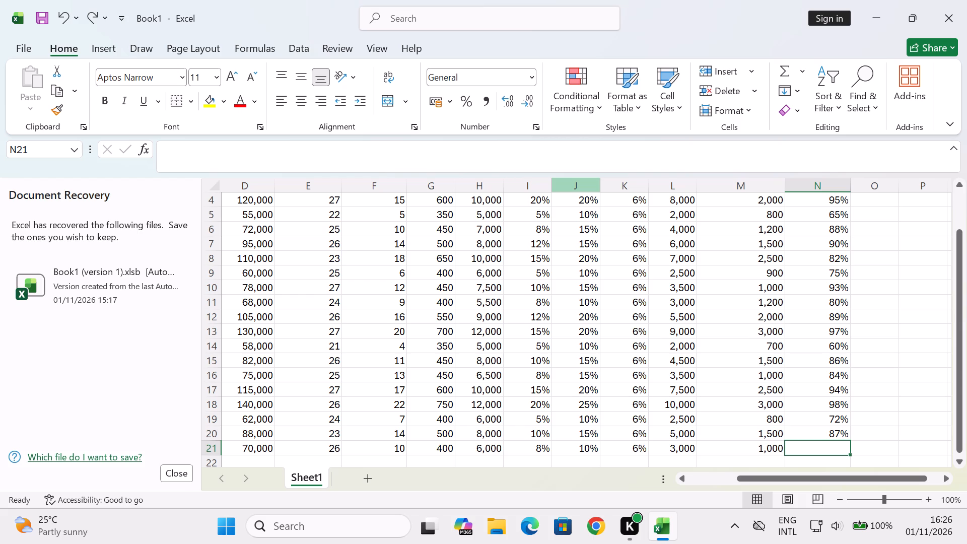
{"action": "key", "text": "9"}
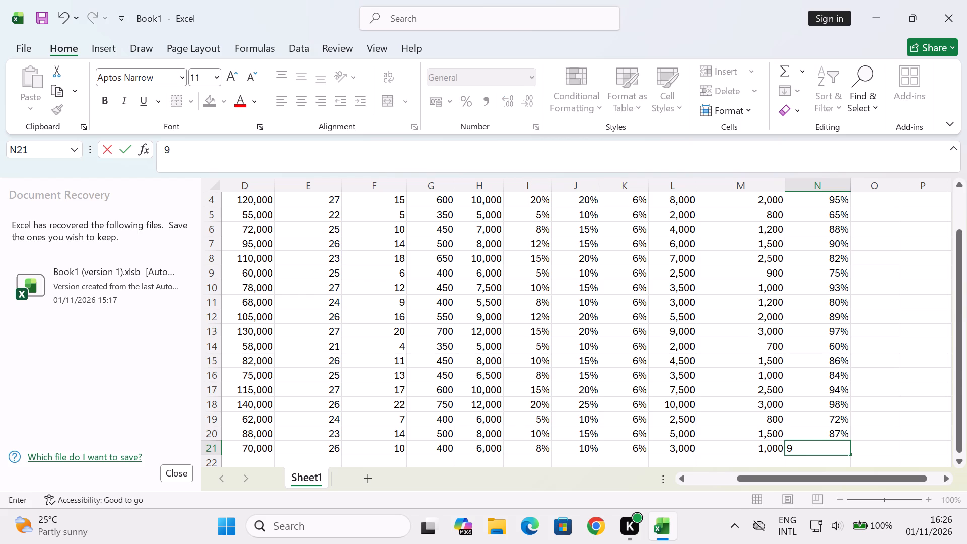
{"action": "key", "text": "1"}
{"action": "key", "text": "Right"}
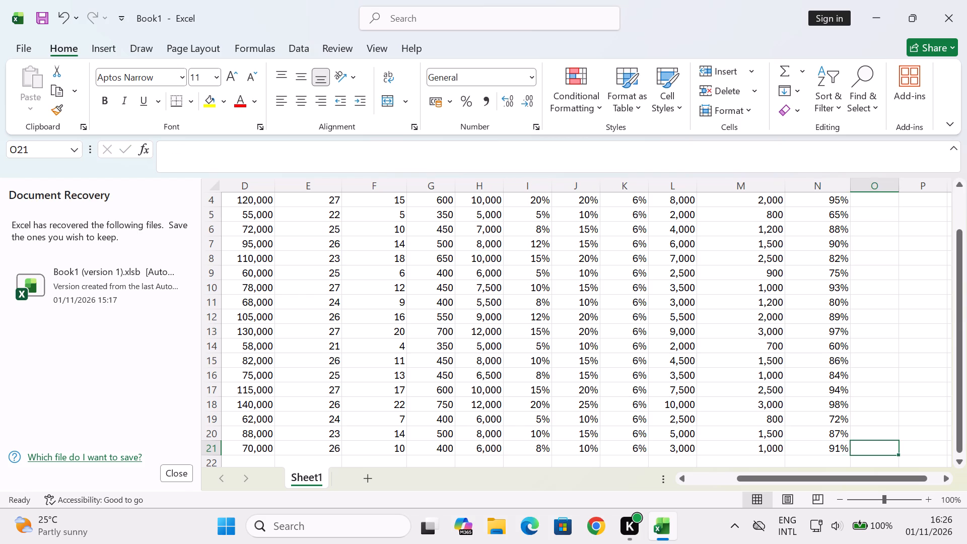
Add the column heading "Overtime Pay" in cell O1, next to the Performance heading.
{"action": "key", "text": "Up"}
{"action": "key", "text": "Up"}
{"action": "key", "text": "Up"}
{"action": "key", "text": "Up"}
{"action": "key", "text": "Up"}
{"action": "key", "text": "Up"}
{"action": "key", "text": "Up"}
{"action": "key", "text": "Up"}
{"action": "key", "text": "Up"}
{"action": "key", "text": "Up"}
{"action": "key", "text": "Up"}
{"action": "key", "text": "Up"}
{"action": "key", "text": "Up"}
{"action": "key", "text": "Up"}
{"action": "key", "text": "Up"}
{"action": "key", "text": "Up"}
{"action": "key", "text": "Up"}
{"action": "key", "text": "Up"}
{"action": "key", "text": "Up"}
{"action": "key", "text": "Up"}
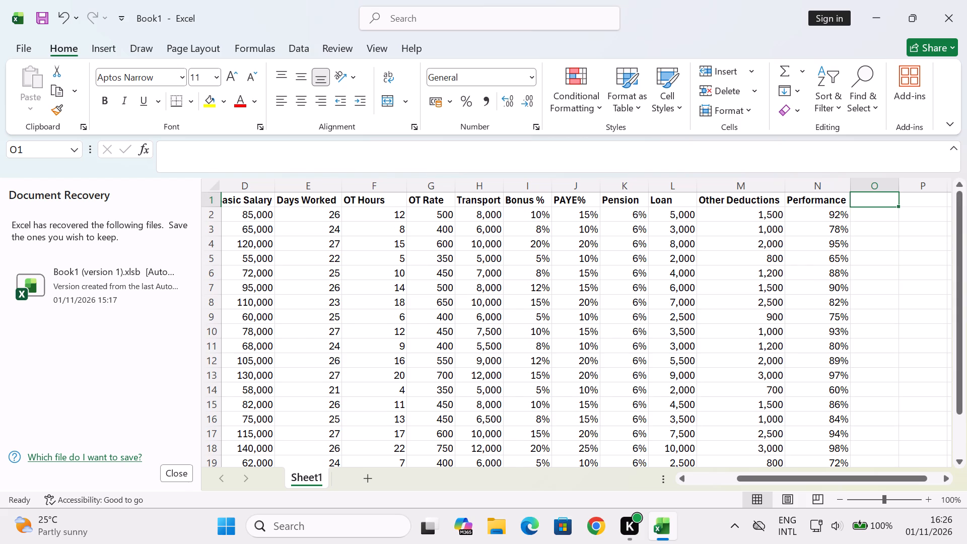
{"action": "key", "text": "shift+o"}
{"action": "type", "text": "vertime"}
{"action": "key", "text": "space"}
{"action": "key", "text": "shift+p"}
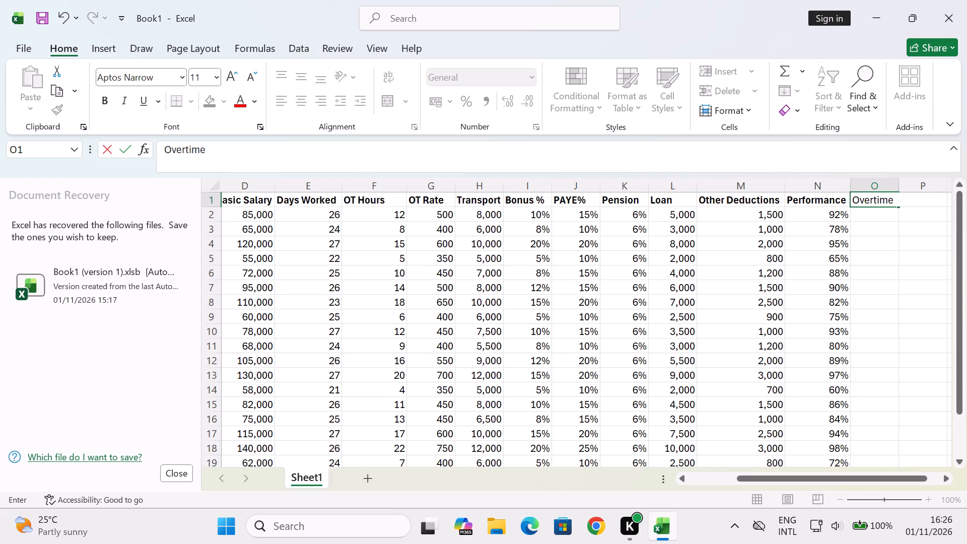
{"action": "key", "text": "a"}
{"action": "key", "text": "y"}
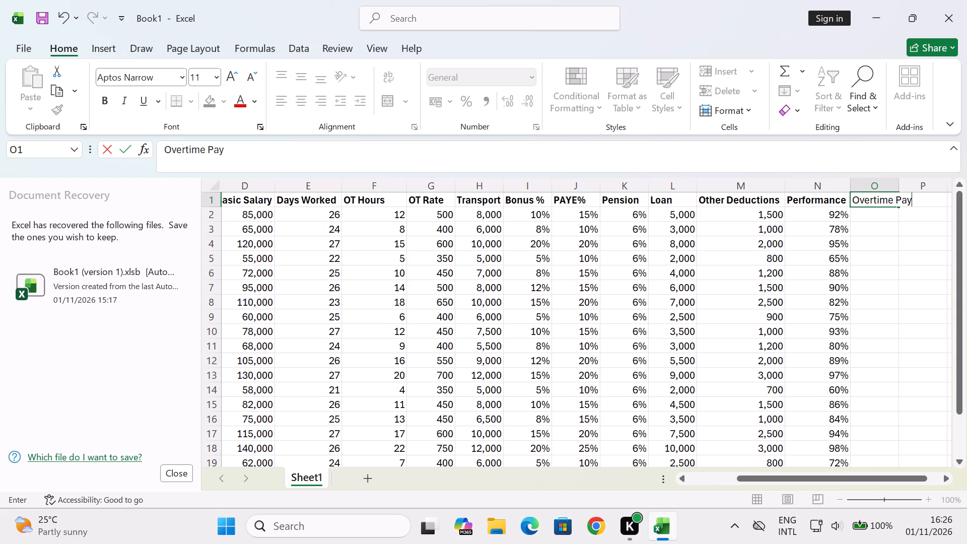
{"action": "scroll", "coordinate": [730, 179], "scroll_direction": "right", "scroll_amount": 3}
{"action": "scroll", "coordinate": [915, 439], "scroll_direction": "right", "scroll_amount": 1}
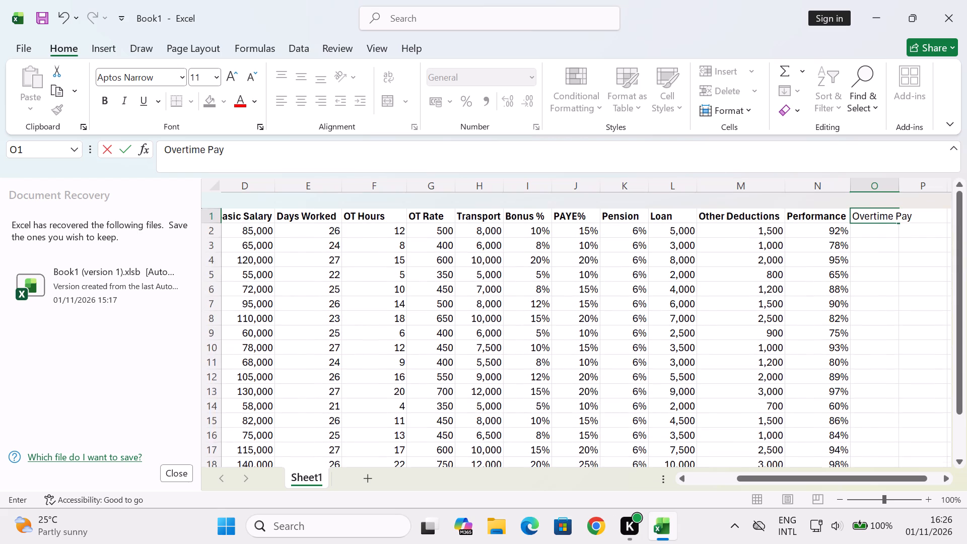
{"action": "double_click", "coordinate": [945, 472]}
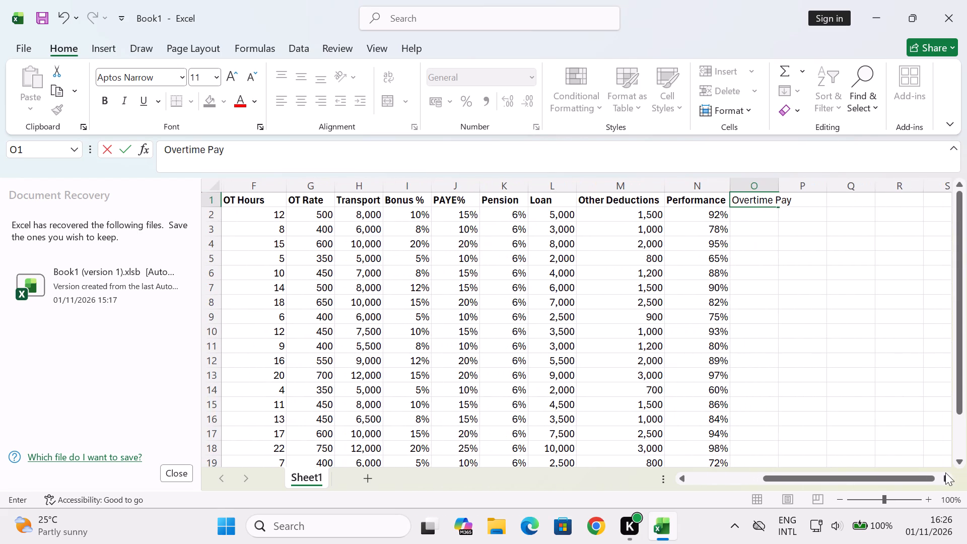
{"action": "left_click", "coordinate": [844, 232]}
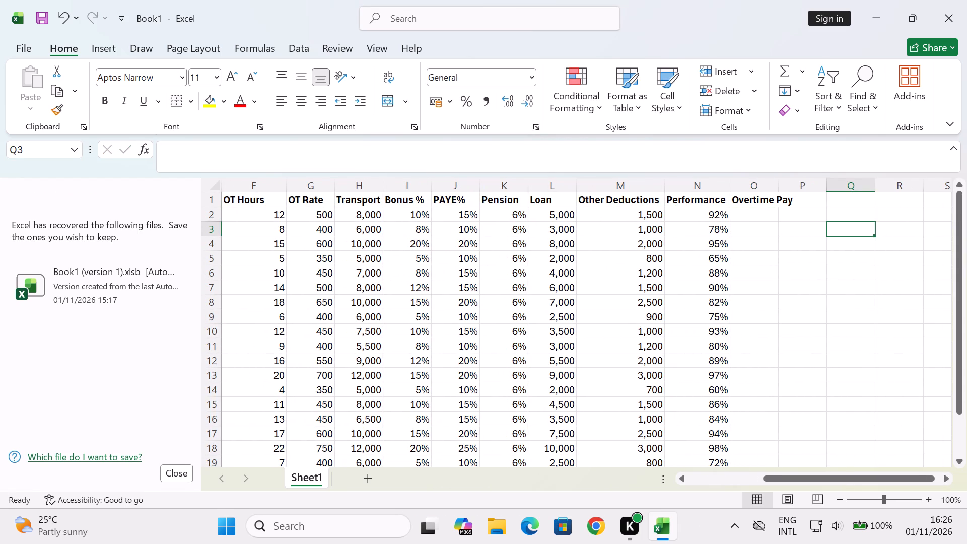
Widen column O so the Overtime Pay heading fits inside it.
{"action": "left_click_drag", "start_coordinate": [773, 188], "coordinate": [796, 188]}
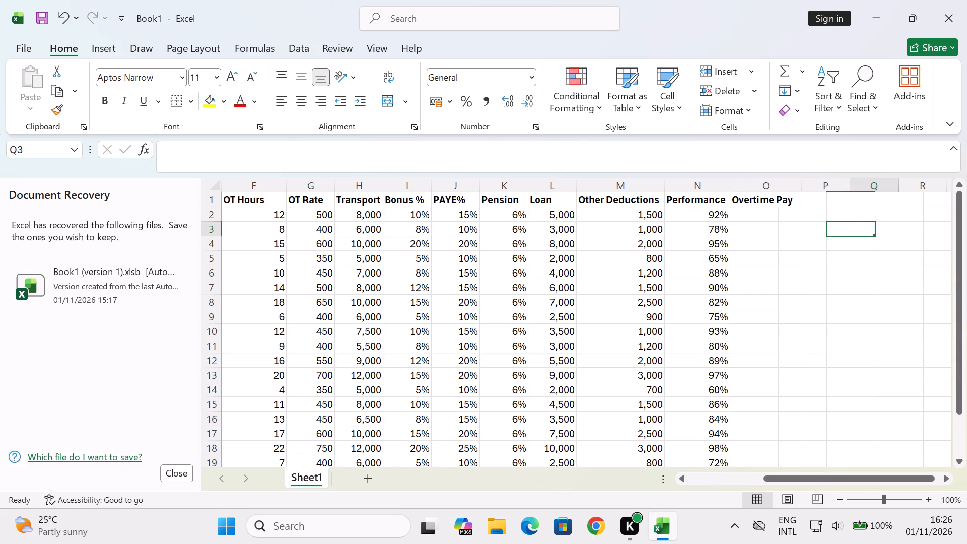
Calculate the first employee's overtime pay in O2 as OT Hours times OT Rate with the formula =F2*G2.
{"action": "left_click", "coordinate": [771, 210]}
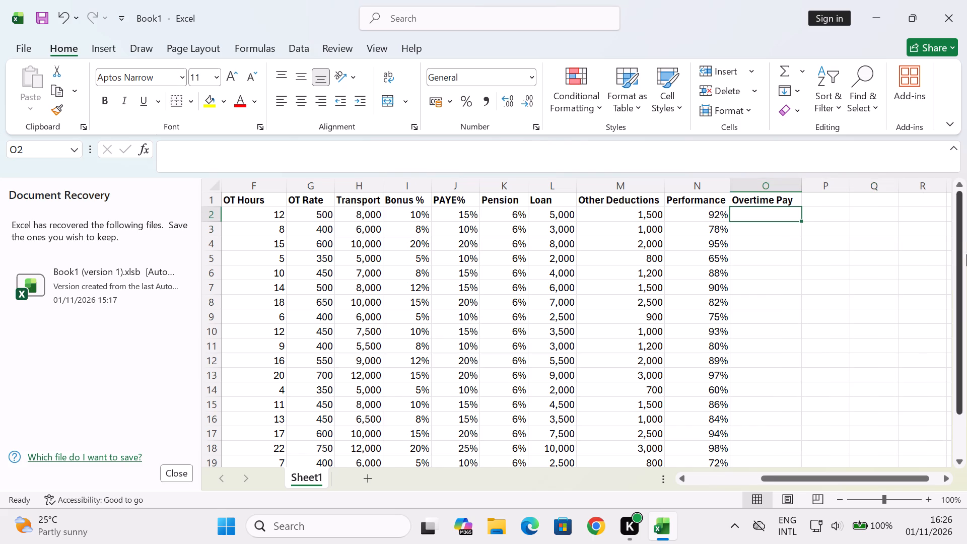
{"action": "key", "text": "equal"}
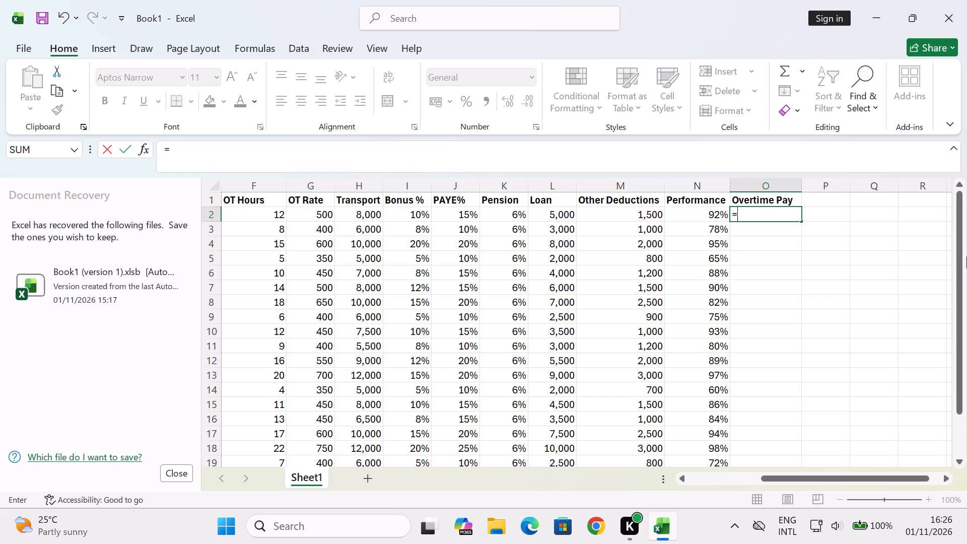
{"action": "type", "text": "f12"}
{"action": "key", "text": "shift+asterisk"}
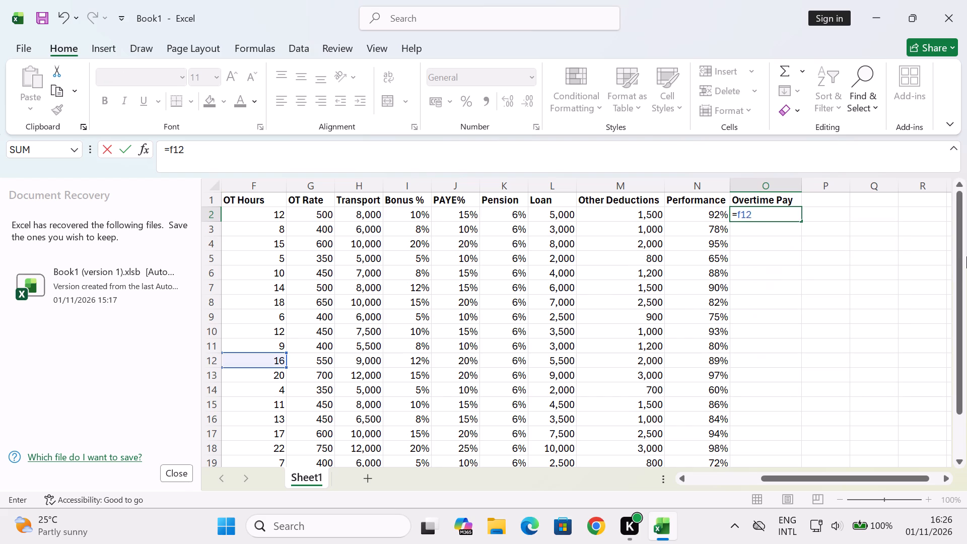
{"action": "key", "text": "g"}
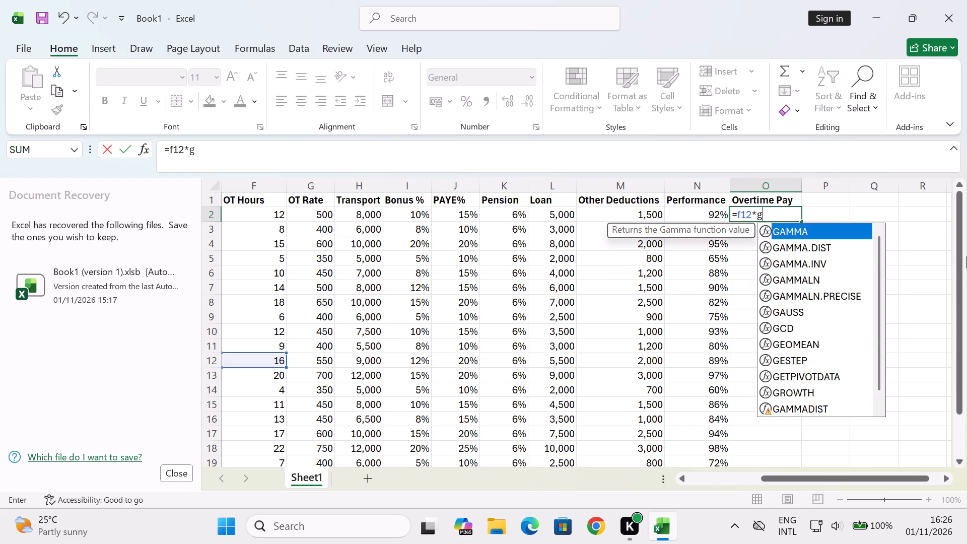
{"action": "key", "text": "BackSpace"}
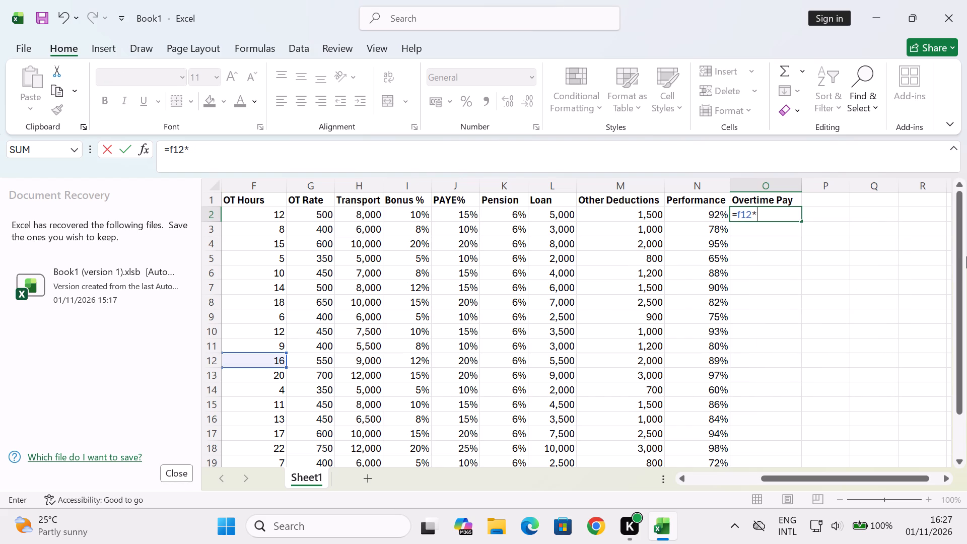
{"action": "key", "text": "BackSpace"}
{"action": "key", "text": "BackSpace"}
{"action": "key", "text": "BackSpace"}
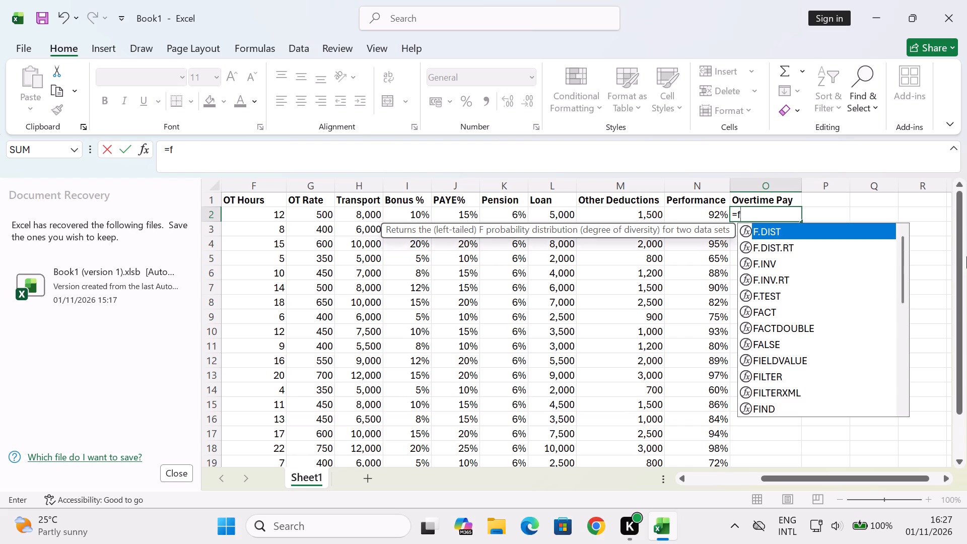
{"action": "key", "text": "2"}
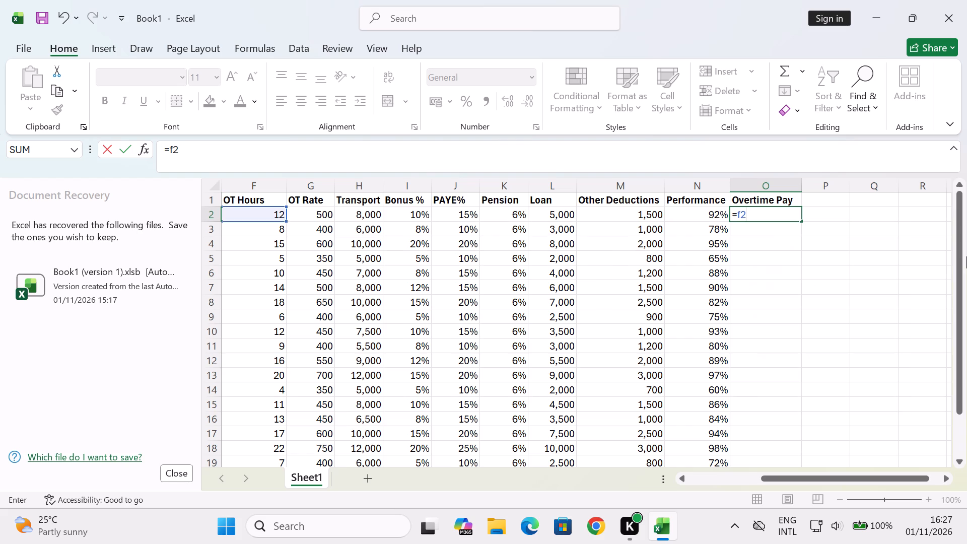
{"action": "key", "text": "shift+asterisk"}
{"action": "type", "text": "g2"}
{"action": "key", "text": "Return"}
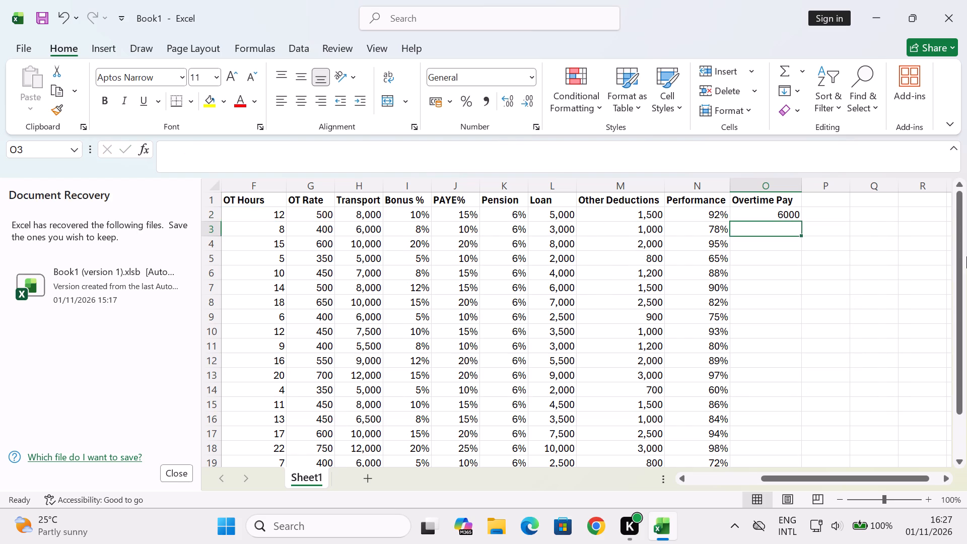
Calculate the overtime pay for row 3 in cell O3 with the formula =F3*G3.
{"action": "key", "text": "equal"}
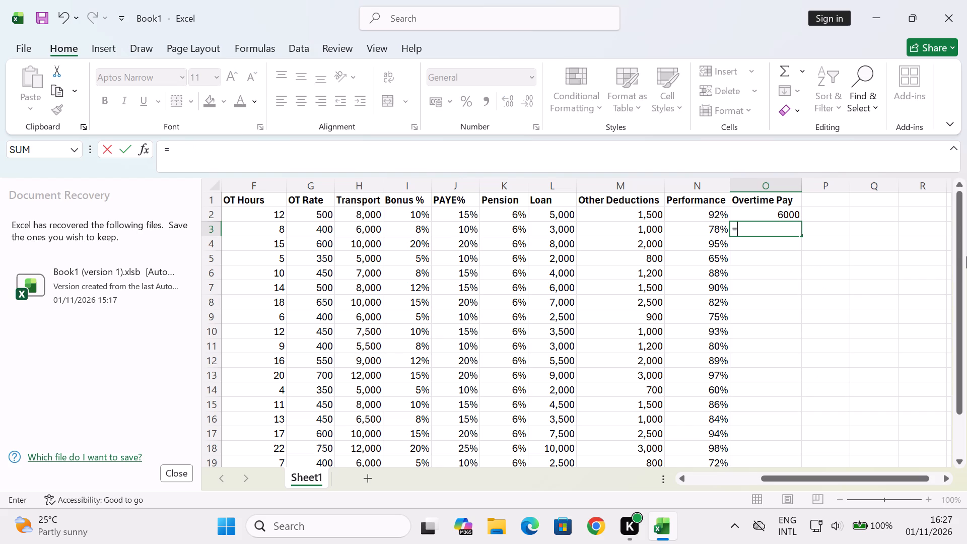
{"action": "key", "text": "f"}
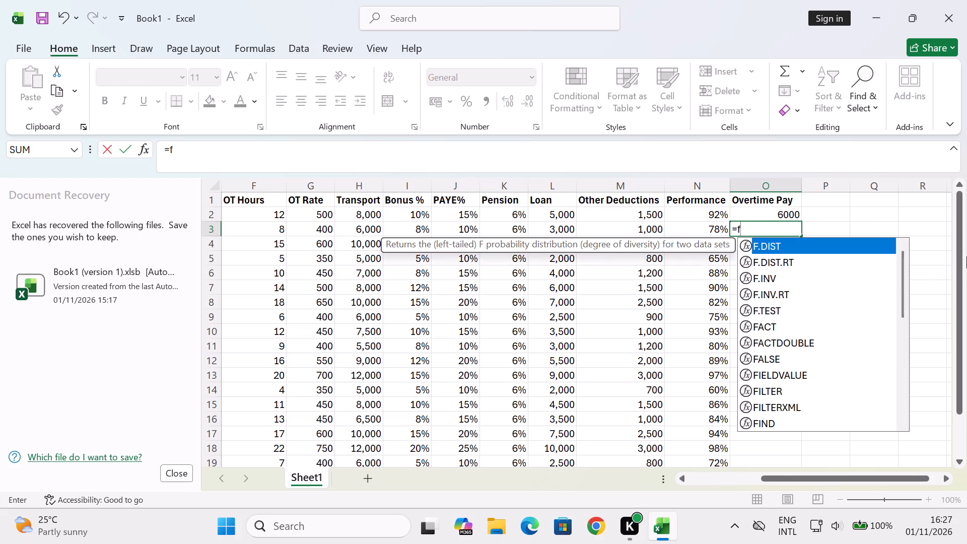
{"action": "key", "text": "3"}
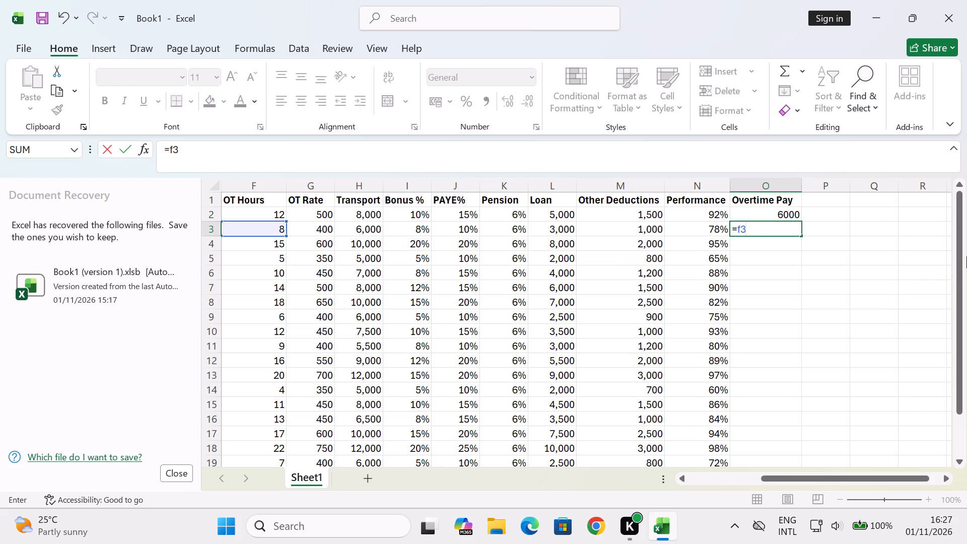
{"action": "key", "text": "shift+asterisk"}
{"action": "type", "text": "g3"}
{"action": "key", "text": "Return"}
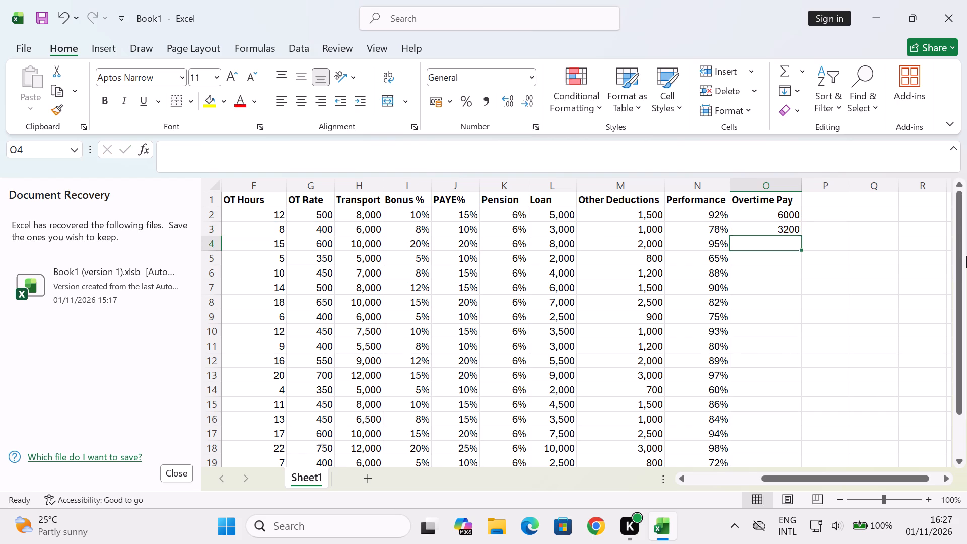
Calculate the overtime pay for row 4 in cell O4 with the formula =F4*G4.
{"action": "key", "text": "equal"}
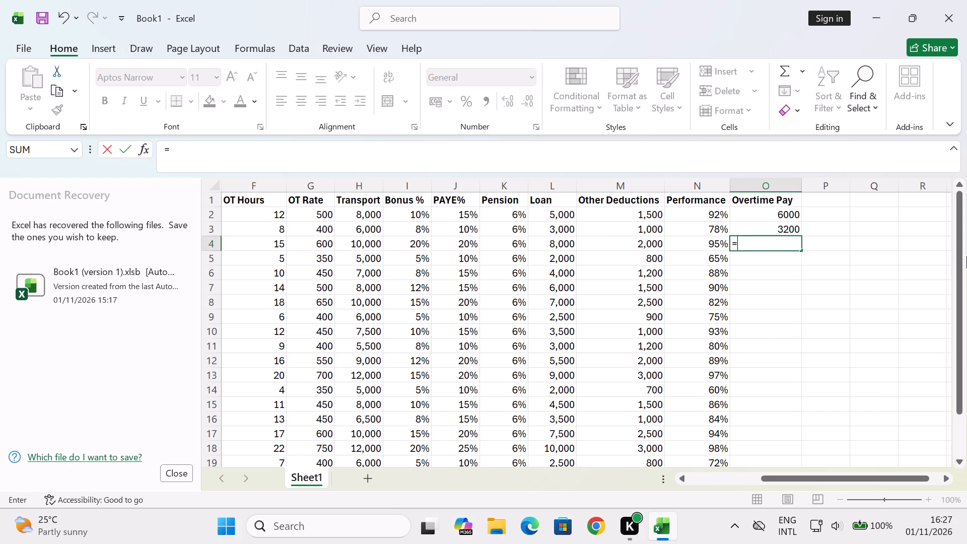
{"action": "key", "text": "f"}
{"action": "key", "text": "4"}
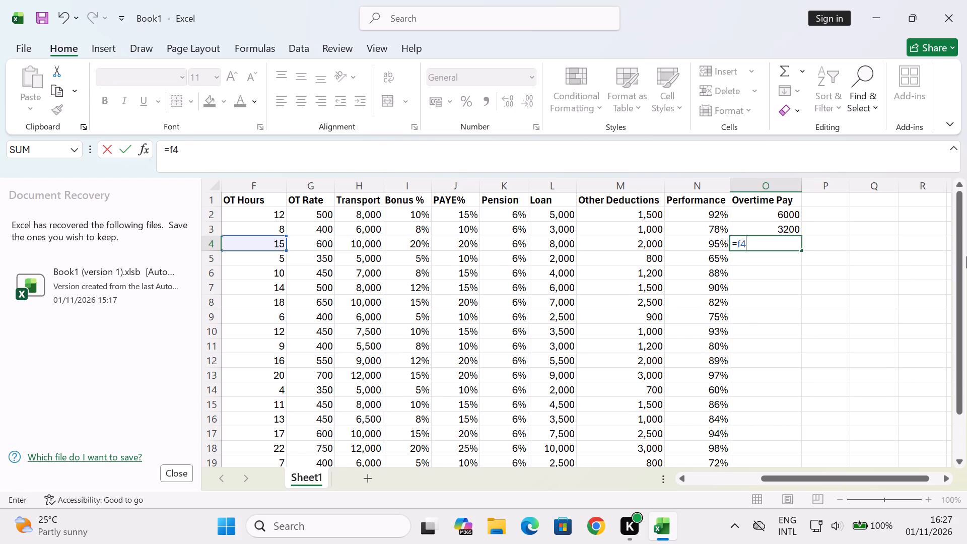
{"action": "key", "text": "shift+asterisk"}
{"action": "key", "text": "g"}
{"action": "key", "text": "4"}
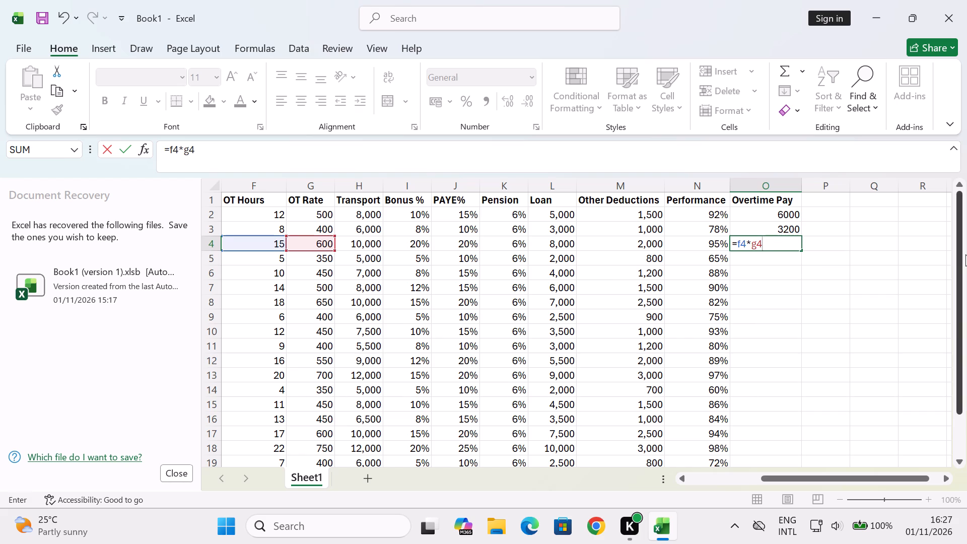
{"action": "key", "text": "Return"}
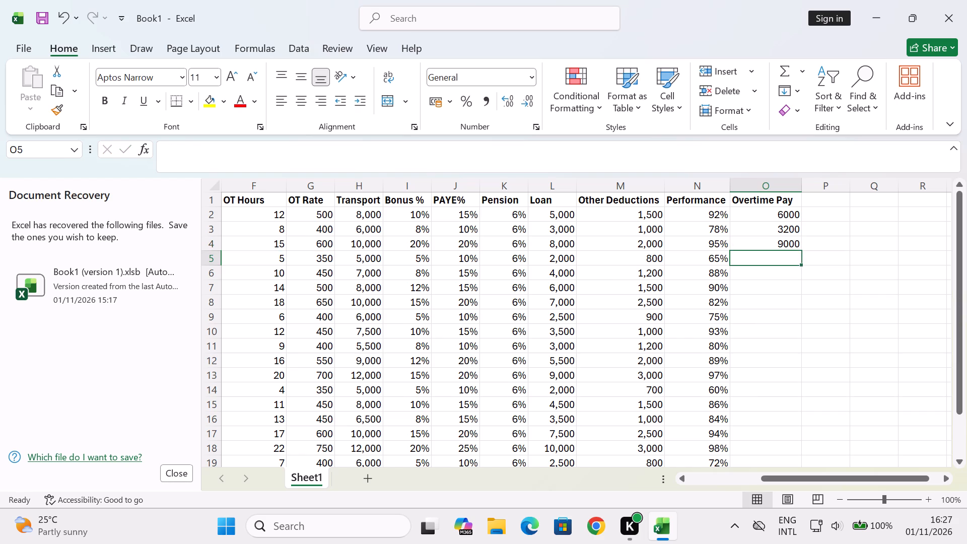
Calculate the overtime pay for row 5 in cell O5 with the formula =F5*G5.
{"action": "key", "text": "equal"}
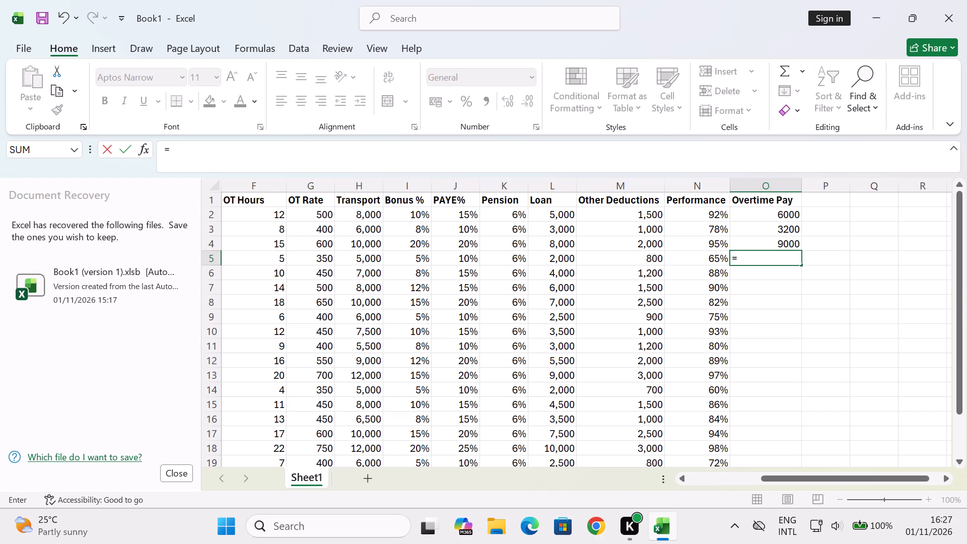
{"action": "type", "text": "f5"}
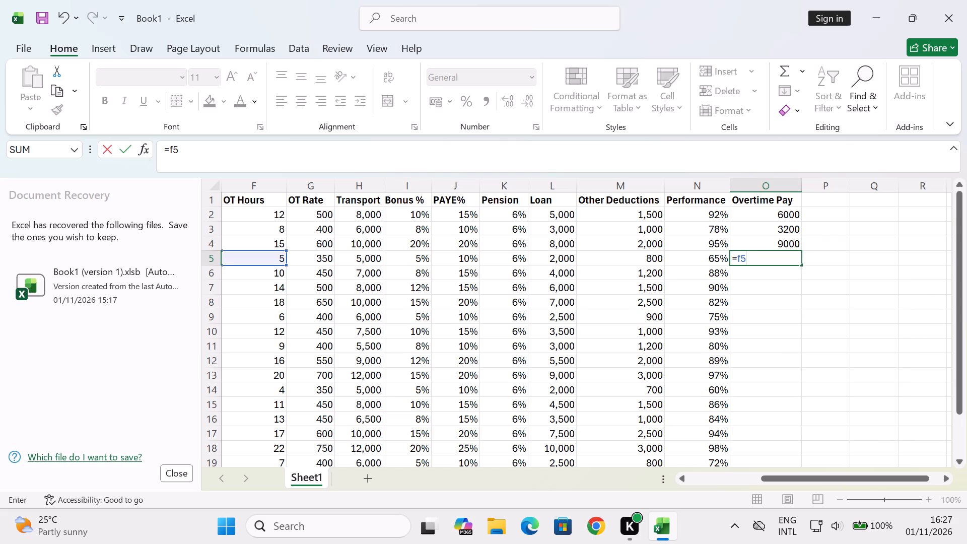
{"action": "key", "text": "shift+asterisk"}
{"action": "type", "text": "g5"}
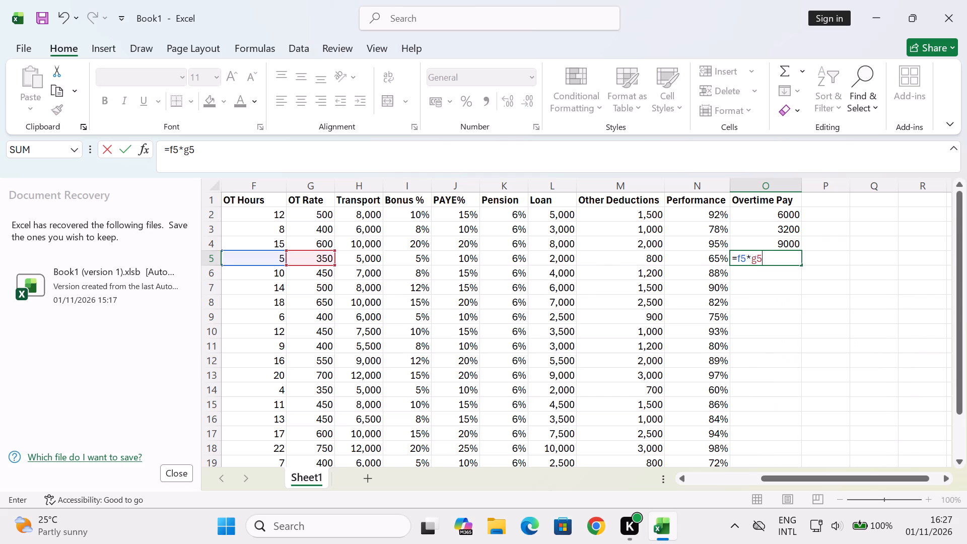
{"action": "key", "text": "Return"}
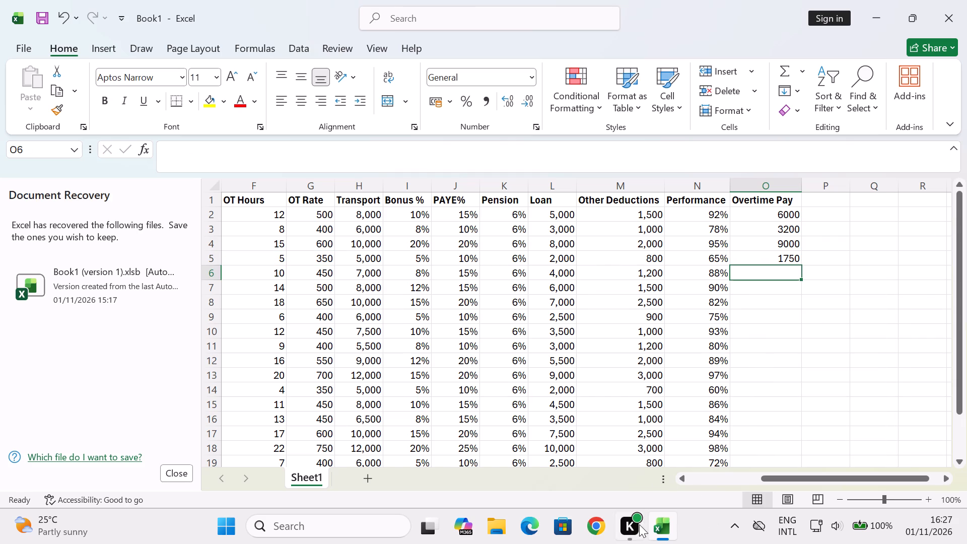
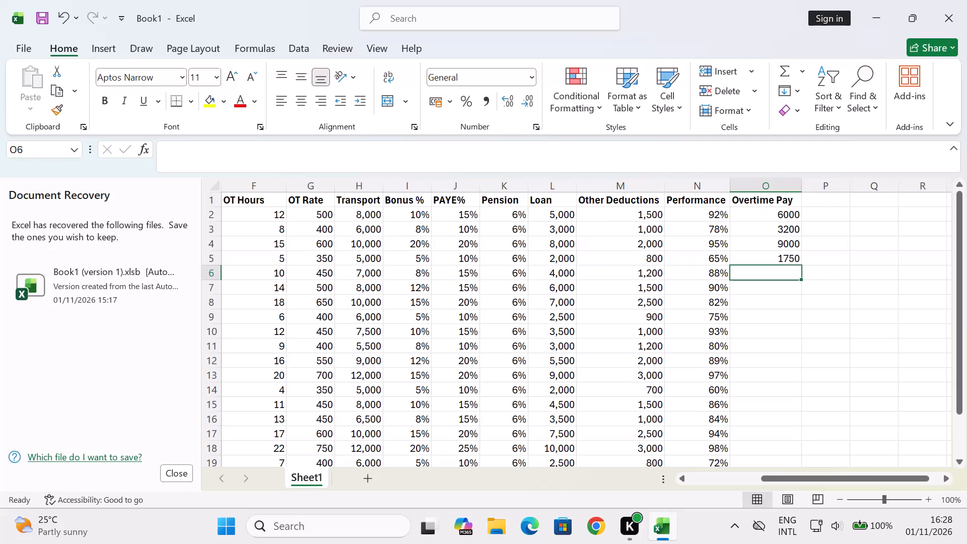
Calculate the overtime pay for row 6 in cell O6 with the formula =F6*G6.
{"action": "key", "text": "equal"}
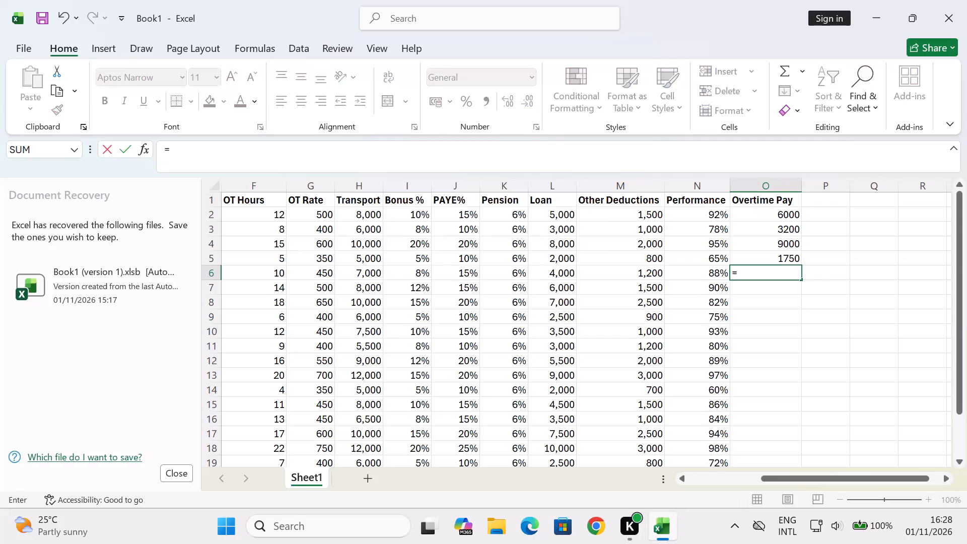
{"action": "type", "text": "f6"}
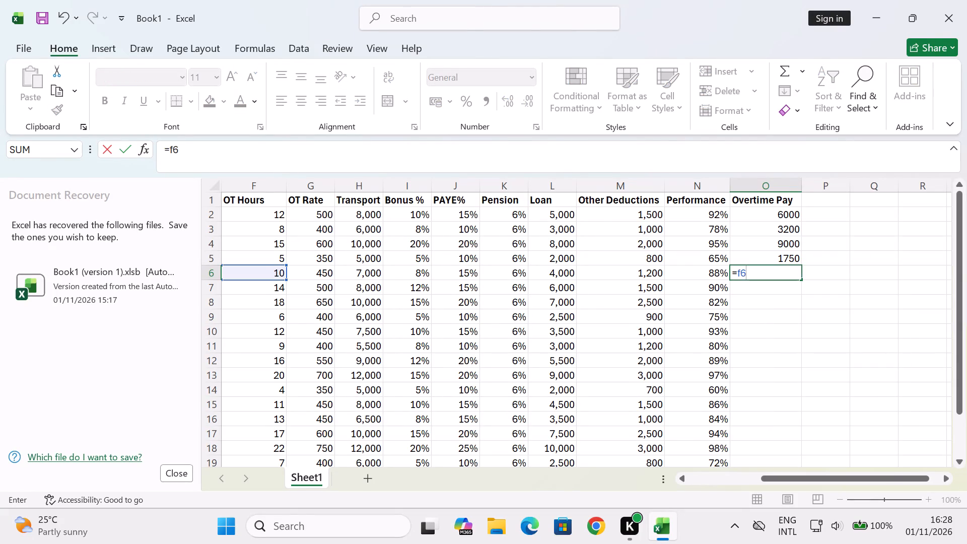
{"action": "key", "text": "shift+asterisk"}
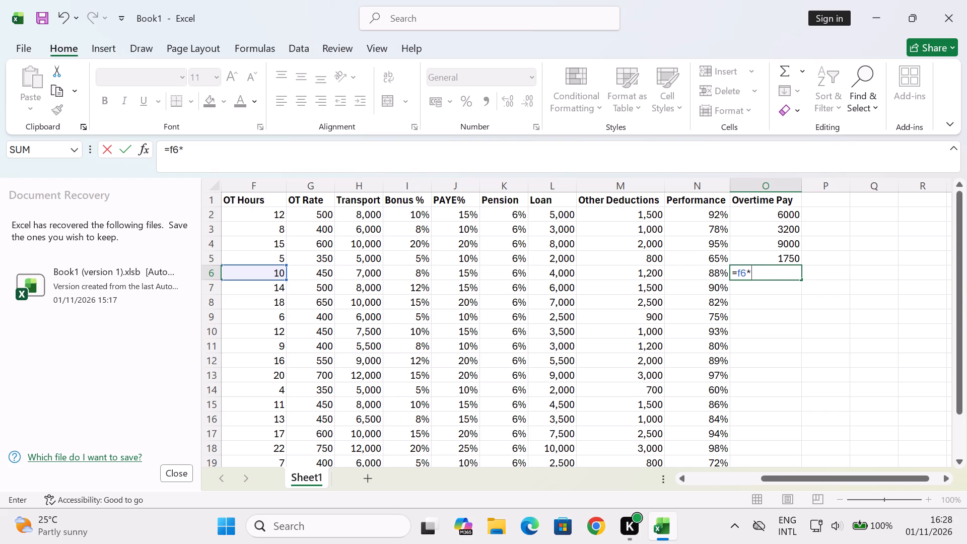
{"action": "type", "text": "g6"}
{"action": "key", "text": "Return"}
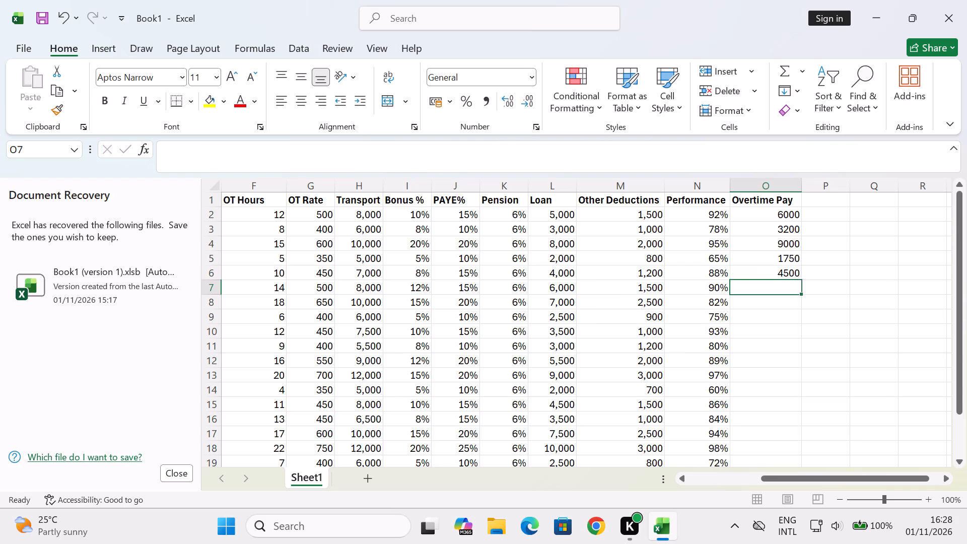
Calculate the overtime pay for row 7 in cell O7 with the formula =F7*G7.
{"action": "key", "text": "equal"}
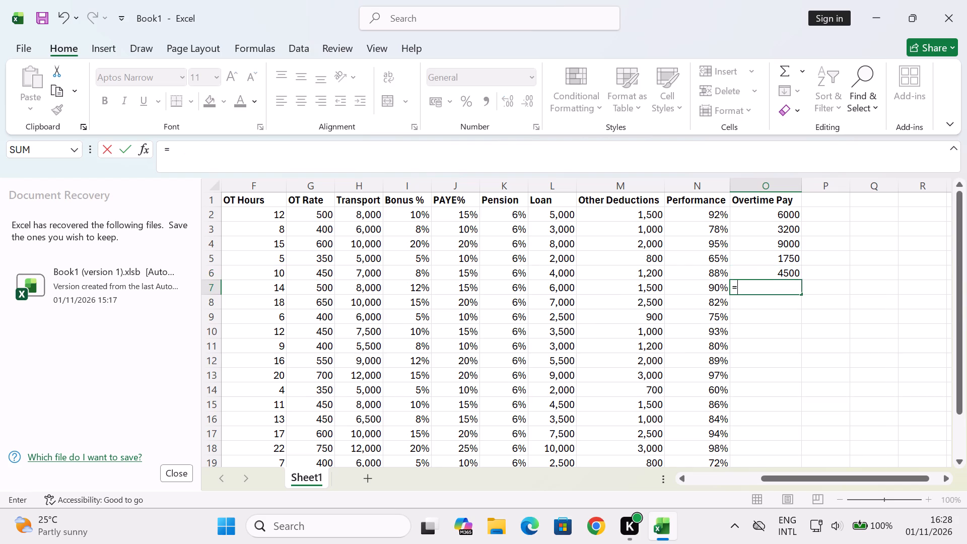
{"action": "type", "text": "f7"}
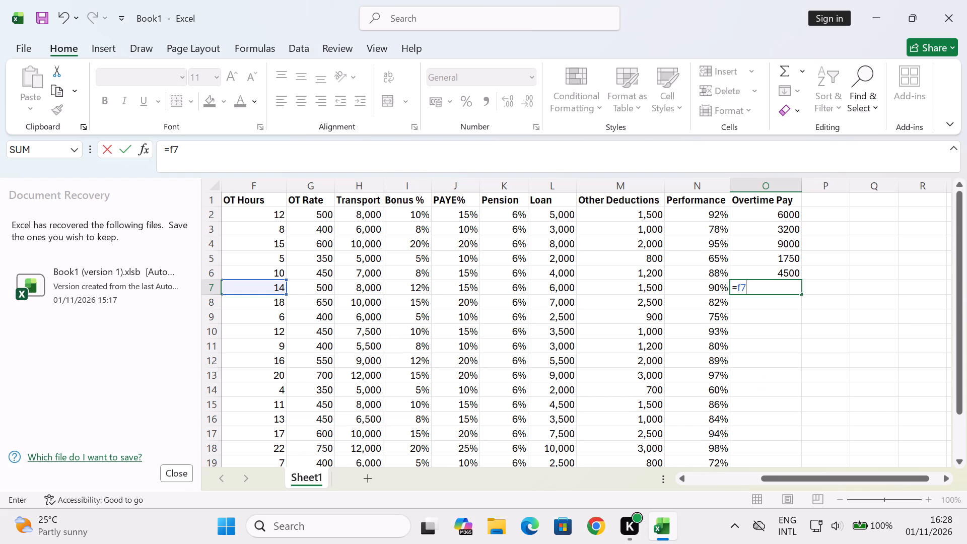
{"action": "key", "text": "shift+asterisk"}
{"action": "type", "text": "g7"}
{"action": "key", "text": "Return"}
Calculate the overtime pay for row 8 in cell O8 with the formula =F8*G8.
{"action": "key", "text": "equal"}
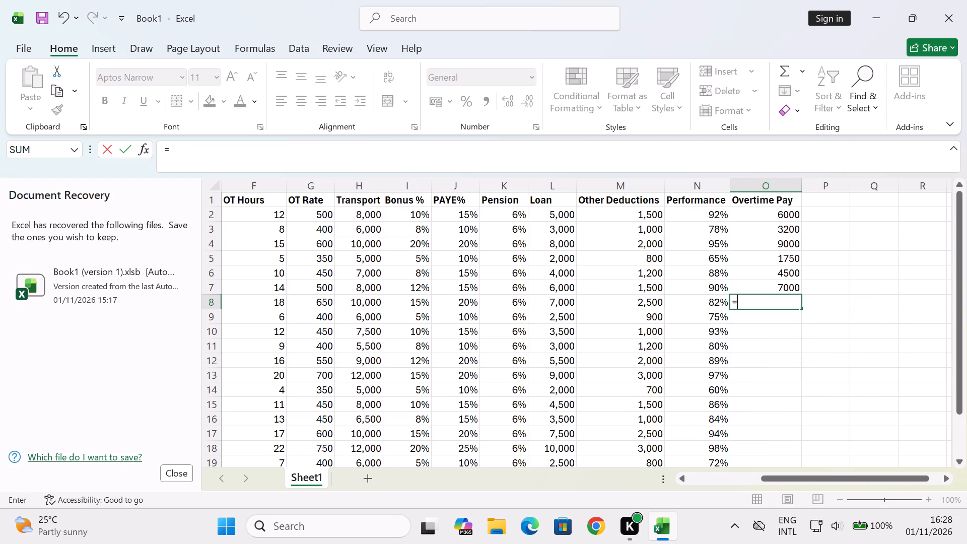
{"action": "type", "text": "f8"}
{"action": "key", "text": "shift+asterisk"}
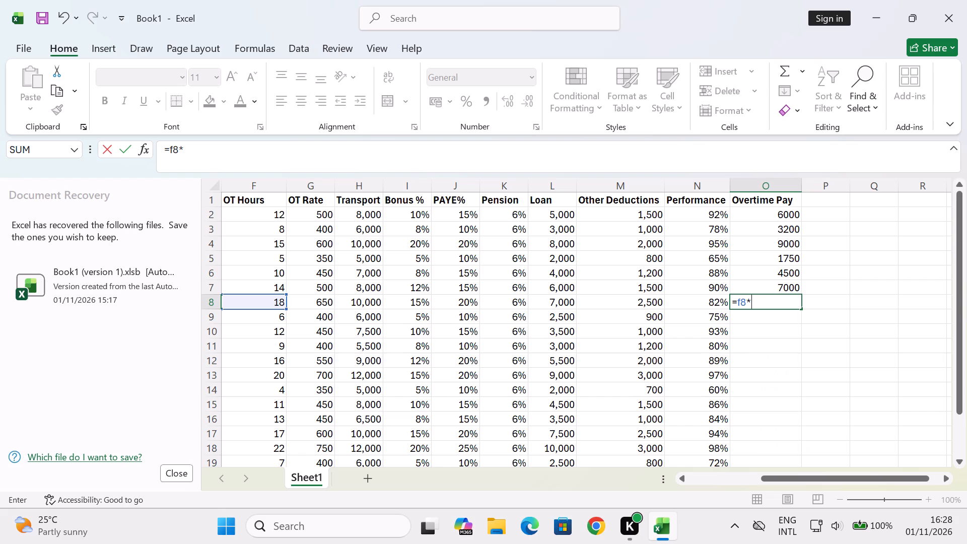
{"action": "type", "text": "g8"}
{"action": "key", "text": "Return"}
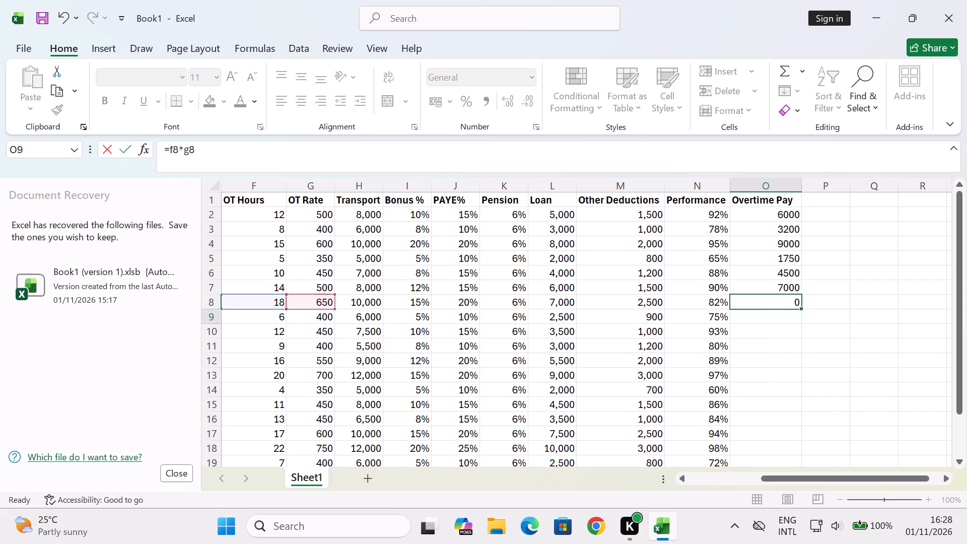
Calculate the overtime pay for row 9 in cell O9 with the formula =F9*G9.
{"action": "key", "text": "equal"}
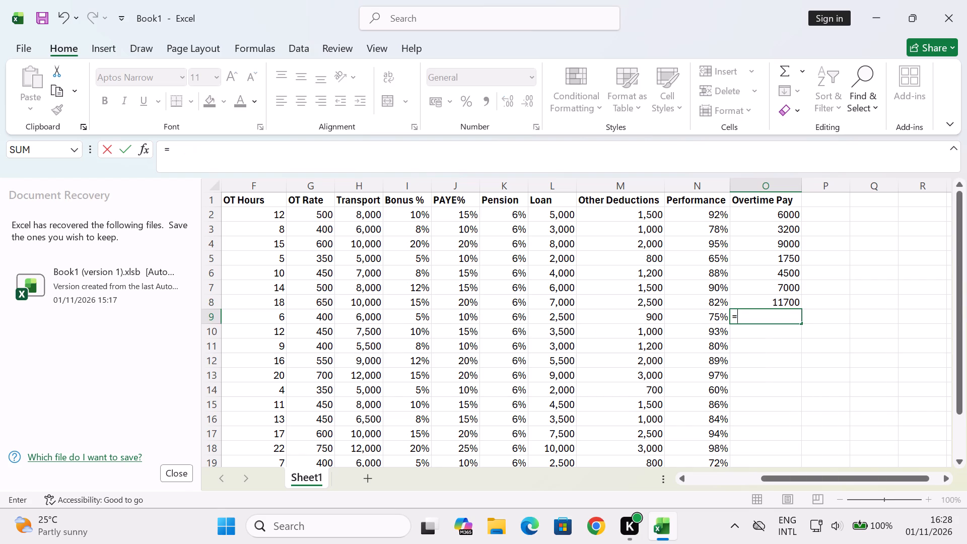
{"action": "key", "text": "f"}
{"action": "key", "text": "9"}
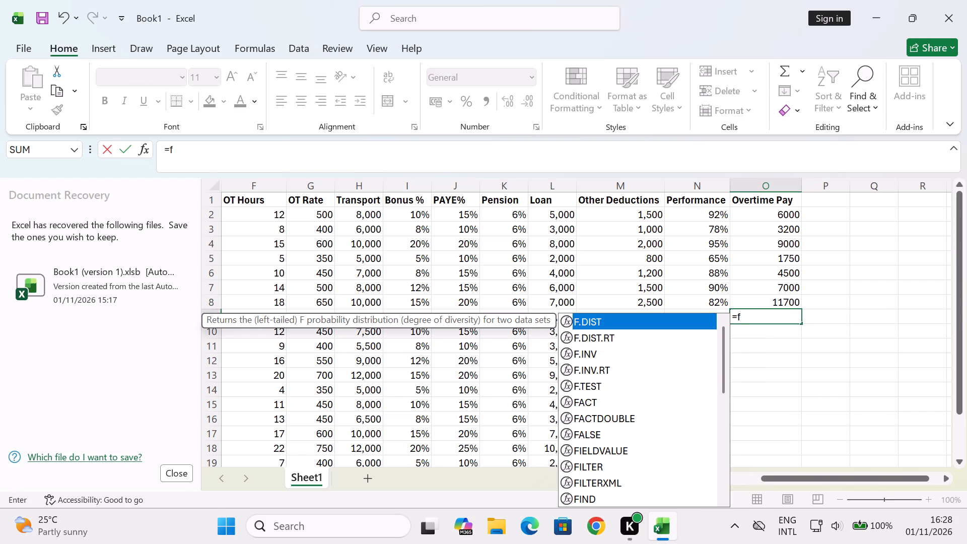
{"action": "key", "text": "shift+asterisk"}
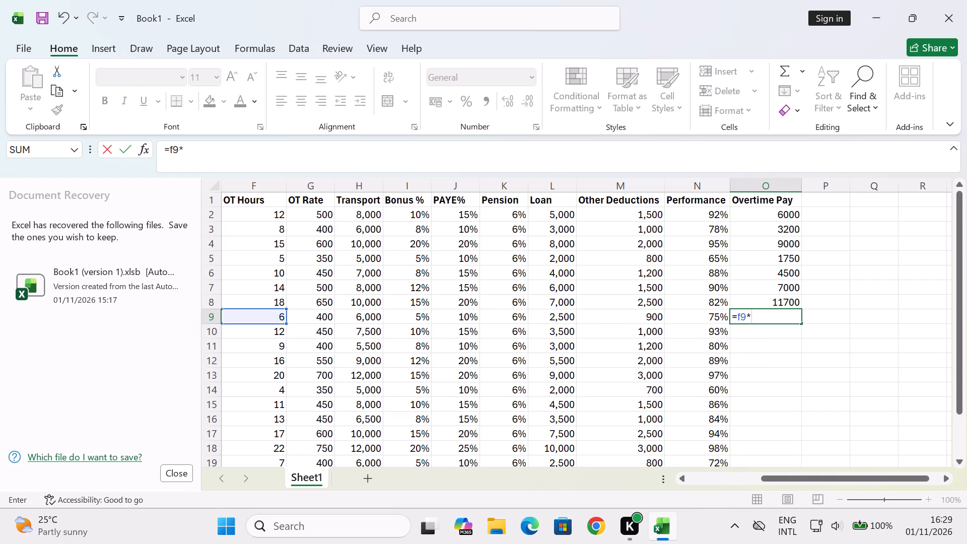
{"action": "type", "text": "g9"}
{"action": "key", "text": "Return"}
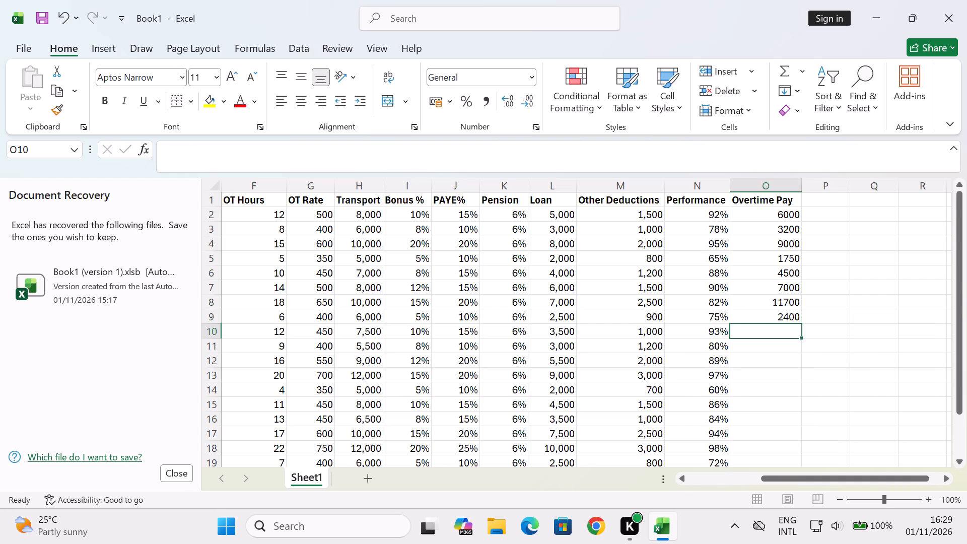
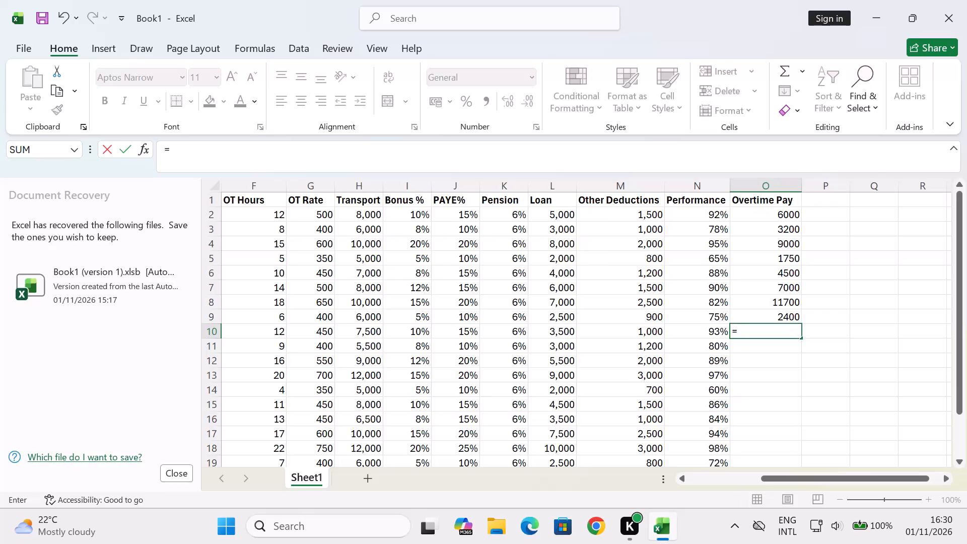
Calculate the overtime pay for row 10 in cell O10 with the formula =F10*G10.
{"action": "key", "text": "f"}
{"action": "key", "text": "1"}
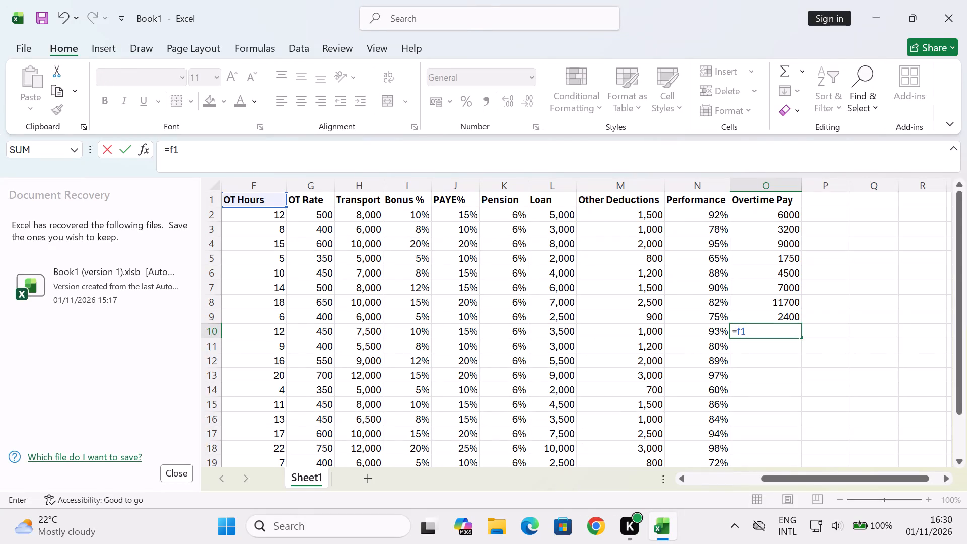
{"action": "key", "text": "0"}
{"action": "key", "text": "shift+asterisk"}
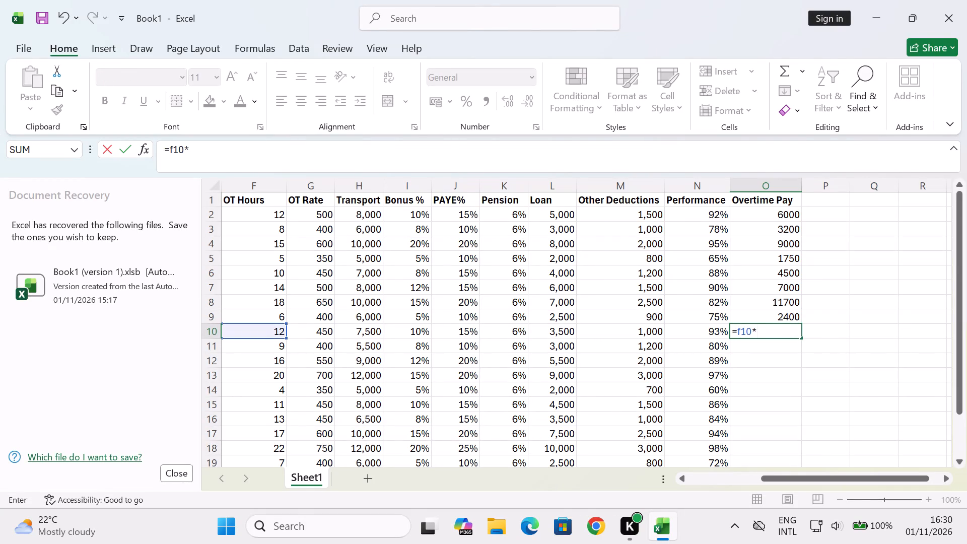
{"action": "type", "text": "g1"}
{"action": "key", "text": "0"}
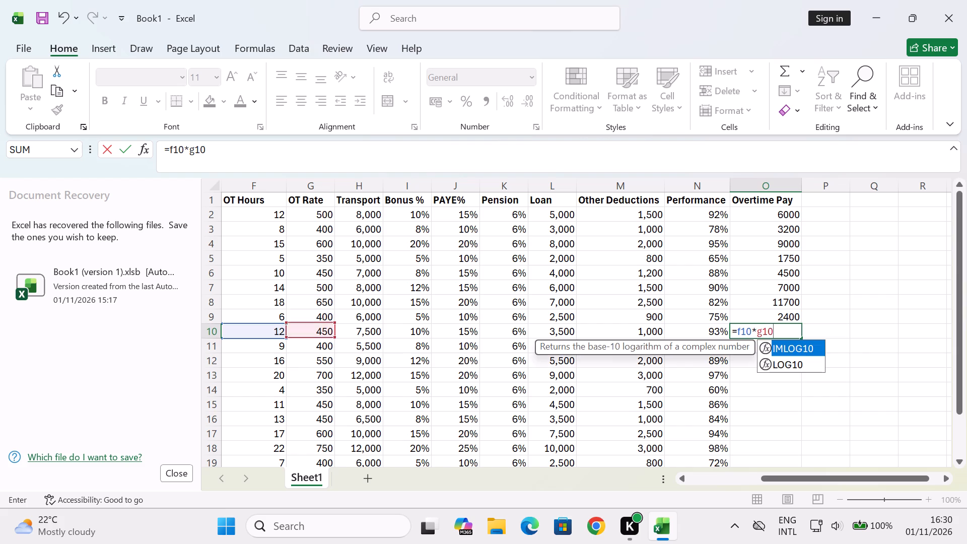
{"action": "key", "text": "Return"}
Calculate the overtime pay for row 11 in cell O11 with the formula =F11*G11.
{"action": "key", "text": "equal"}
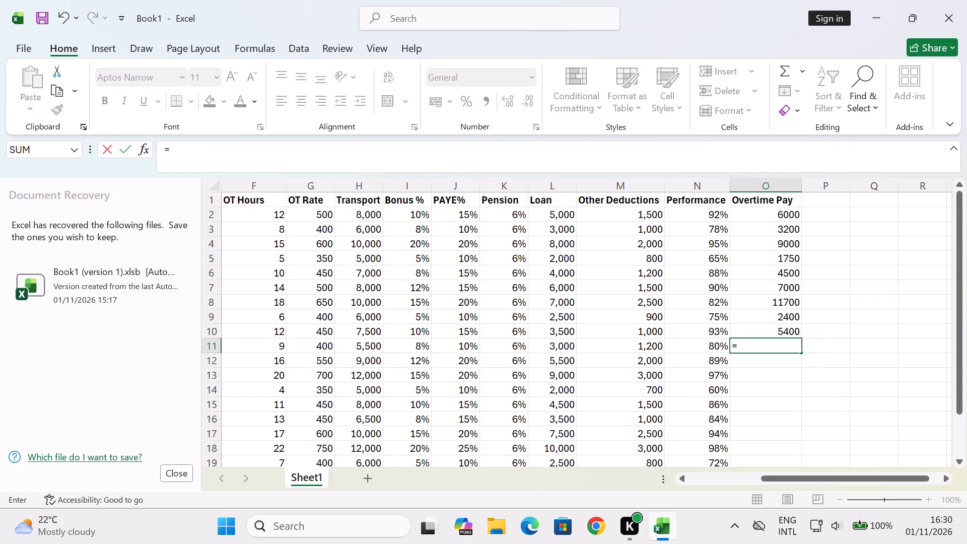
{"action": "type", "text": "f11"}
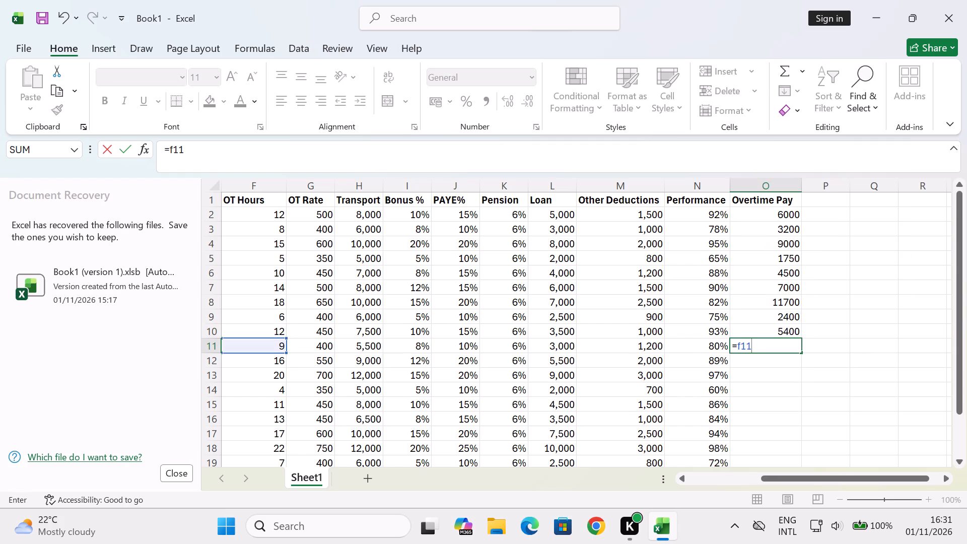
{"action": "key", "text": "shift+asterisk"}
{"action": "type", "text": "g11"}
{"action": "key", "text": "Return"}
Calculate the overtime pay for row 12 in cell O12 with the formula =F12*G12.
{"action": "key", "text": "equal"}
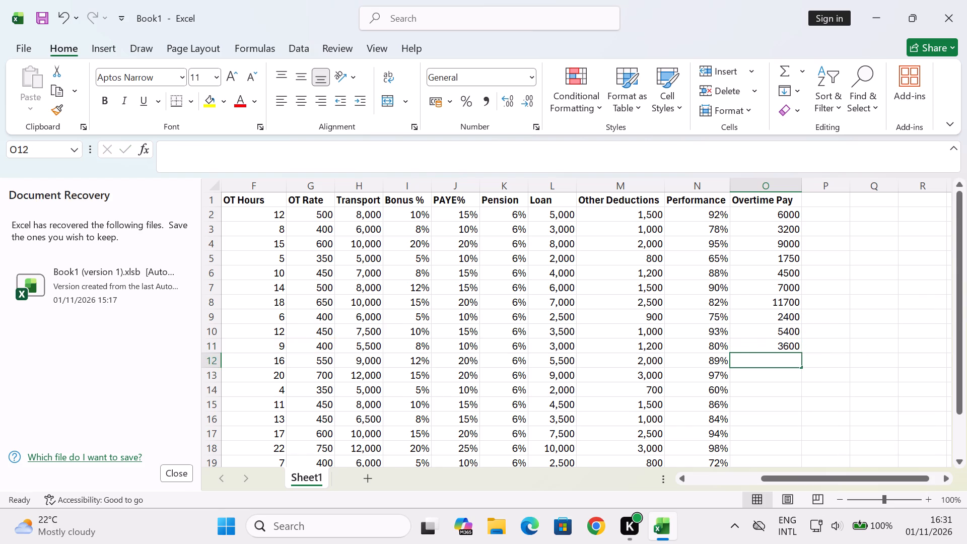
{"action": "type", "text": "f12"}
{"action": "key", "text": "shift+asterisk"}
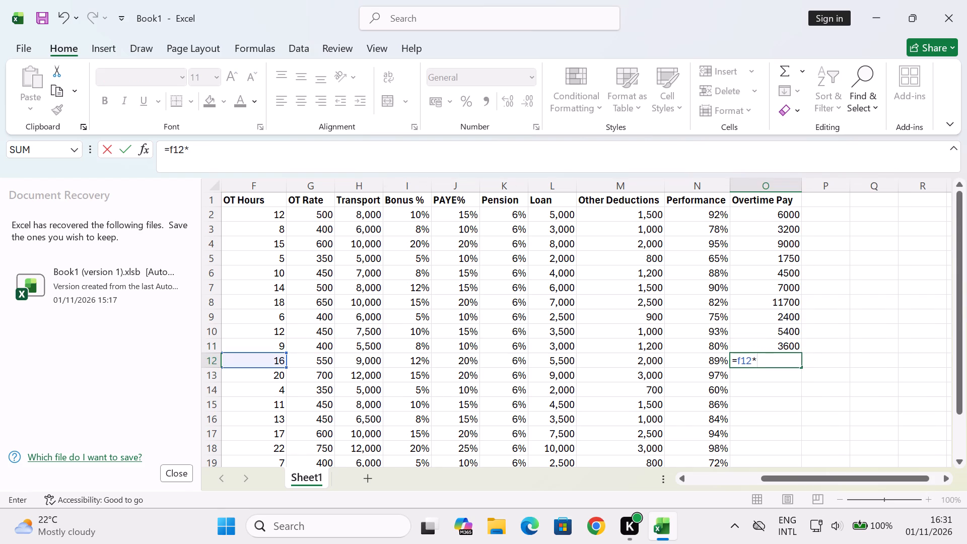
{"action": "type", "text": "g12"}
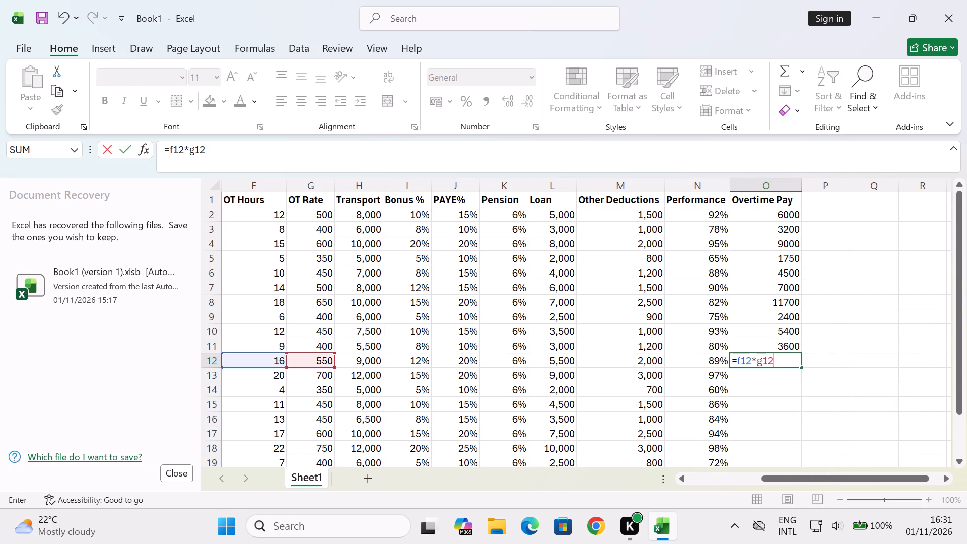
{"action": "key", "text": "Return"}
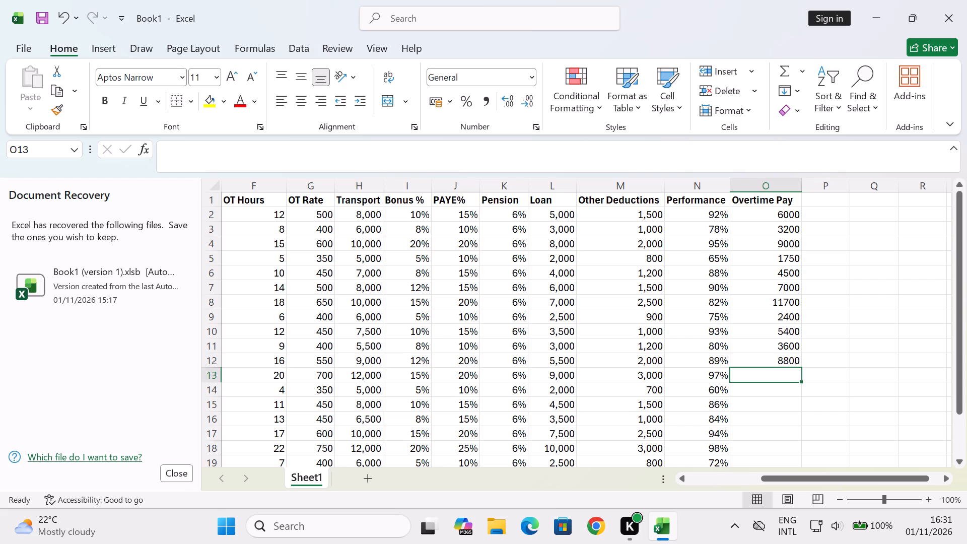
Calculate the overtime pay for row 13 in cell O13 with the formula =F13*G13.
{"action": "key", "text": "equal"}
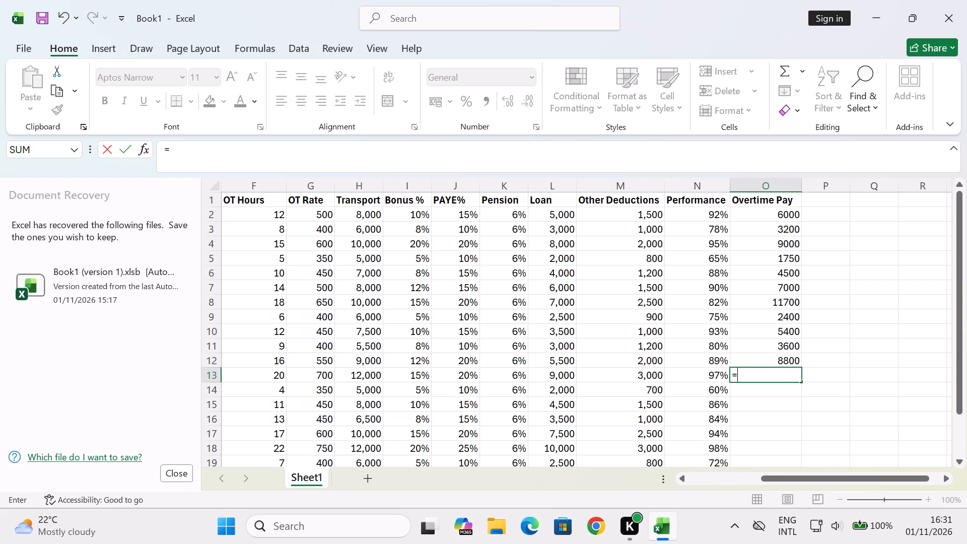
{"action": "key", "text": "f"}
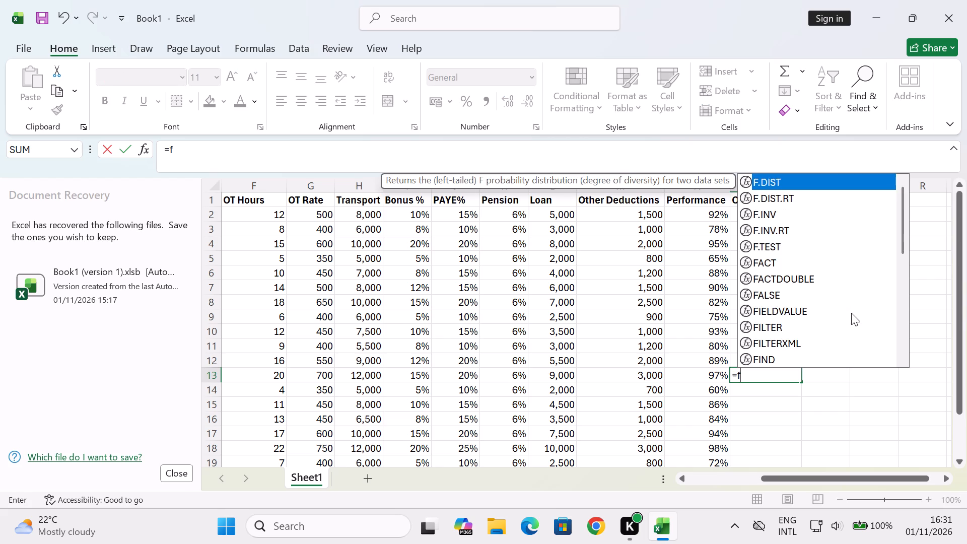
{"action": "type", "text": "13"}
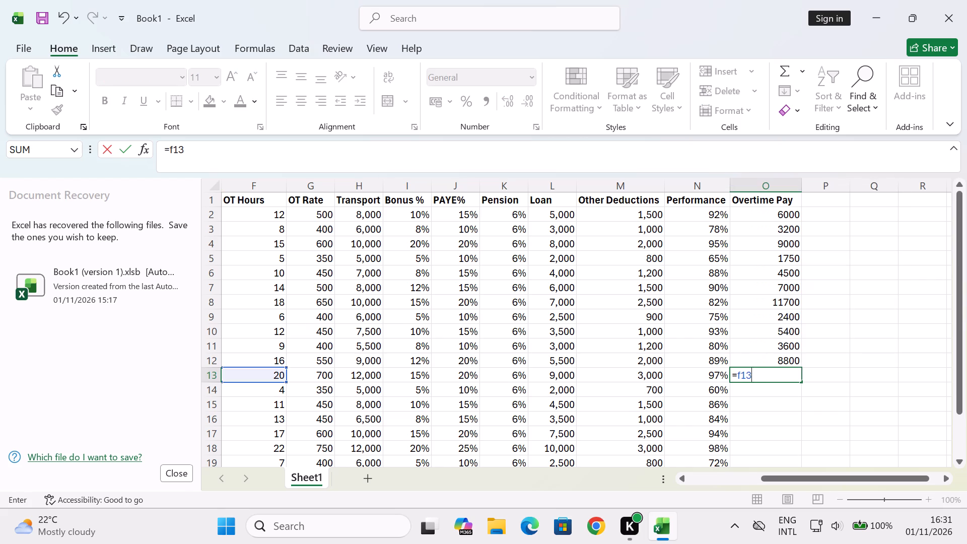
{"action": "key", "text": "shift+asterisk"}
{"action": "type", "text": "g13"}
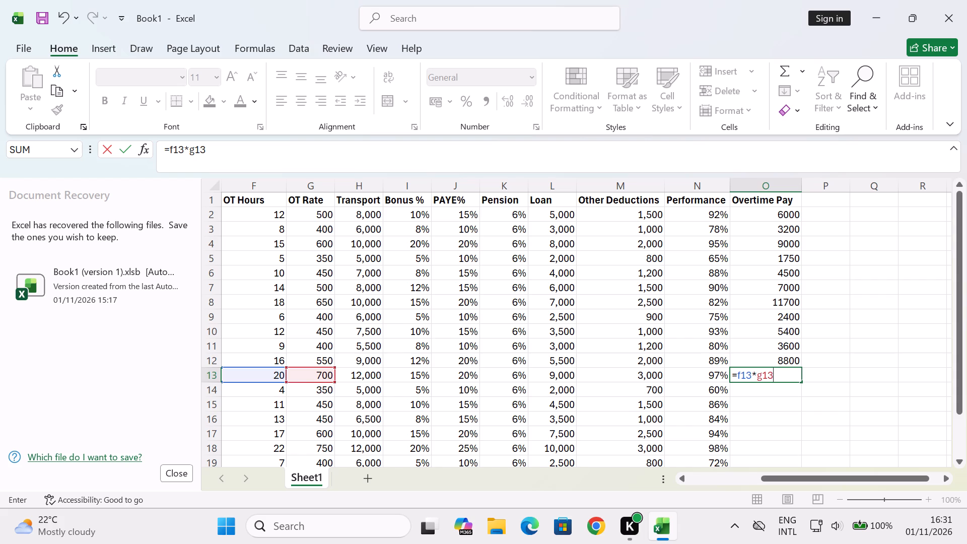
{"action": "key", "text": "Return"}
Calculate the overtime pay for row 14 in cell O14 with the formula =F14*G14.
{"action": "key", "text": "equal"}
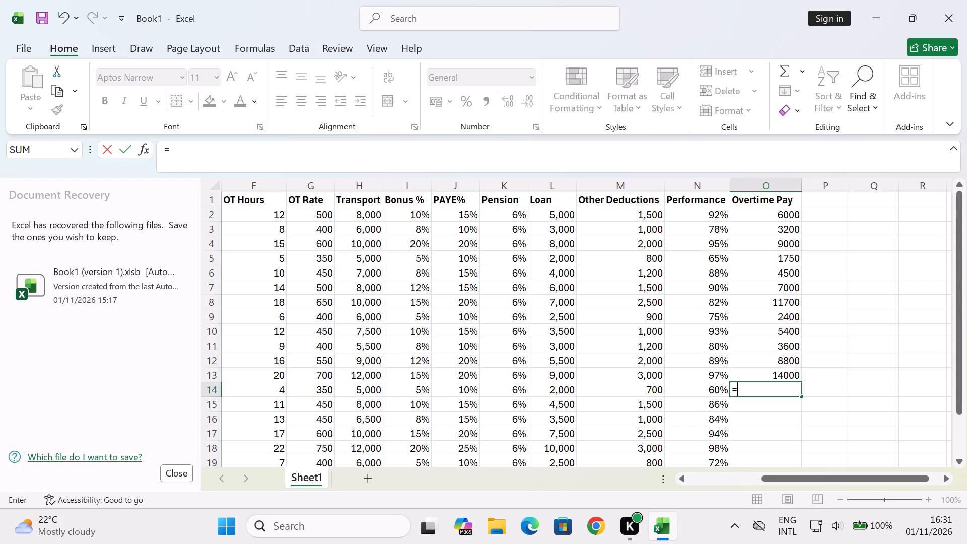
{"action": "type", "text": "f14"}
{"action": "key", "text": "shift+asterisk"}
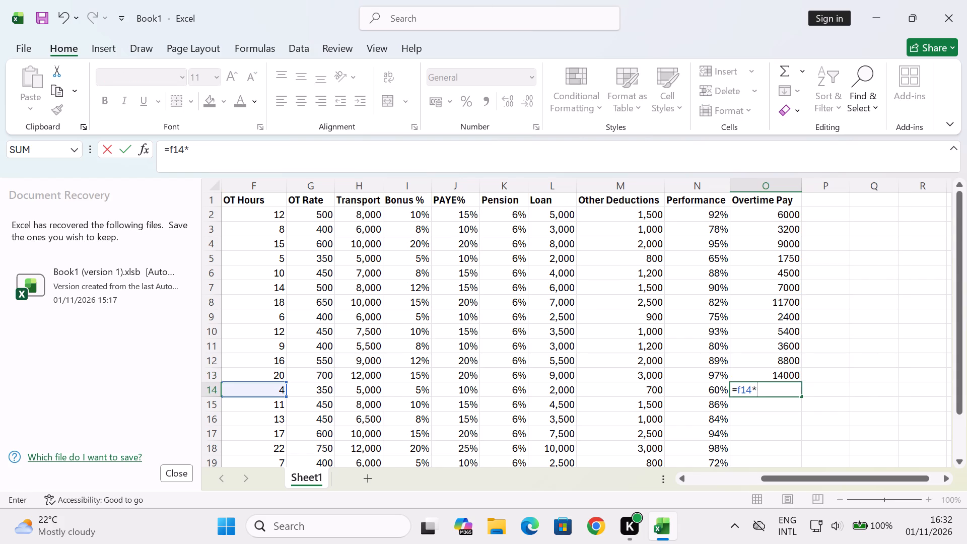
{"action": "type", "text": "g14"}
{"action": "key", "text": "Return"}
Calculate the overtime pay for row 15 in cell O15 with the formula =F15*G15.
{"action": "key", "text": "equal"}
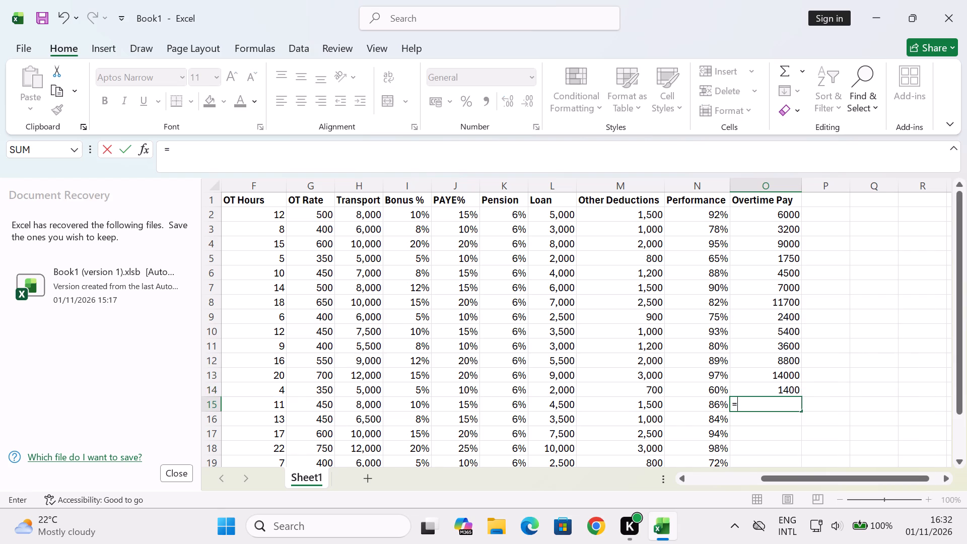
{"action": "type", "text": "f15"}
{"action": "key", "text": "shift+asterisk"}
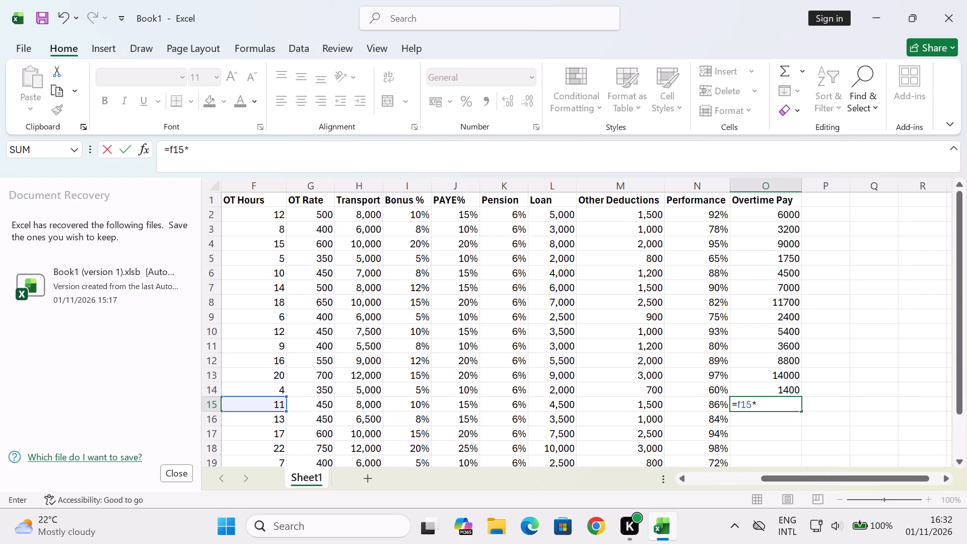
{"action": "key", "text": "g"}
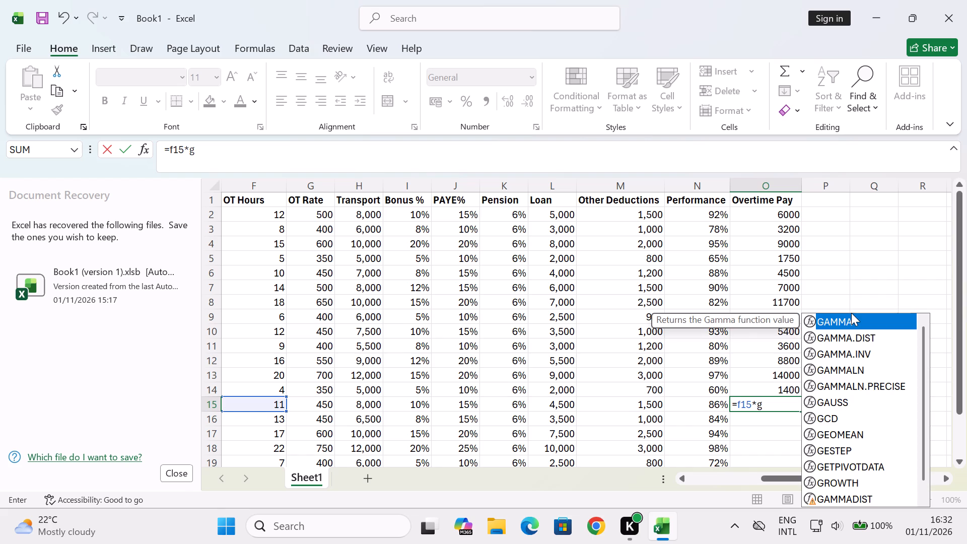
{"action": "type", "text": "15"}
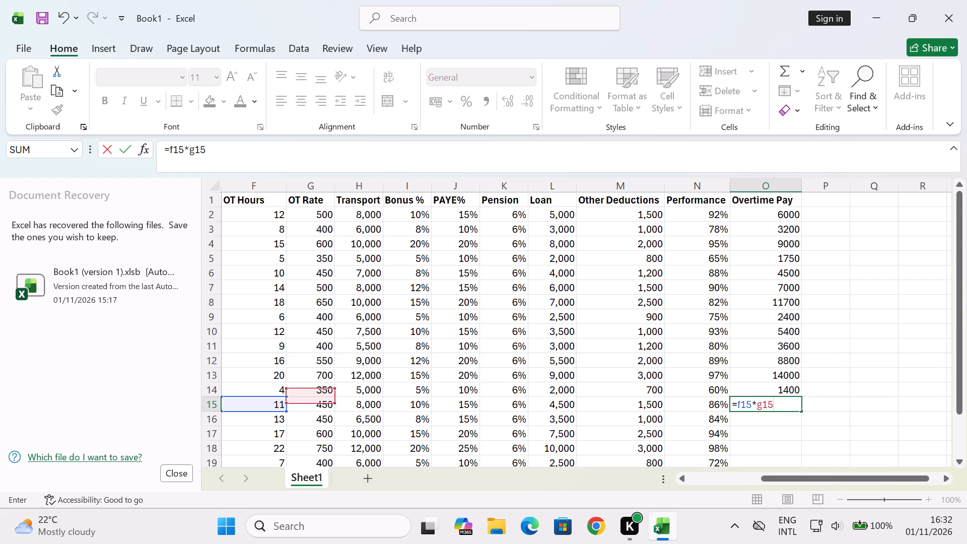
{"action": "key", "text": "Return"}
Begin the overtime pay formula for row 16 in cell O16.
{"action": "key", "text": "equal"}
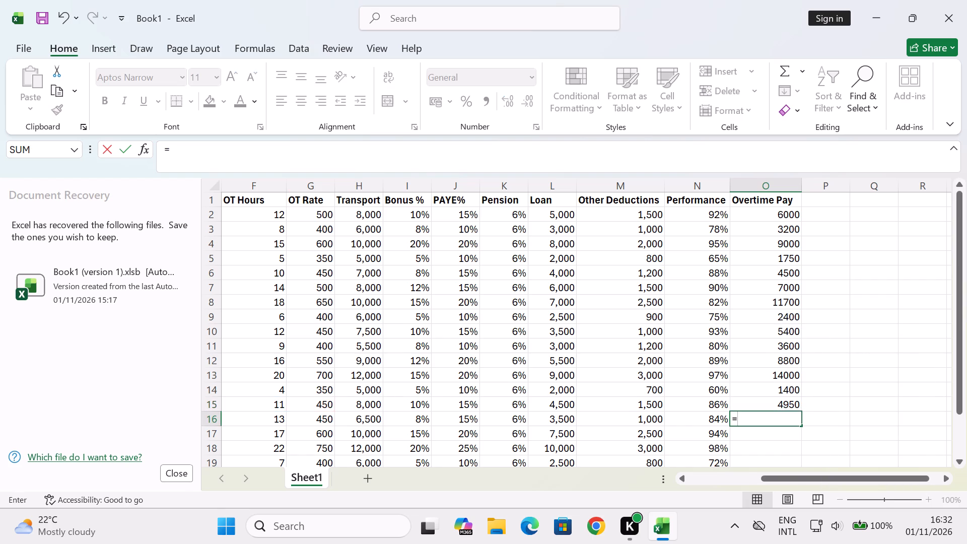
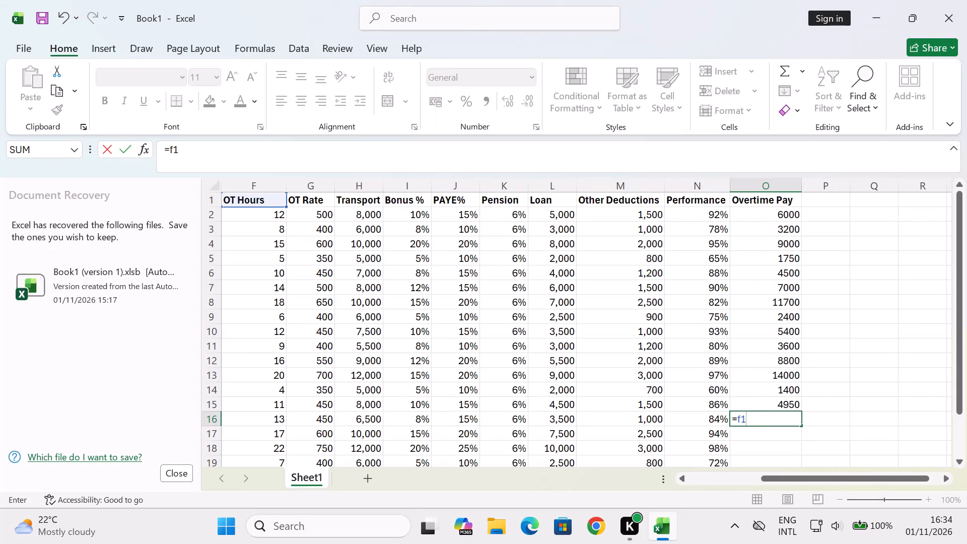
Complete the overtime pay formula for row 16 in cell O16 as =F16*G16.
{"action": "key", "text": "shift+asterisk"}
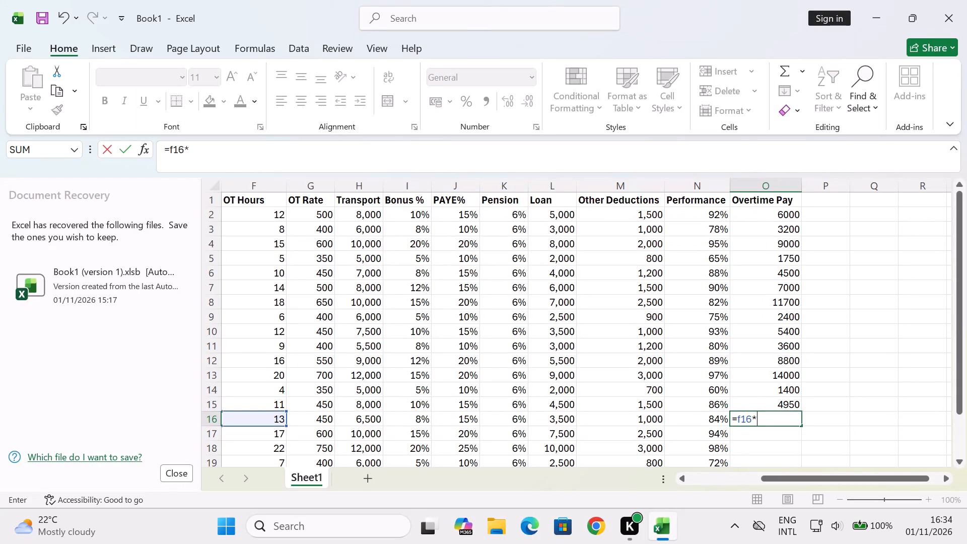
{"action": "type", "text": "g16"}
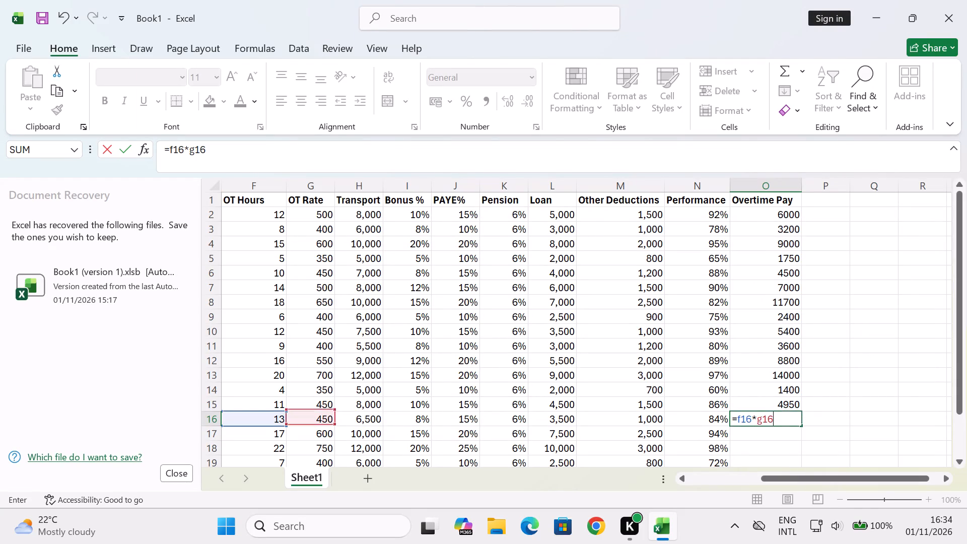
{"action": "key", "text": "Return"}
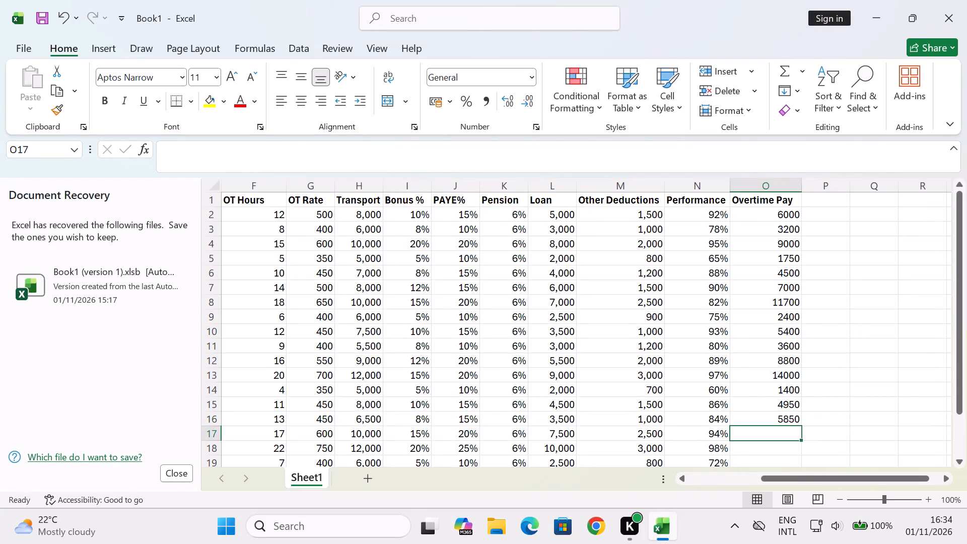
Calculate the overtime pay for row 17 in cell O17 with the formula =F17*G17.
{"action": "key", "text": "equal"}
{"action": "type", "text": "f1"}
{"action": "key", "text": "7"}
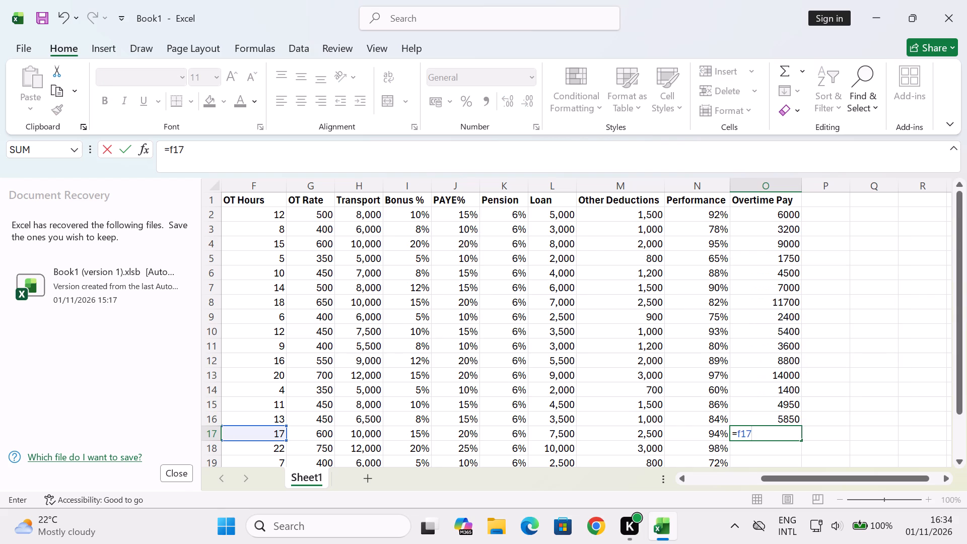
{"action": "key", "text": "shift+asterisk"}
{"action": "key", "text": "f"}
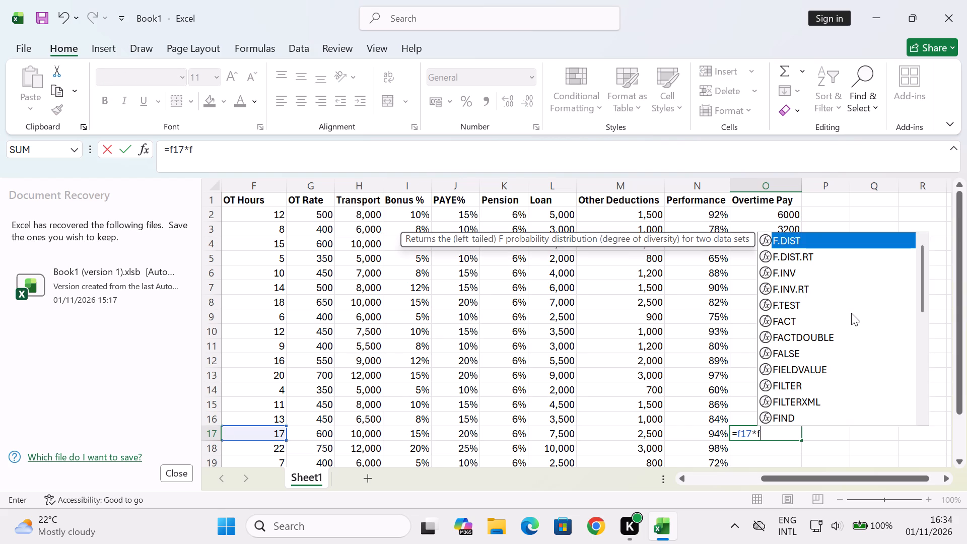
{"action": "key", "text": "BackSpace"}
{"action": "key", "text": "g"}
{"action": "type", "text": "17"}
{"action": "key", "text": "Return"}
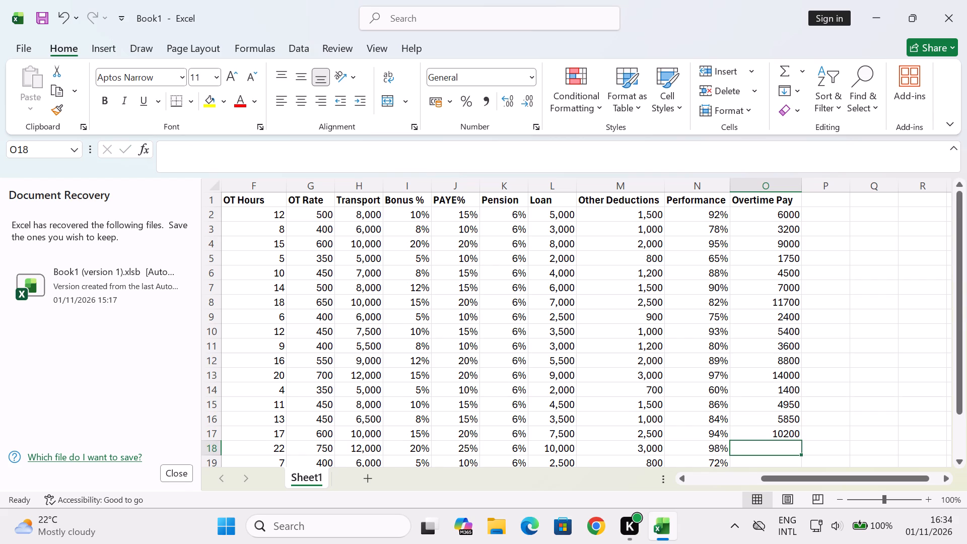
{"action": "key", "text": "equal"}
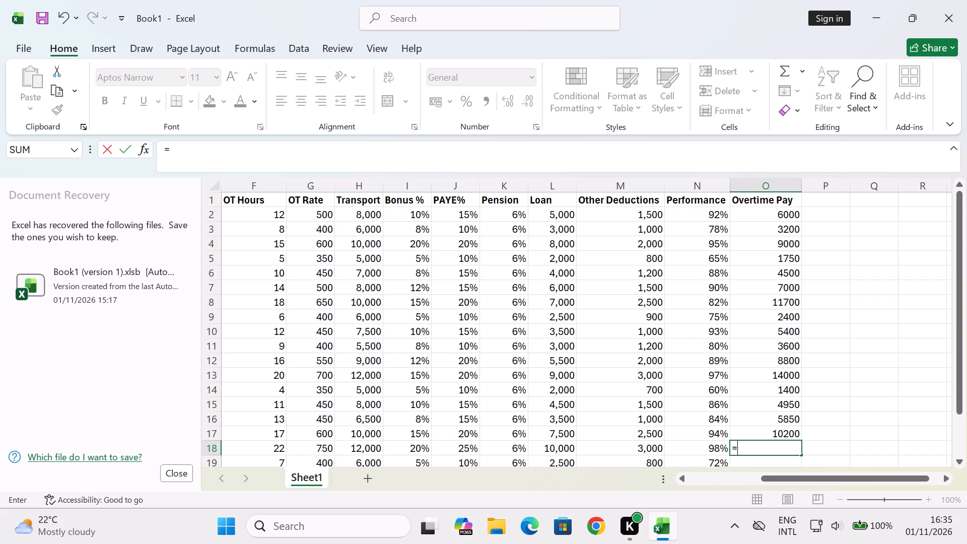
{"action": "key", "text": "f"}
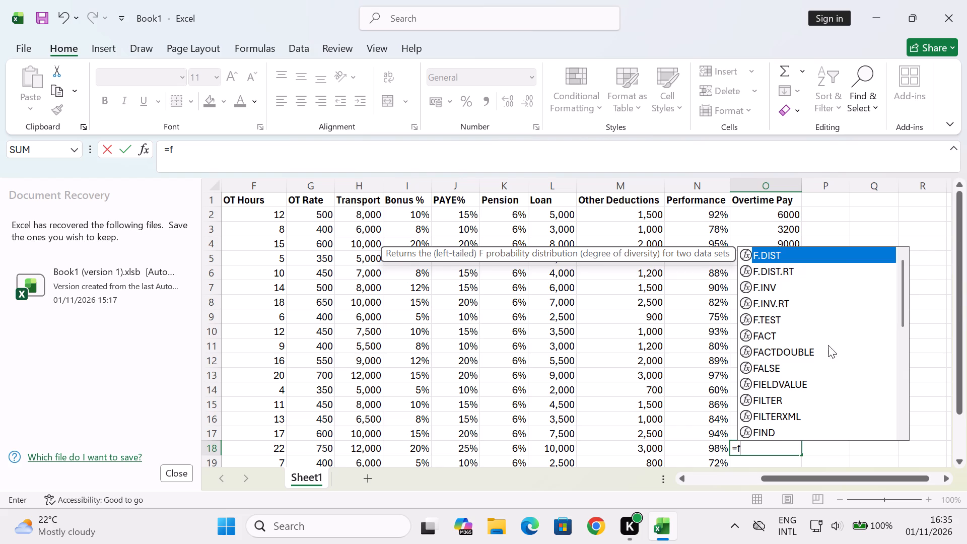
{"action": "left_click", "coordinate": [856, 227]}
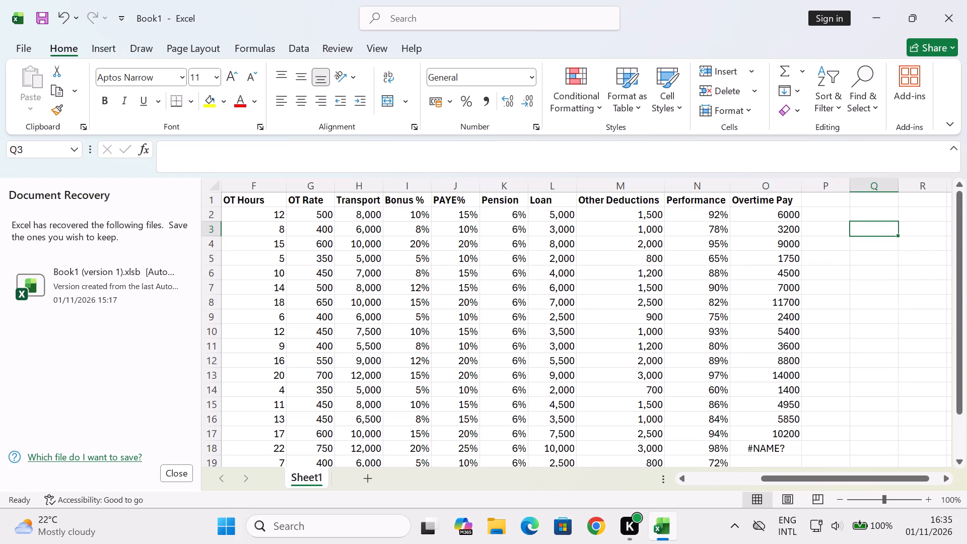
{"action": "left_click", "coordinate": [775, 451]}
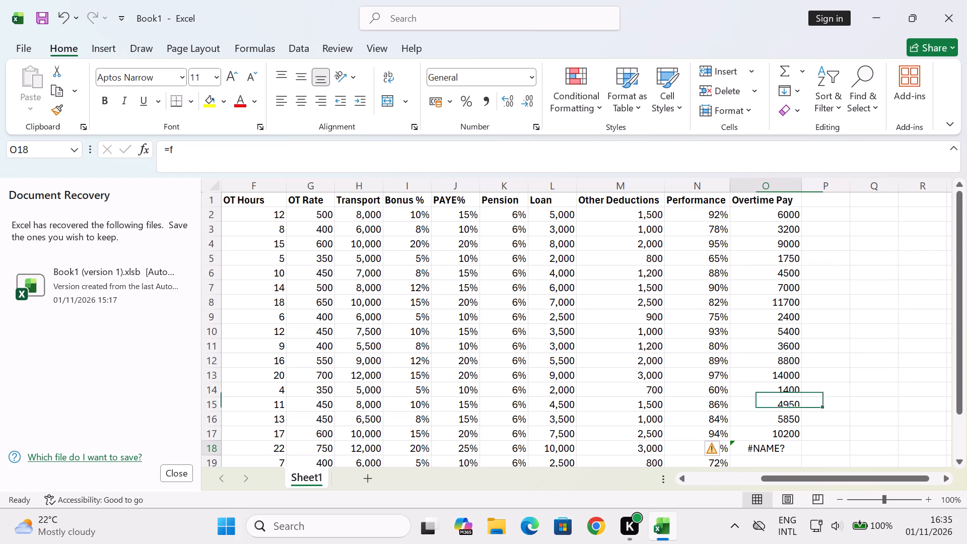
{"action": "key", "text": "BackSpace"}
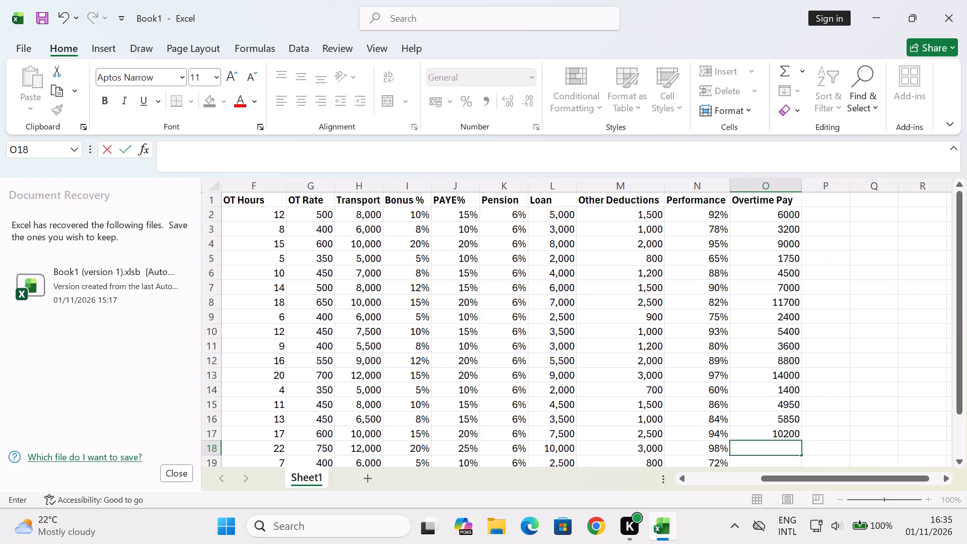
Calculate the overtime pay for row 18 in cell O18 with the formula =F18*G18.
{"action": "key", "text": "equal"}
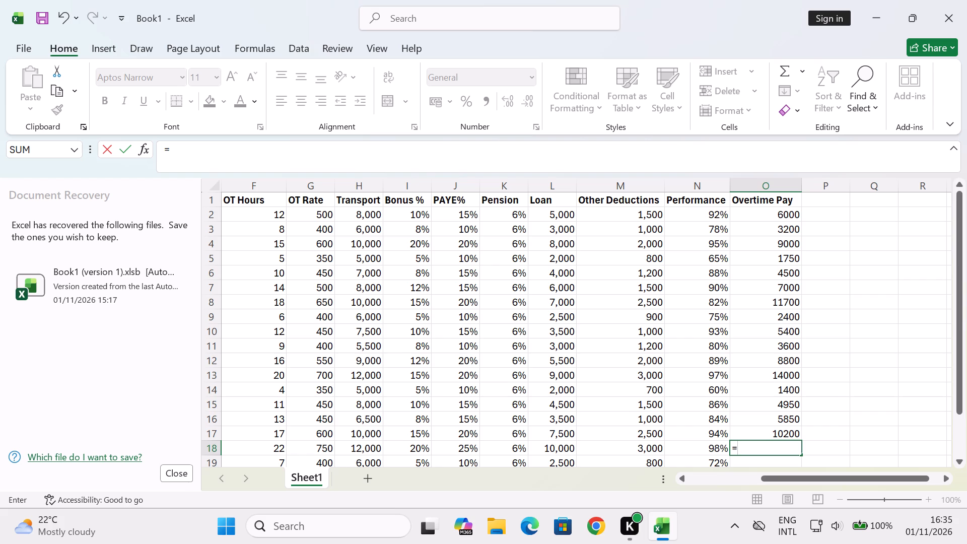
{"action": "key", "text": "f"}
{"action": "key", "text": "1"}
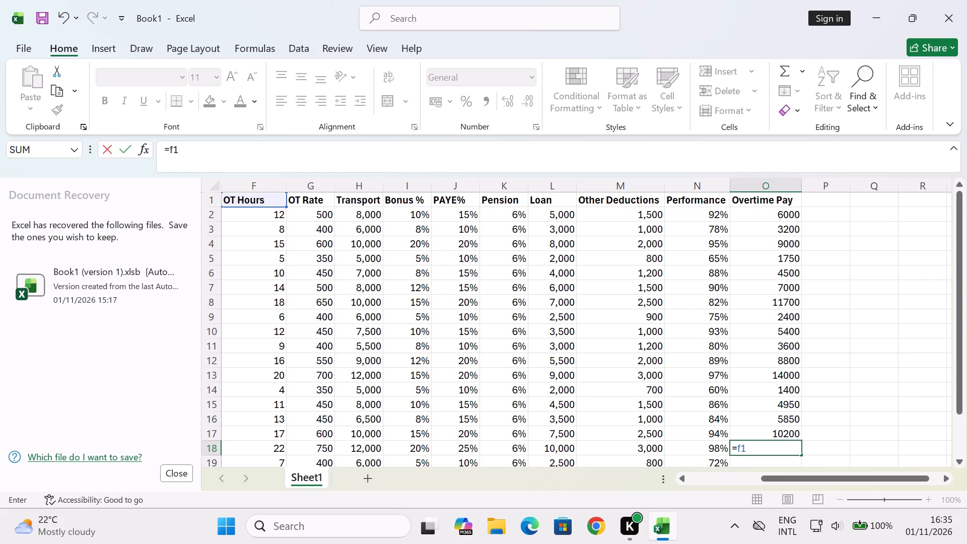
{"action": "key", "text": "8"}
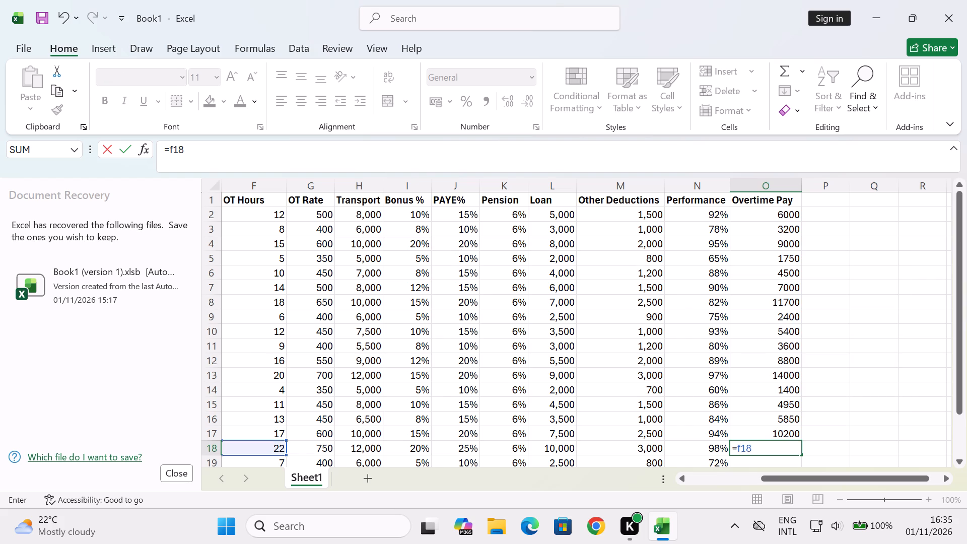
{"action": "key", "text": "shift+asterisk"}
{"action": "key", "text": "g"}
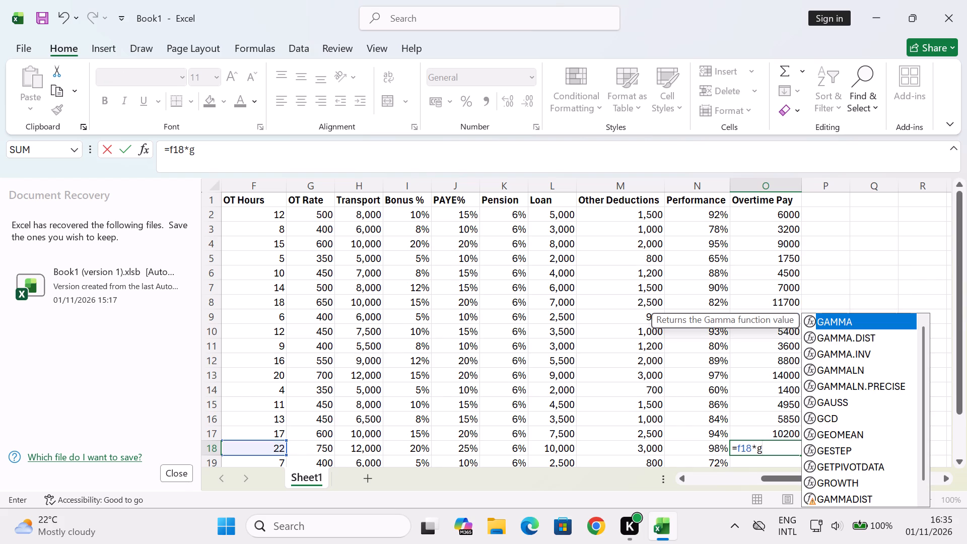
{"action": "key", "text": "1"}
{"action": "key", "text": "8"}
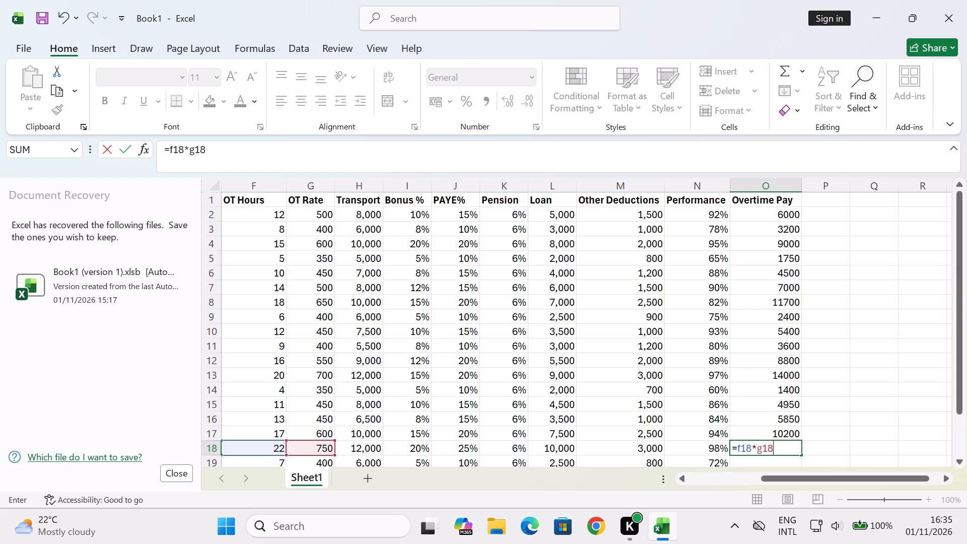
{"action": "key", "text": "Return"}
Calculate the overtime pay for row 19 in cell O19 with the formula =F19*G19.
{"action": "key", "text": "equal"}
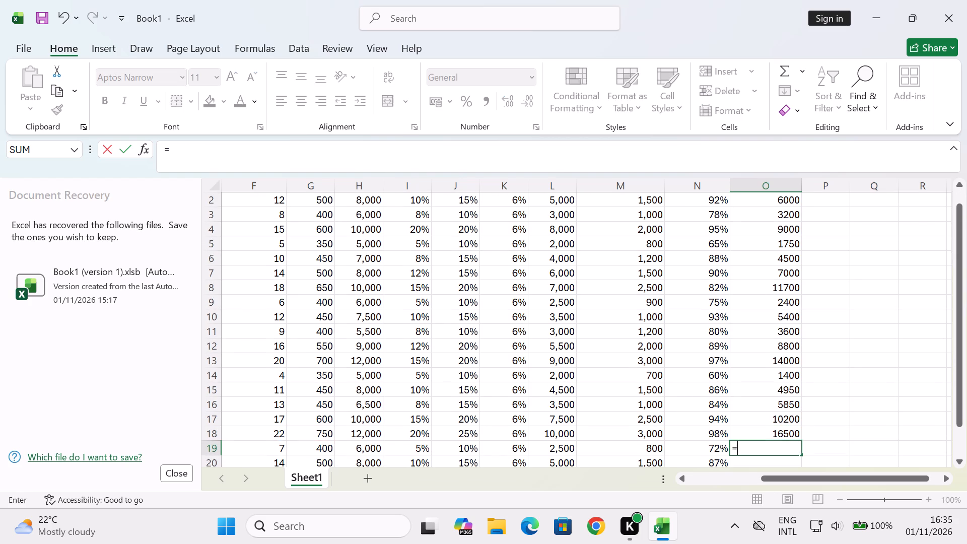
{"action": "type", "text": "f19"}
{"action": "key", "text": "shift+asterisk"}
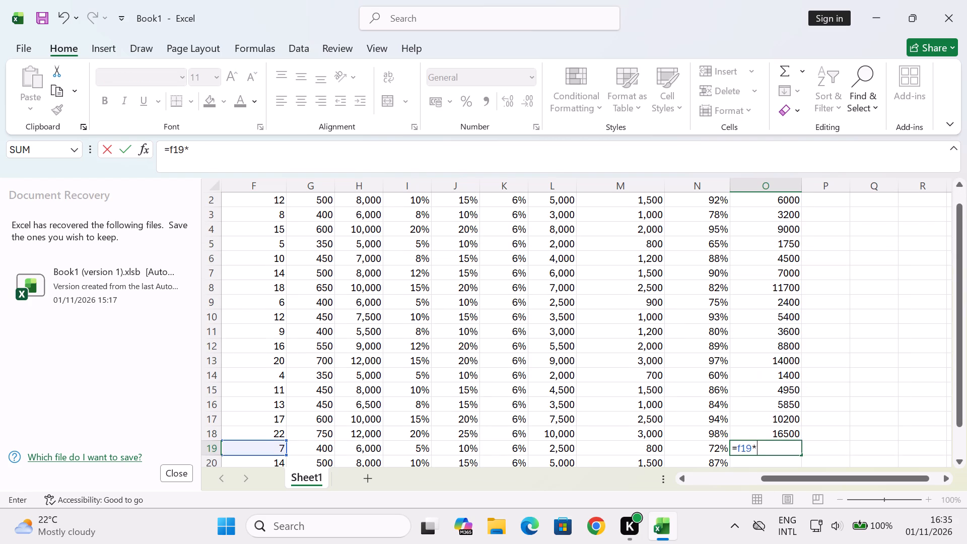
{"action": "type", "text": "g1"}
{"action": "key", "text": "9"}
{"action": "key", "text": "Return"}
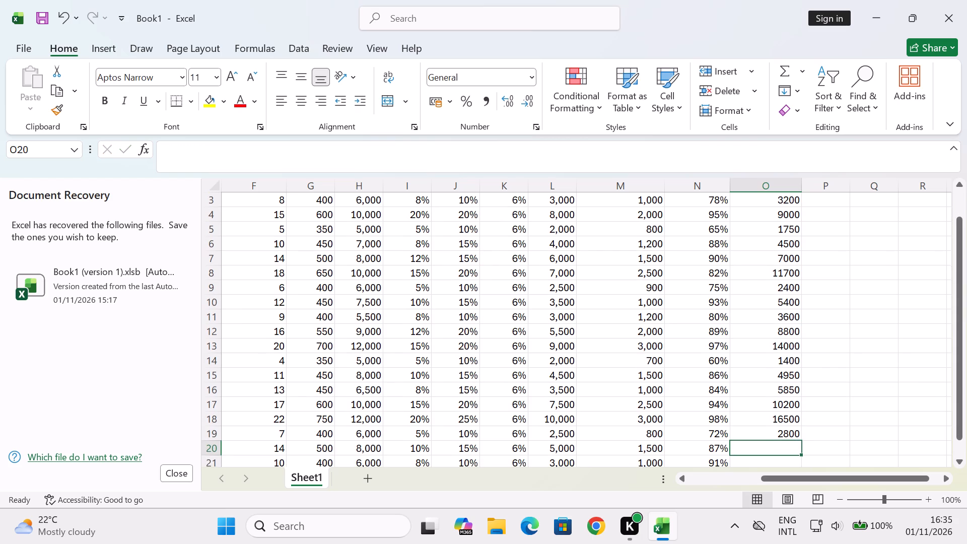
Begin the overtime pay formula for row 20 in cell O20.
{"action": "key", "text": "equal"}
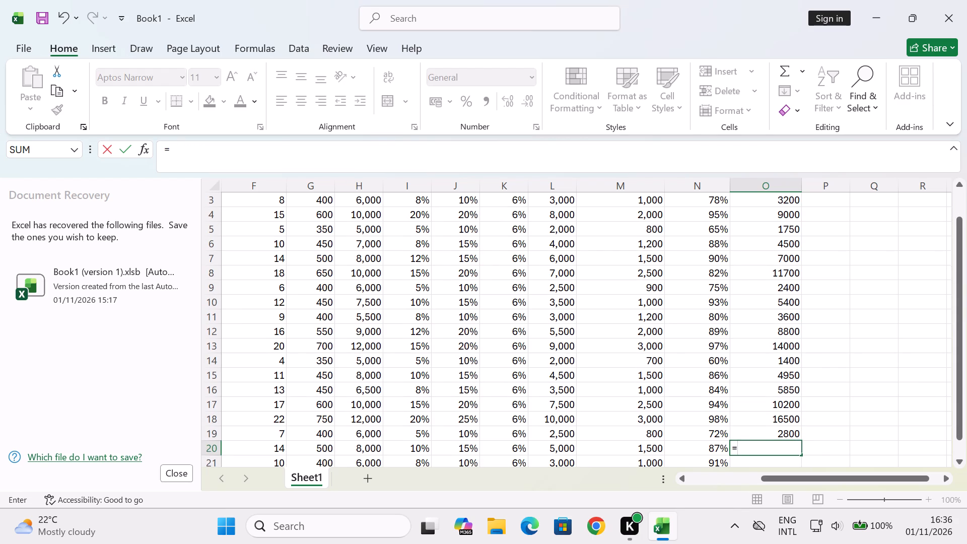
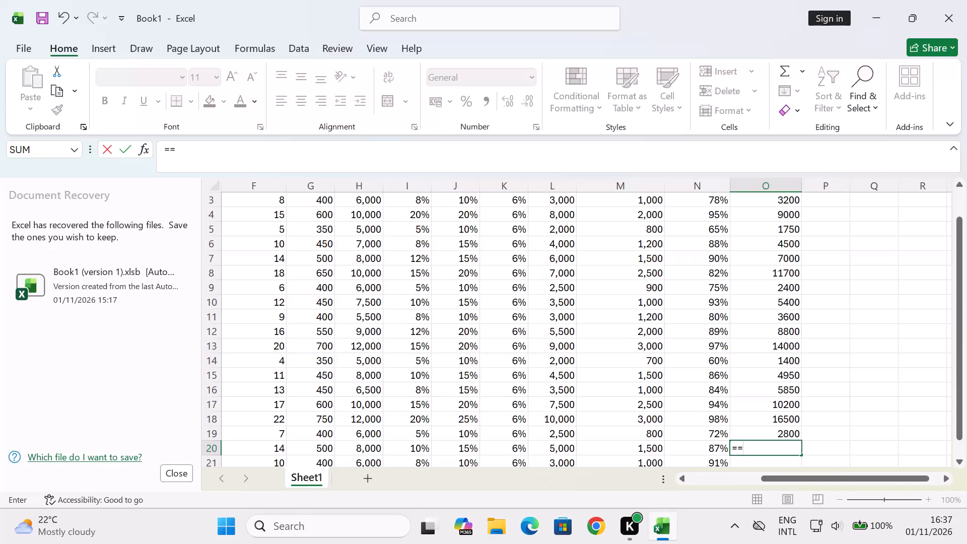
Complete the overtime pay formula for row 20 in cell O20 as =F20*G20.
{"action": "key", "text": "BackSpace"}
{"action": "key", "text": "f"}
{"action": "key", "text": "2"}
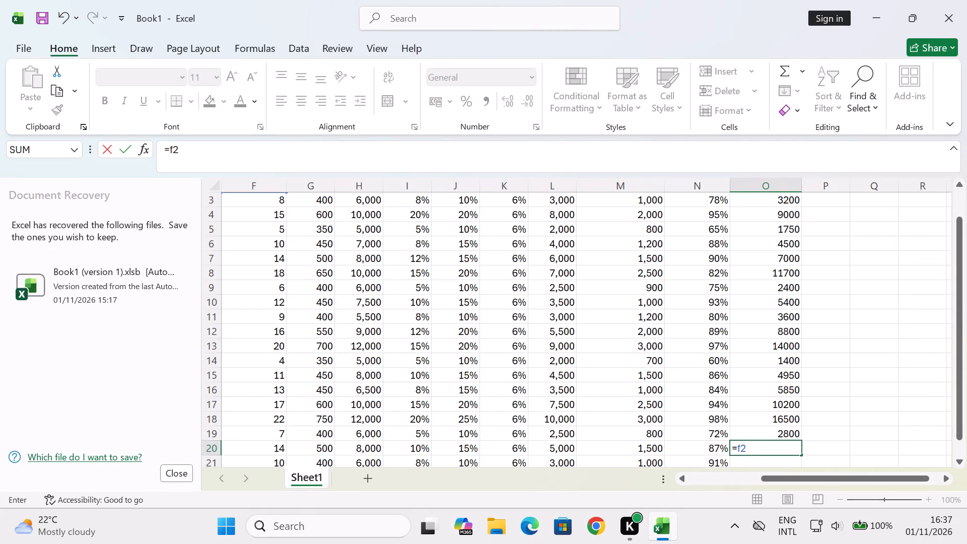
{"action": "key", "text": "0"}
{"action": "key", "text": "shift+asterisk"}
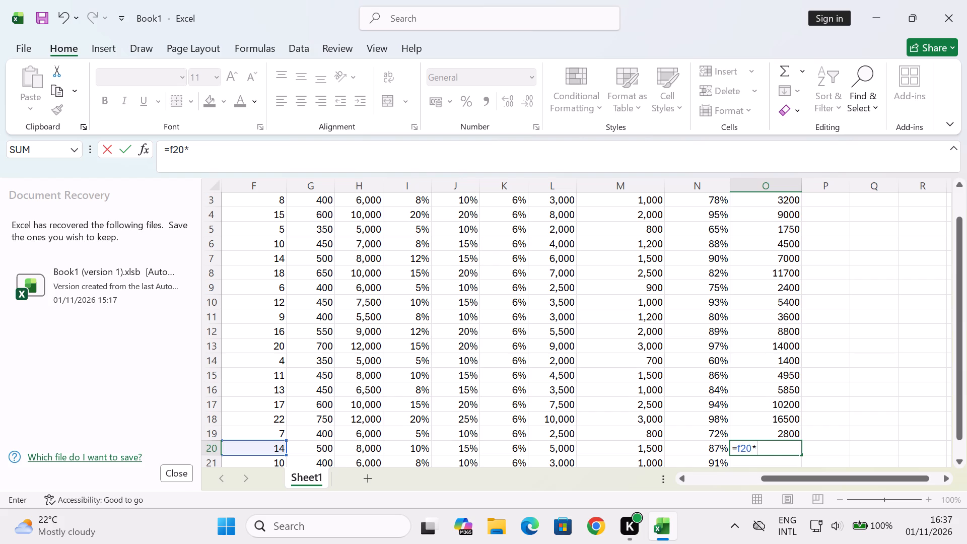
{"action": "type", "text": "g2"}
{"action": "key", "text": "0"}
{"action": "key", "text": "Return"}
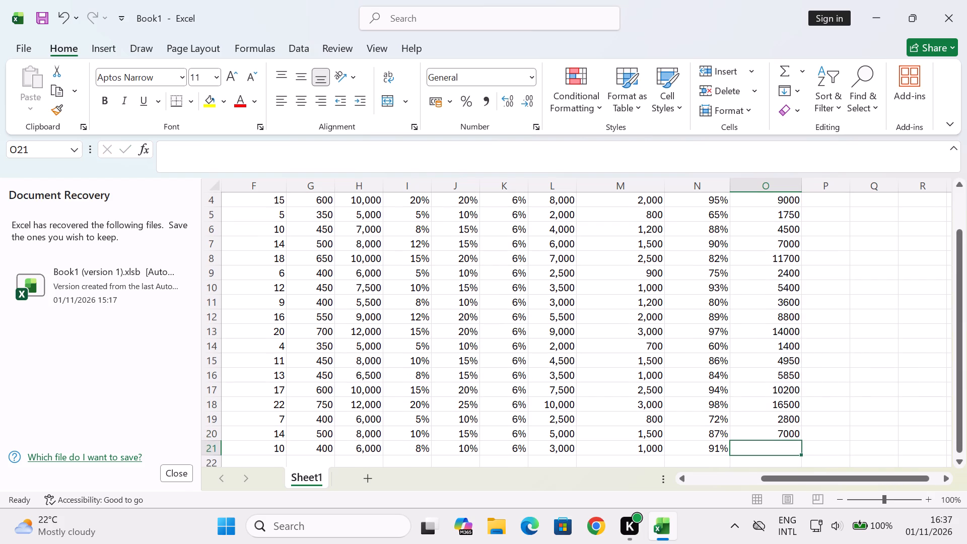
Calculate the overtime pay for row 21 in cell O21 with the formula =F21*G21.
{"action": "key", "text": "equal"}
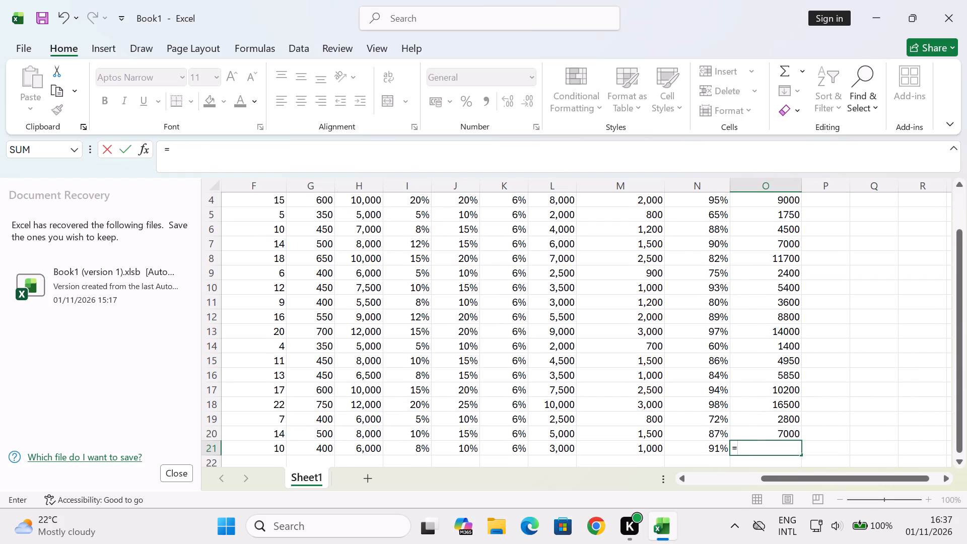
{"action": "type", "text": "f21"}
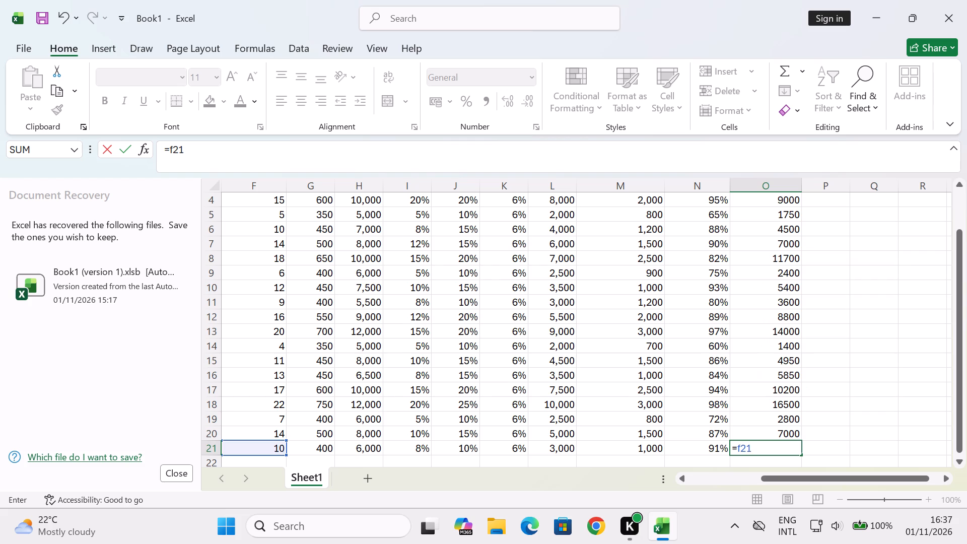
{"action": "key", "text": "shift+asterisk"}
{"action": "type", "text": "g3"}
{"action": "key", "text": "BackSpace"}
{"action": "type", "text": "21"}
{"action": "key", "text": "Return"}
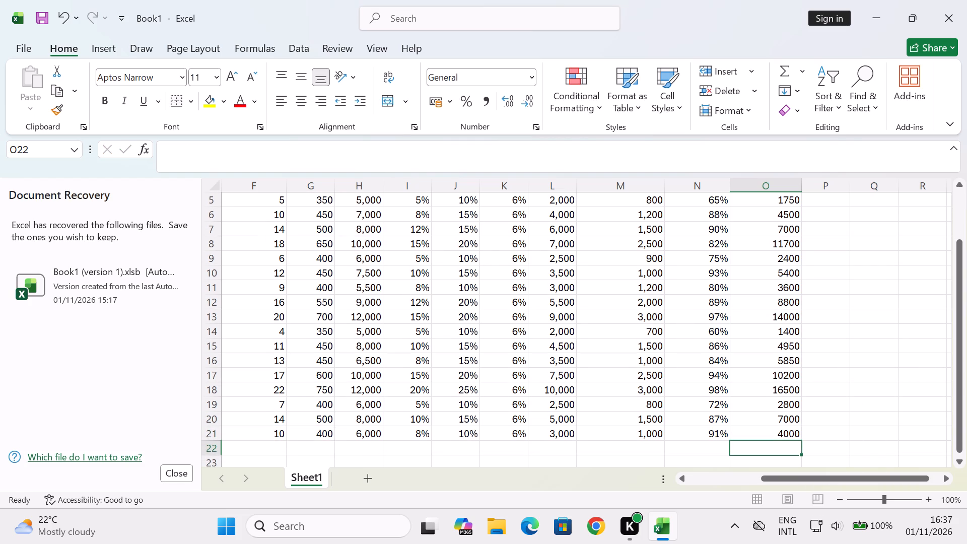
Go to the empty header cell P1, next to the Overtime Pay heading.
{"action": "key", "text": "Right"}
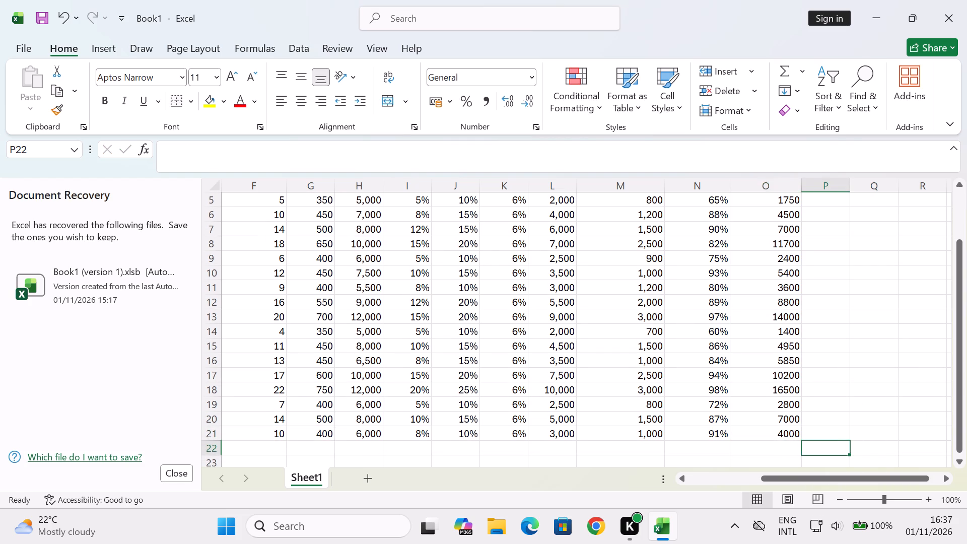
{"action": "key", "text": "Up"}
{"action": "key", "text": "Up"}
{"action": "key", "text": "Up"}
{"action": "key", "text": "Up"}
{"action": "key", "text": "Up"}
{"action": "key", "text": "Up"}
{"action": "key", "text": "Up"}
{"action": "key", "text": "Up"}
{"action": "key", "text": "Up"}
{"action": "key", "text": "Up"}
{"action": "key", "text": "Up"}
{"action": "key", "text": "Up"}
{"action": "key", "text": "Up"}
{"action": "key", "text": "Up"}
{"action": "key", "text": "Up"}
{"action": "key", "text": "Up"}
{"action": "key", "text": "Up"}
{"action": "key", "text": "Up"}
{"action": "key", "text": "Up"}
{"action": "key", "text": "Up"}
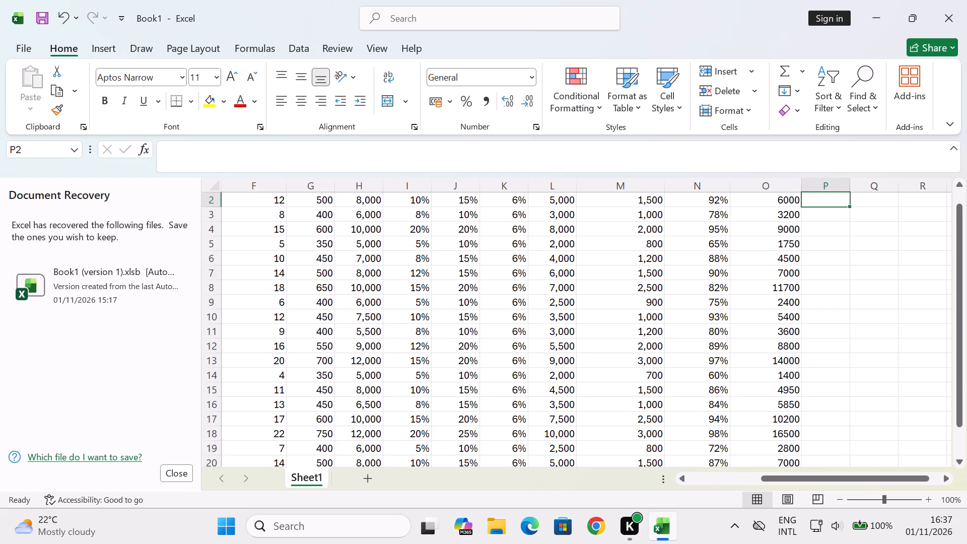
{"action": "key", "text": "Up"}
{"action": "key", "text": "Up"}
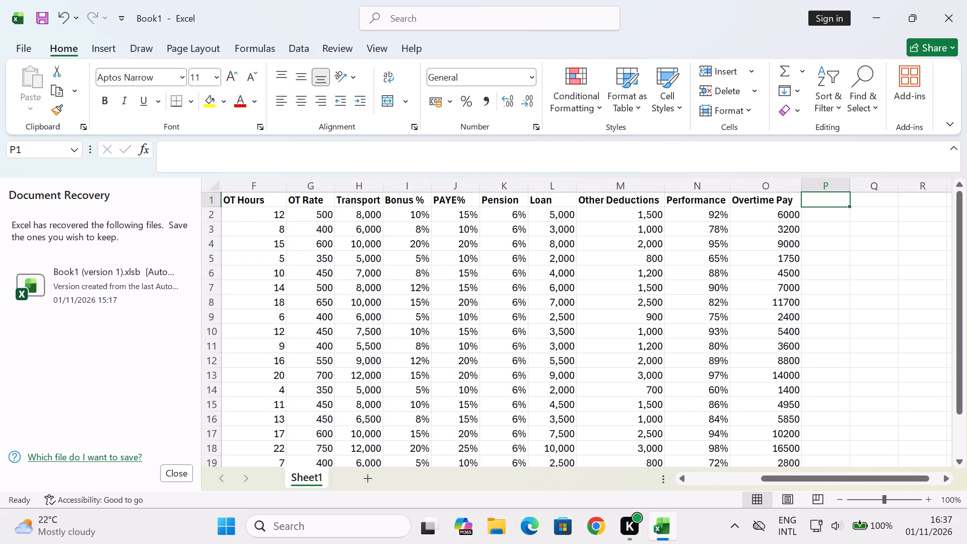
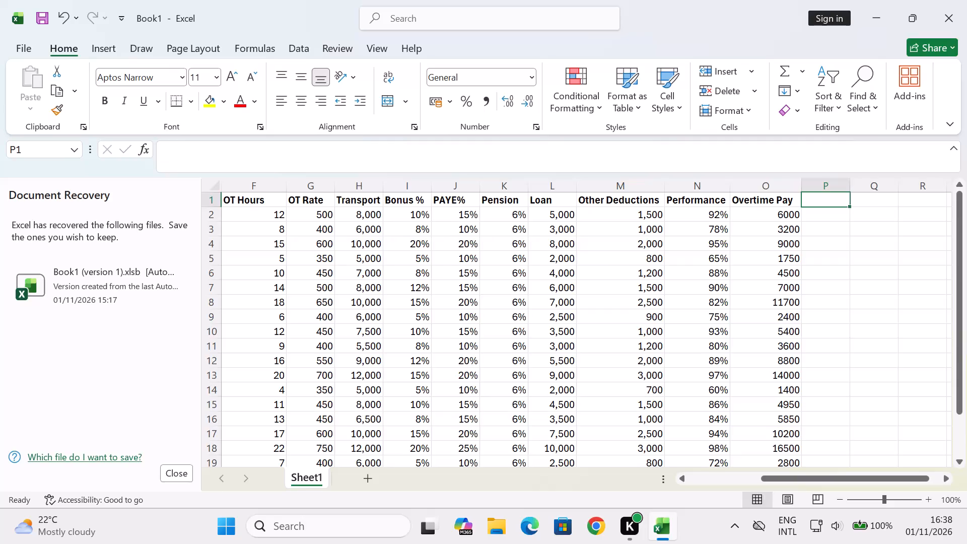
Enter the column heading Attendance Allowance in cell P1.
{"action": "type", "text": "Attendance"}
{"action": "key", "text": "space"}
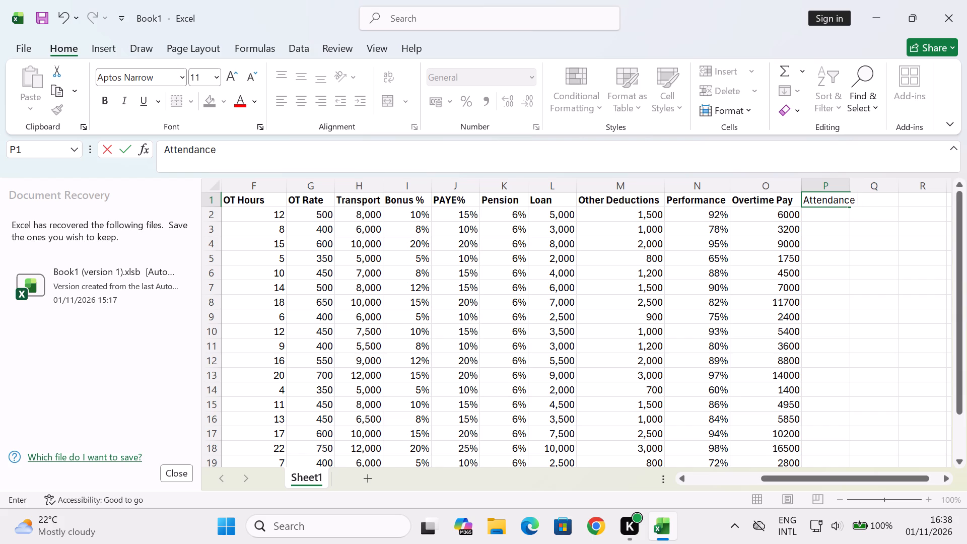
{"action": "key", "text": "shift+a"}
{"action": "type", "text": "llo"}
{"action": "type", "text": "wance"}
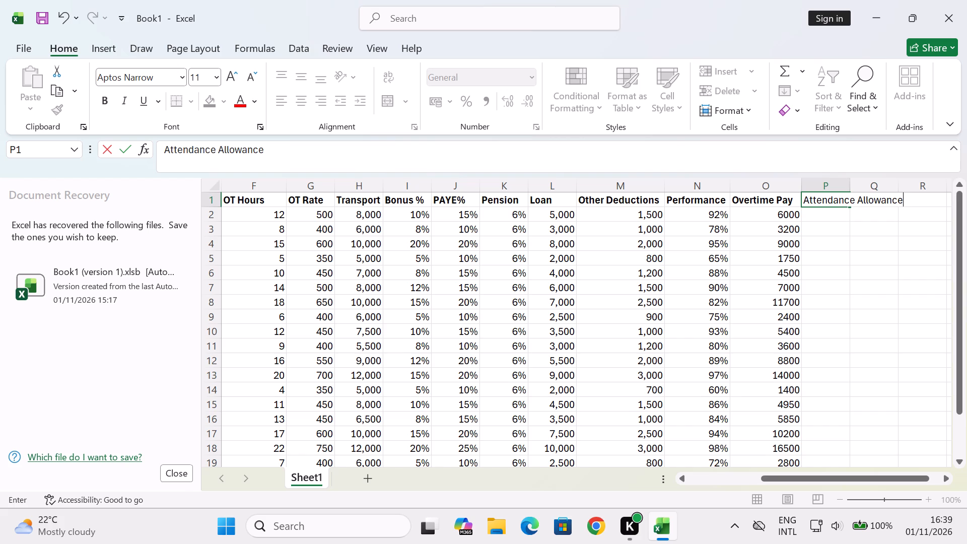
{"action": "left_click", "coordinate": [907, 377]}
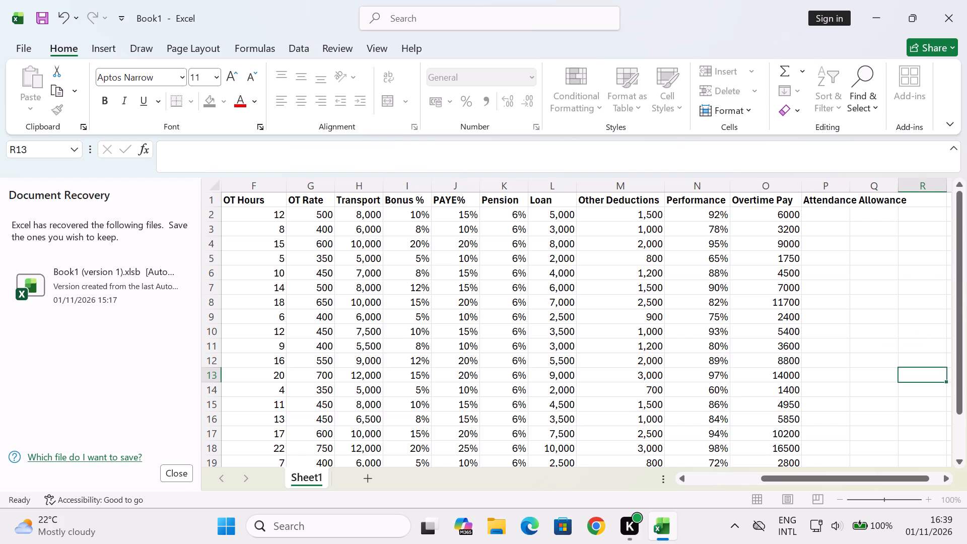
Widen column P so the Attendance Allowance heading fits inside its cell.
{"action": "double_click", "coordinate": [942, 475]}
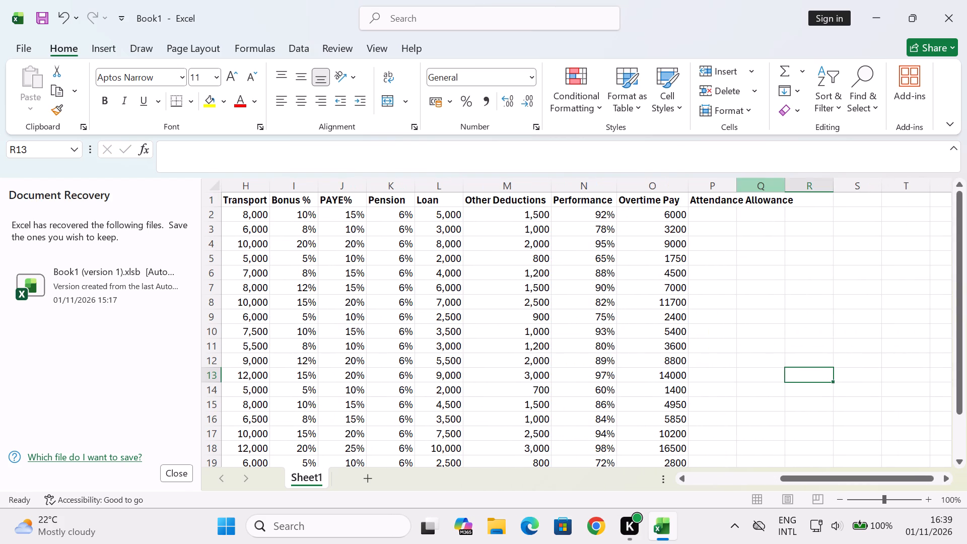
{"action": "left_click_drag", "start_coordinate": [737, 183], "coordinate": [797, 192]}
Calculate the attendance allowance for row 2 in cell P2 with the formula =IF(E2>=24,3000,0).
{"action": "left_click", "coordinate": [751, 211]}
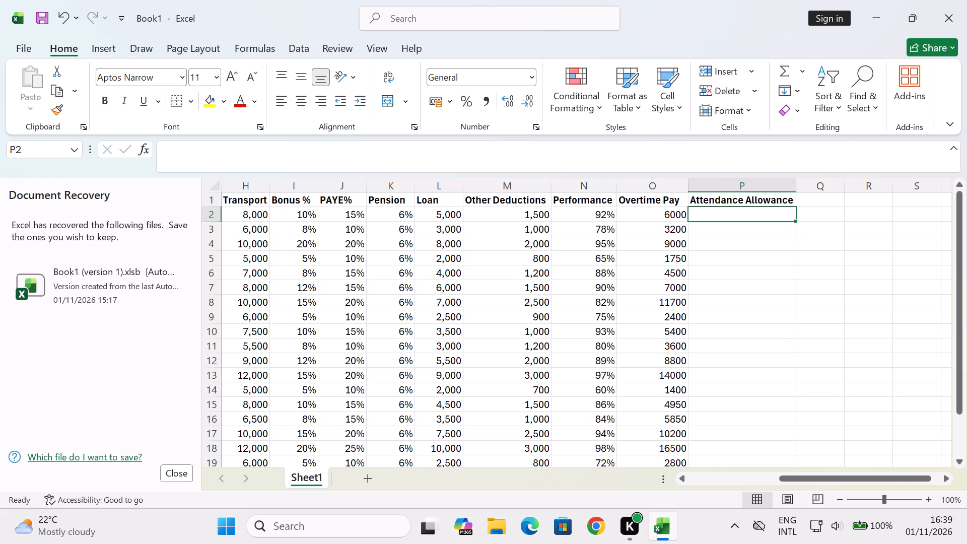
{"action": "key", "text": "equal"}
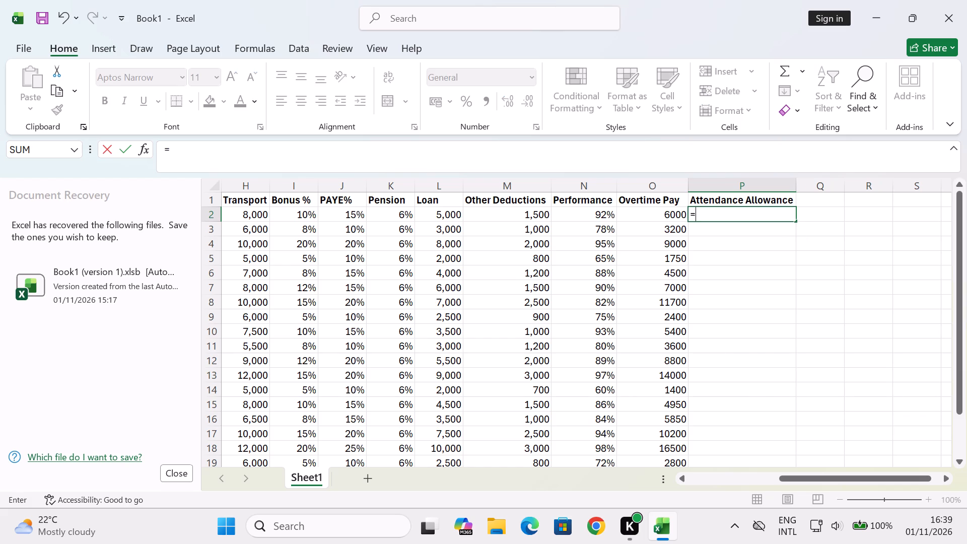
{"action": "type", "text": "if"}
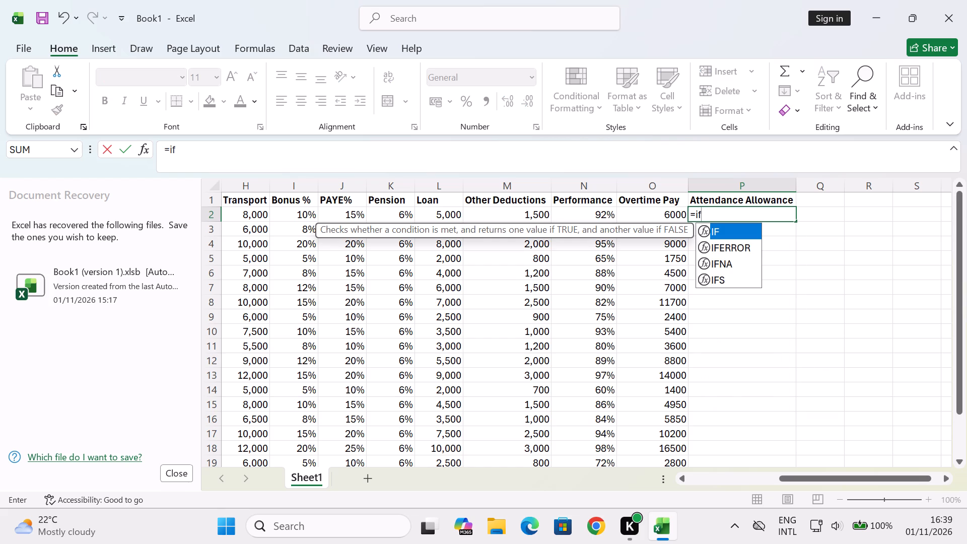
{"action": "key", "text": "shift+parenleft"}
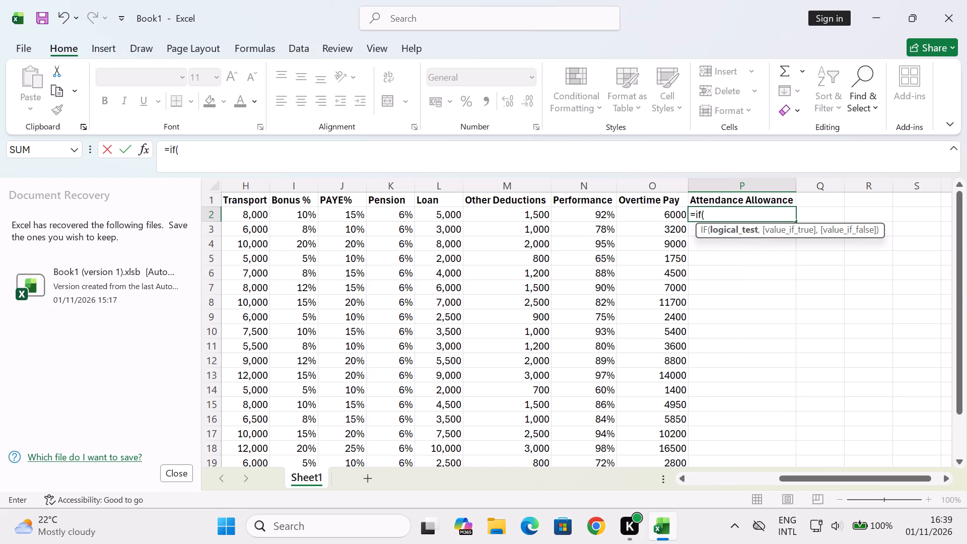
{"action": "type", "text": "e2"}
{"action": "type", "text": ">="}
{"action": "type", "text": "24"}
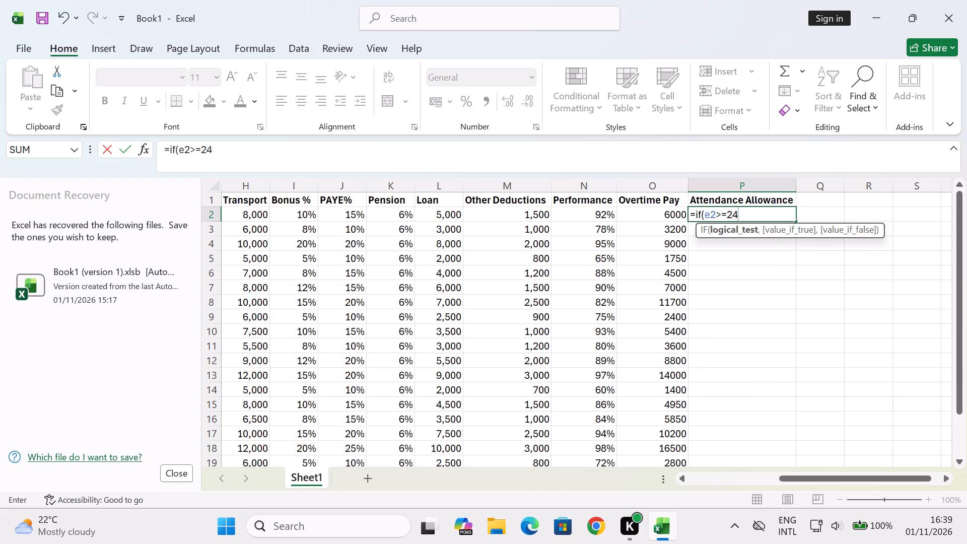
{"action": "key", "text": "comma"}
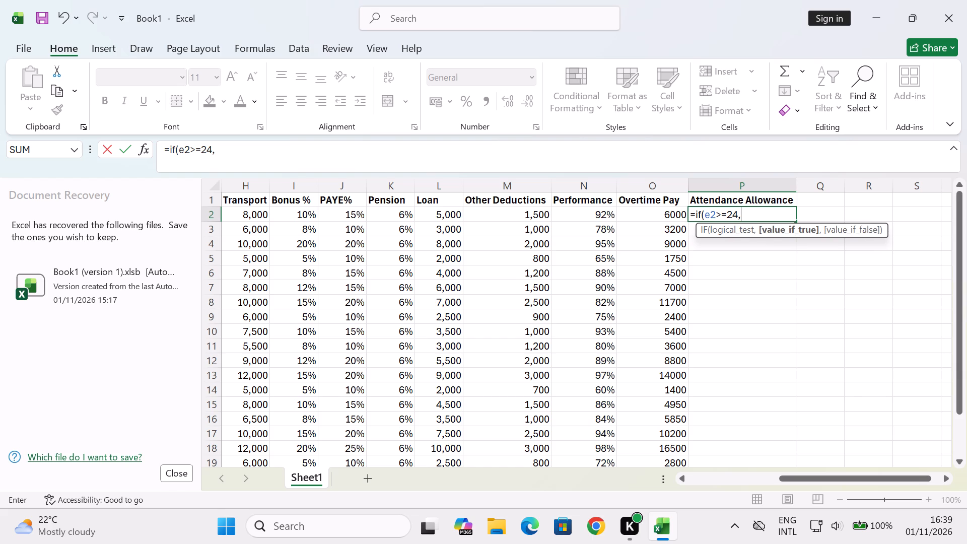
{"action": "key", "text": "3"}
{"action": "type", "text": "000"}
{"action": "key", "text": "comma"}
{"action": "key", "text": "0"}
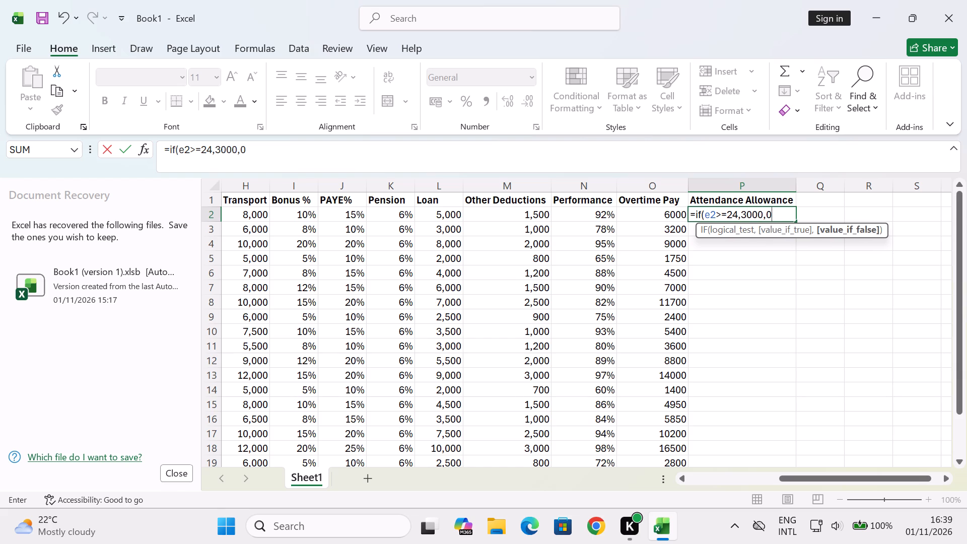
{"action": "key", "text": "shift+parenright"}
{"action": "key", "text": "Return"}
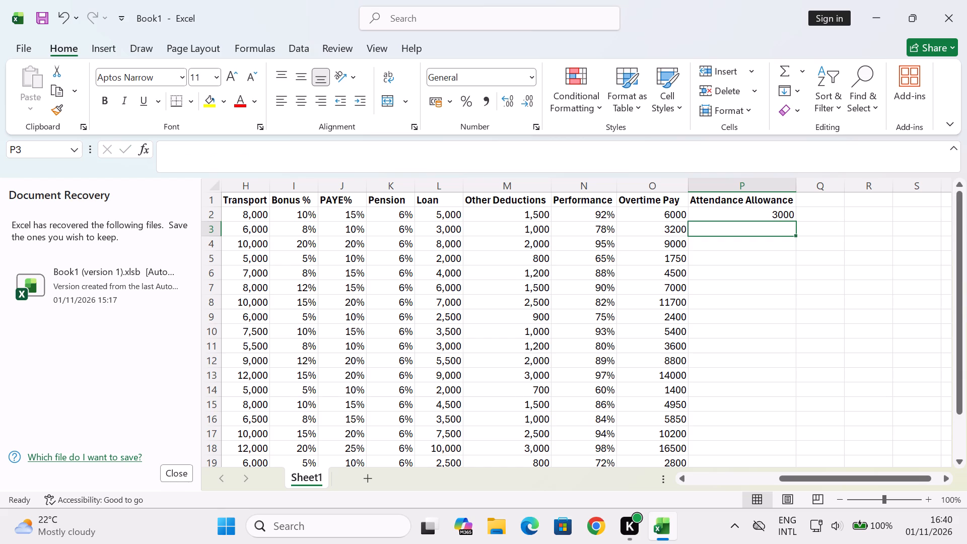
Calculate the attendance allowance for row 3 in cell P3 with the formula =IF(E3>=24,3000,0).
{"action": "key", "text": "equal"}
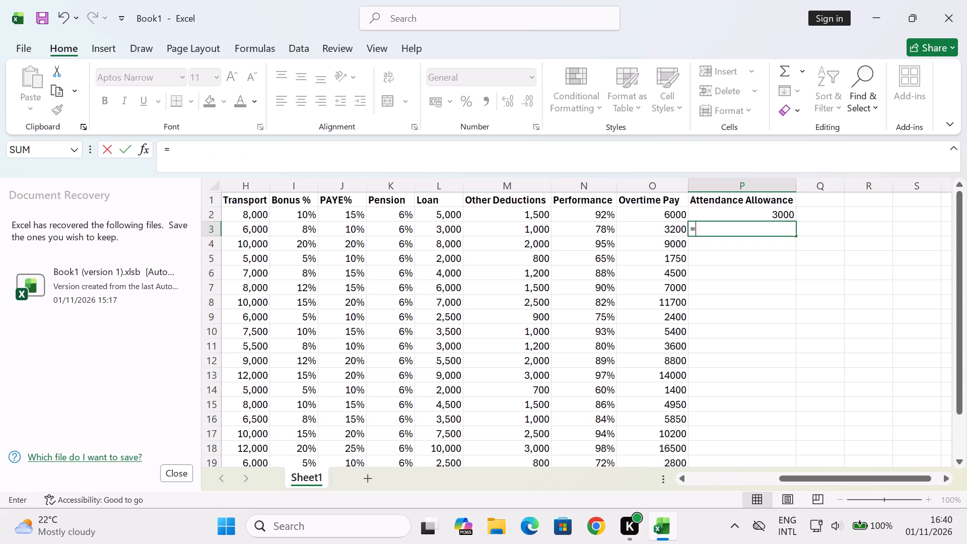
{"action": "type", "text": "if"}
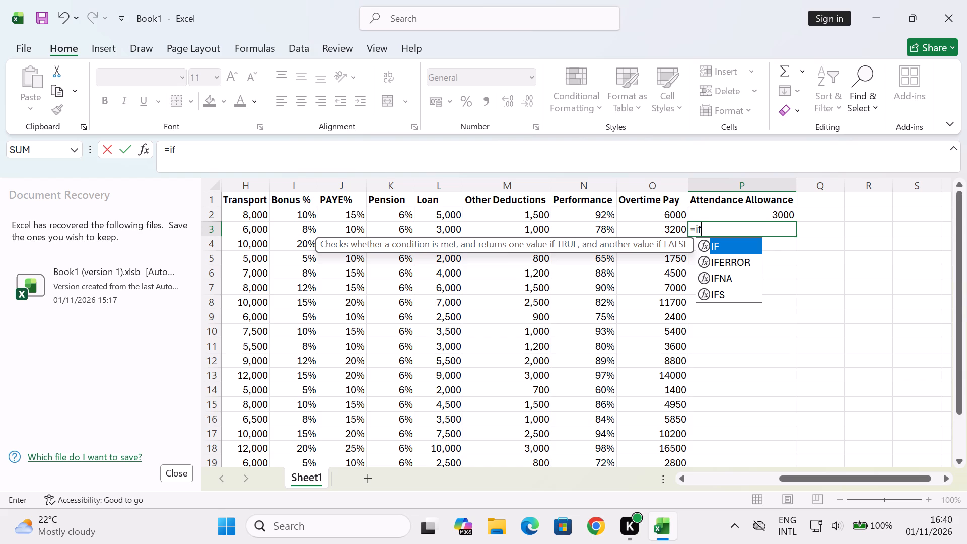
{"action": "type", "text": "(e3"}
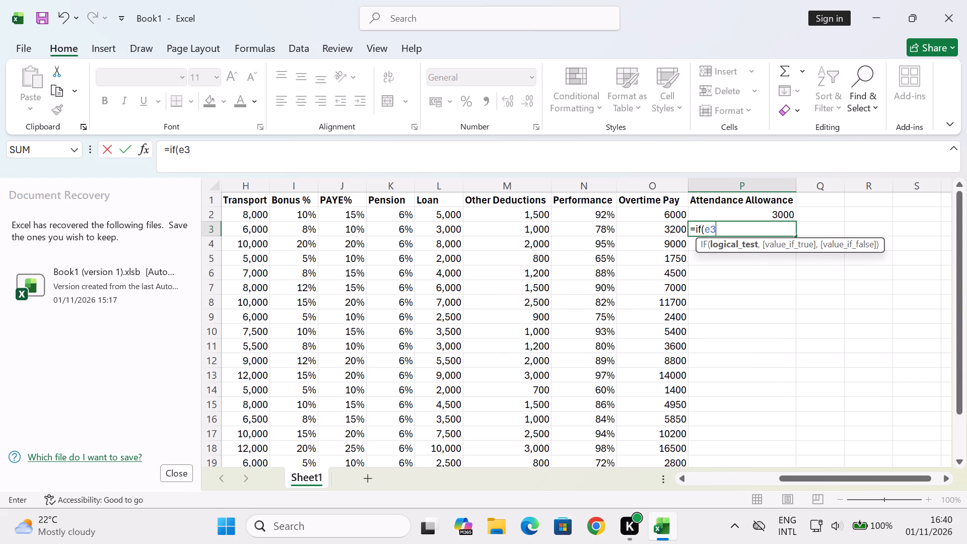
{"action": "type", "text": ">="}
{"action": "type", "text": "24"}
{"action": "key", "text": "comma"}
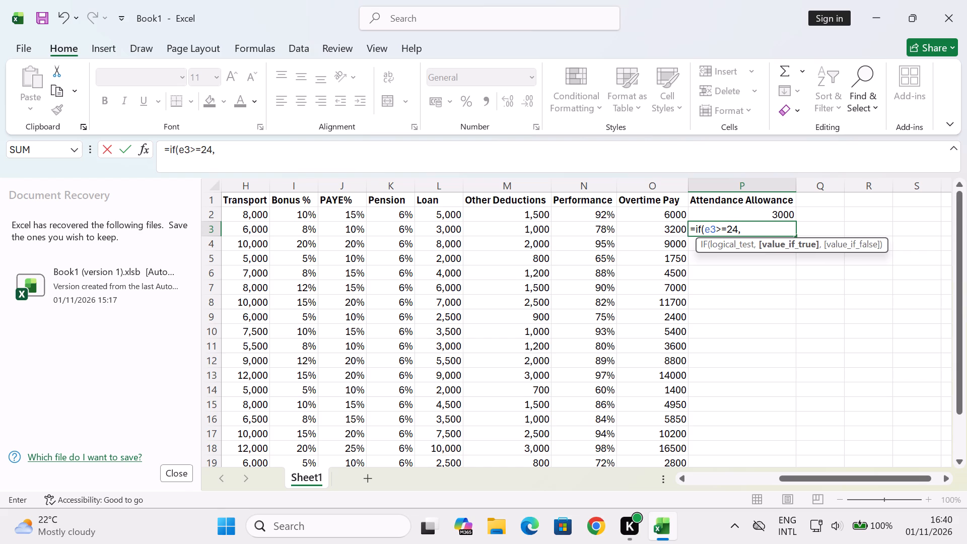
{"action": "key", "text": "3"}
{"action": "type", "text": "000"}
{"action": "key", "text": "comma"}
{"action": "key", "text": "0"}
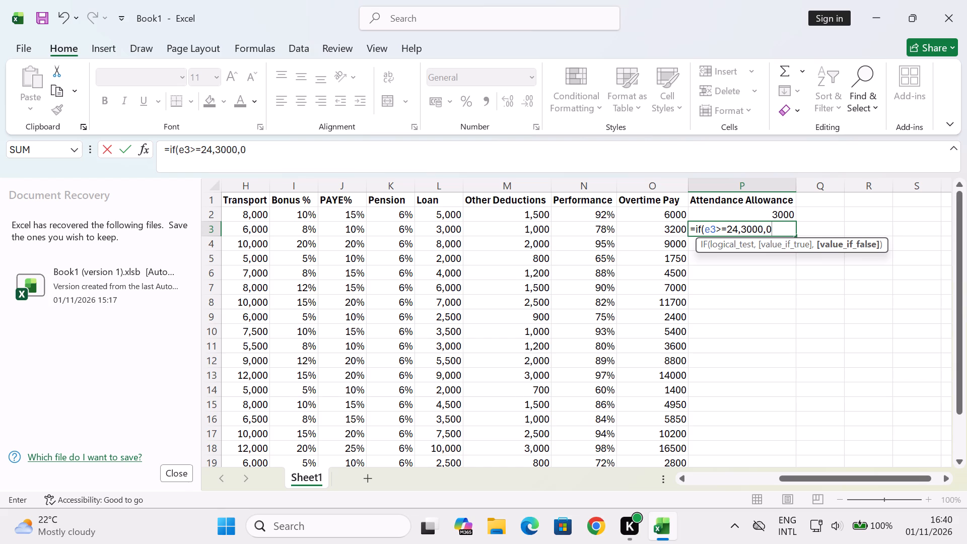
{"action": "key", "text": "shift+parenright"}
{"action": "key", "text": "Return"}
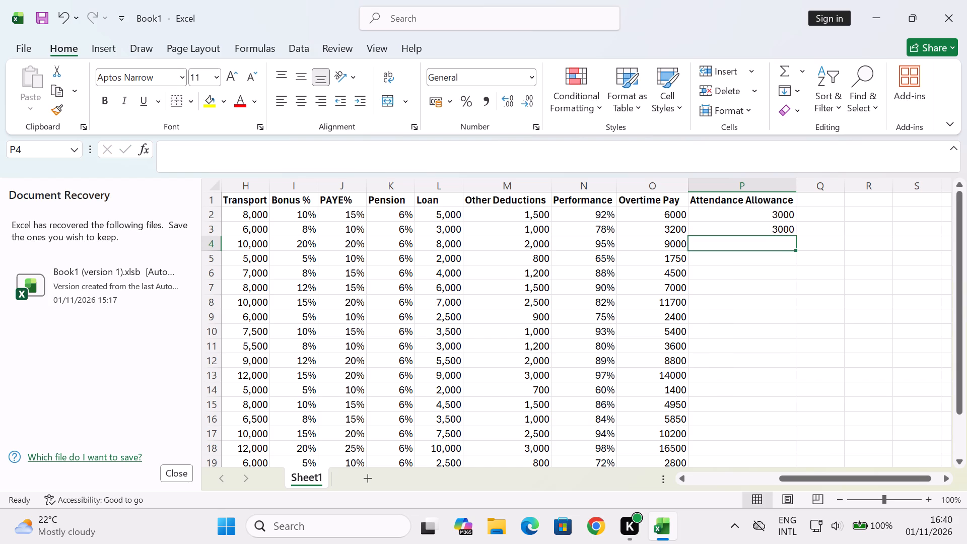
Calculate the attendance allowance for row 4 in cell P4 with the formula =IF(E4>=24,3000,0).
{"action": "triple_click", "coordinate": [683, 478]}
{"action": "left_click", "coordinate": [683, 478]}
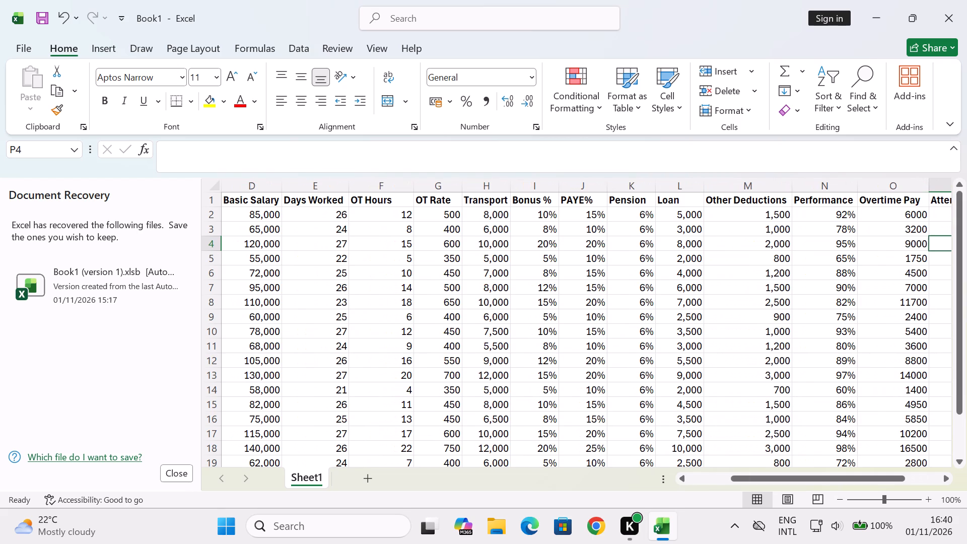
{"action": "triple_click", "coordinate": [949, 480]}
{"action": "left_click", "coordinate": [949, 480]}
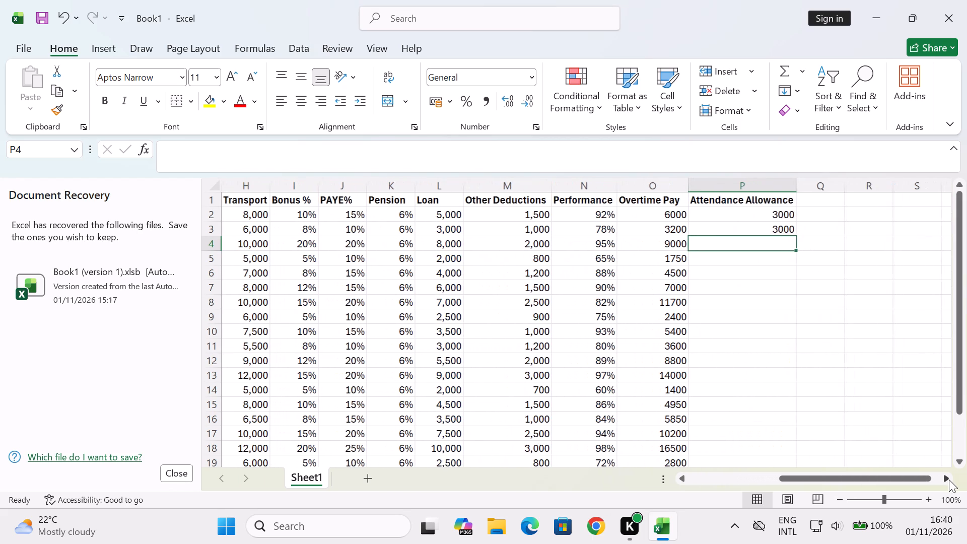
{"action": "key", "text": "equal"}
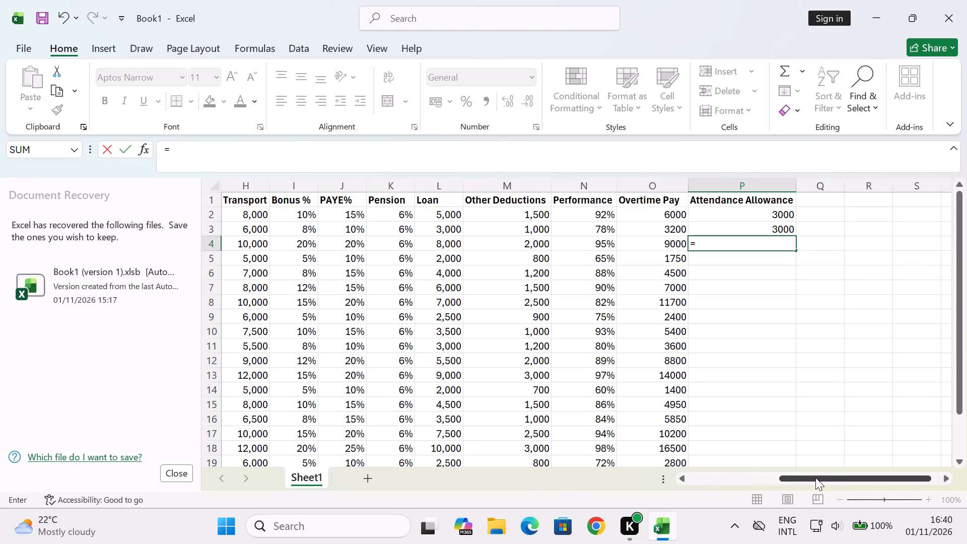
{"action": "left_click_drag", "start_coordinate": [815, 479], "coordinate": [780, 485]}
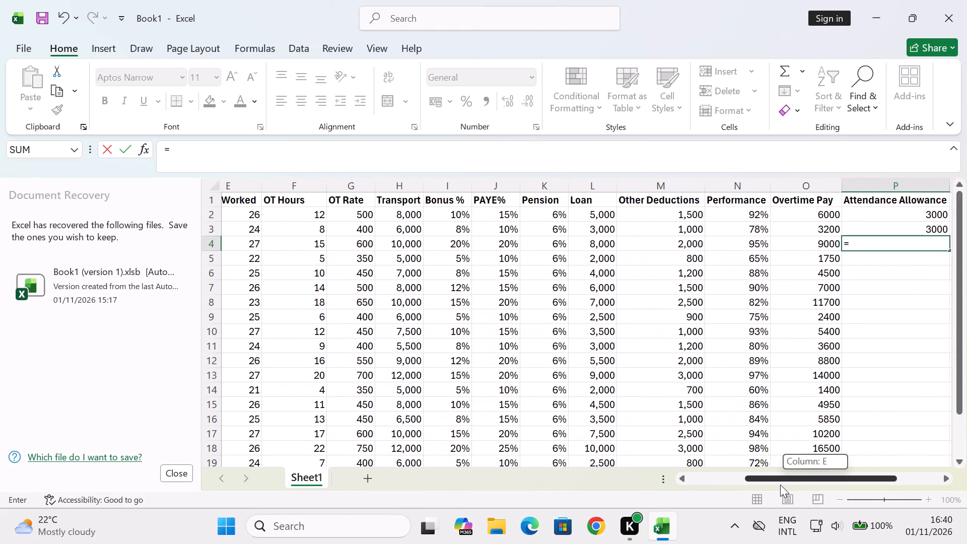
{"action": "left_click_drag", "start_coordinate": [780, 485], "coordinate": [779, 485]}
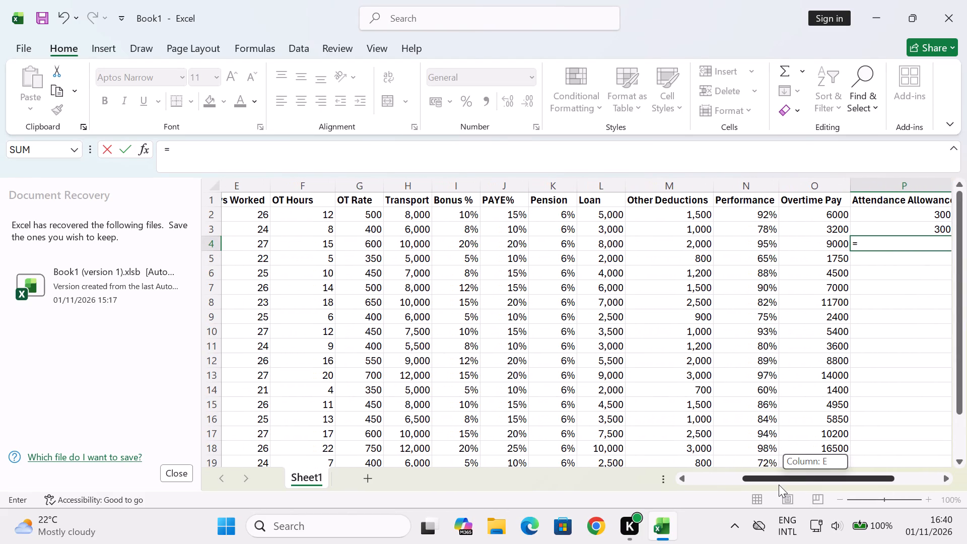
{"action": "left_click_drag", "start_coordinate": [779, 485], "coordinate": [785, 485]}
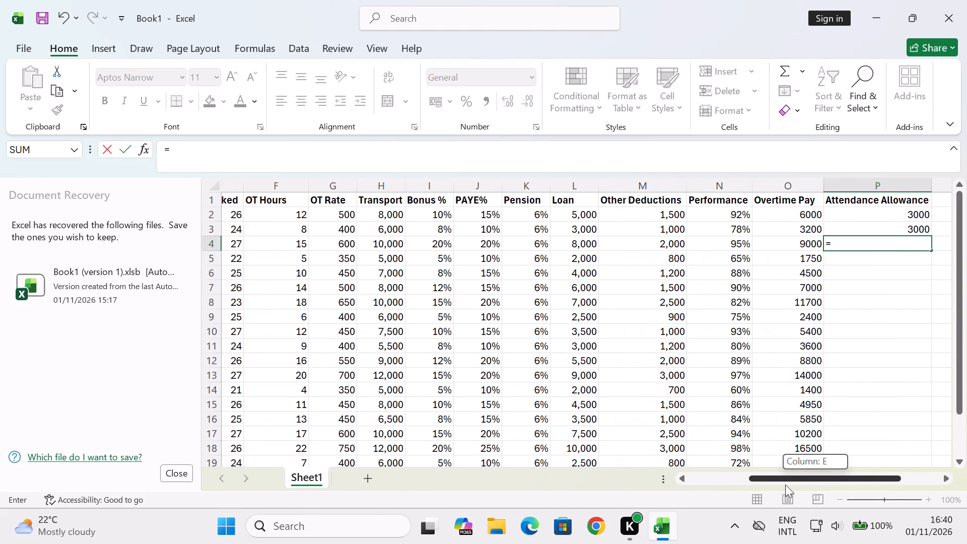
{"action": "left_click_drag", "start_coordinate": [785, 485], "coordinate": [783, 485]}
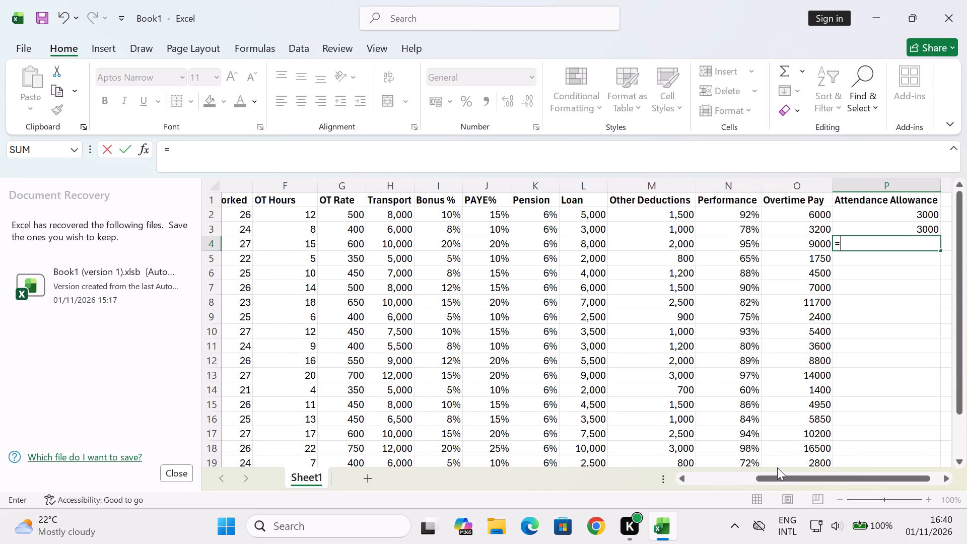
{"action": "key", "text": "i"}
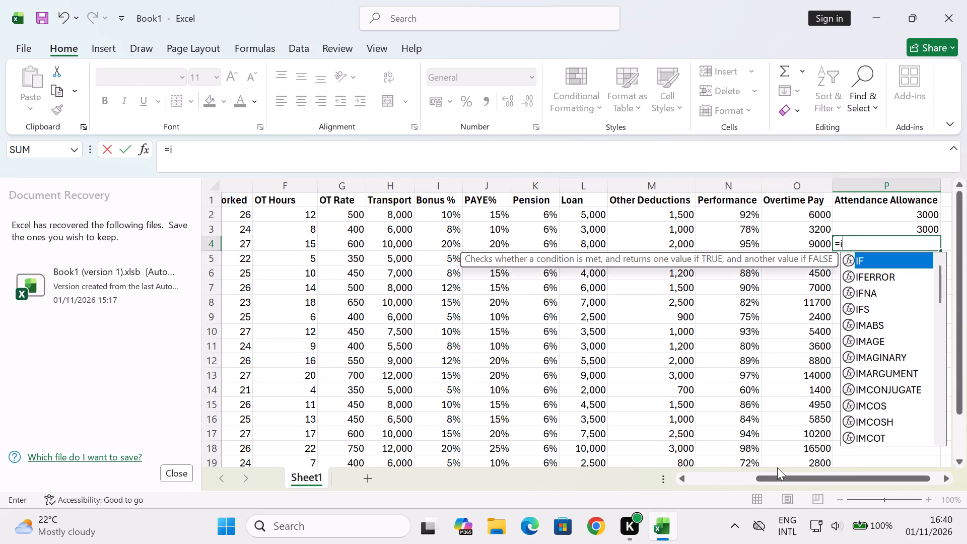
{"action": "key", "text": "f"}
{"action": "key", "text": "shift+parenleft"}
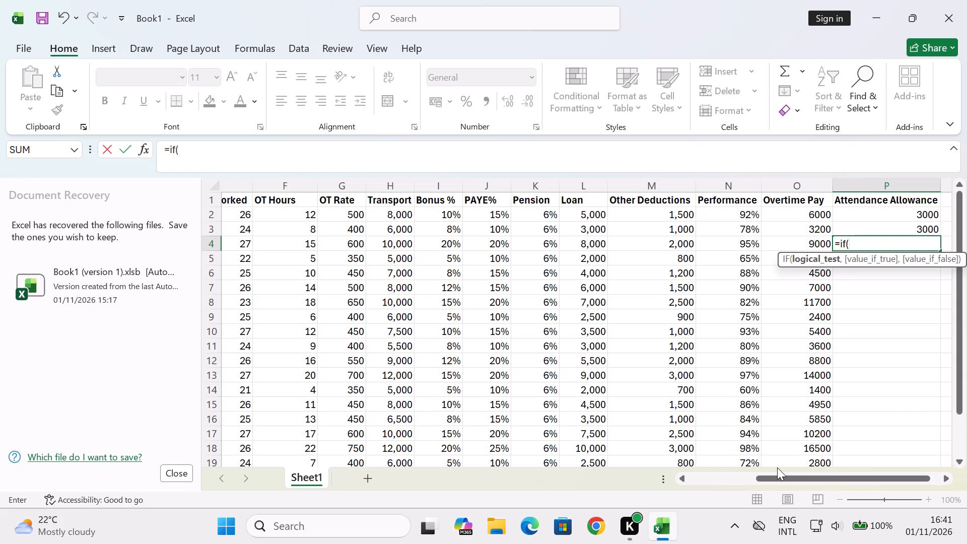
{"action": "type", "text": "e4"}
{"action": "type", "text": ">="}
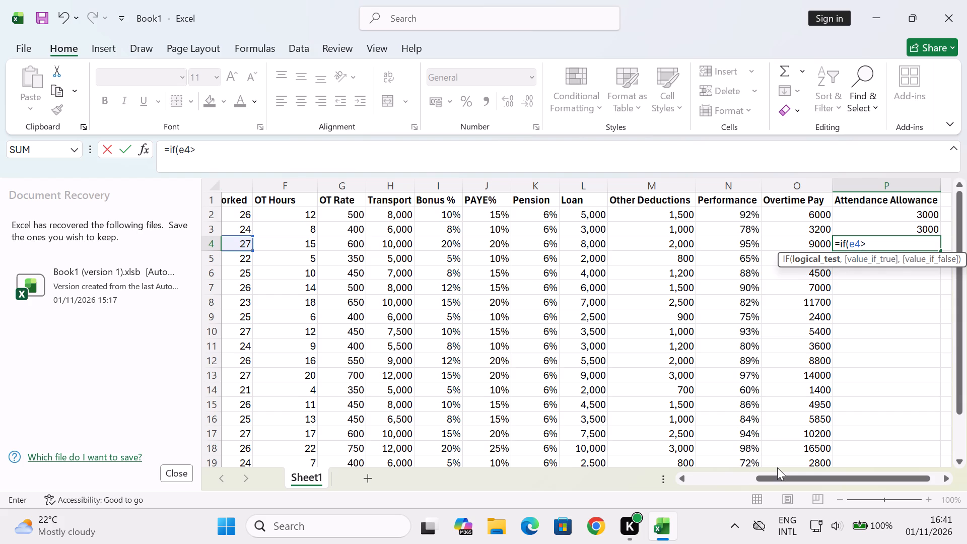
{"action": "type", "text": "24"}
{"action": "key", "text": "comma"}
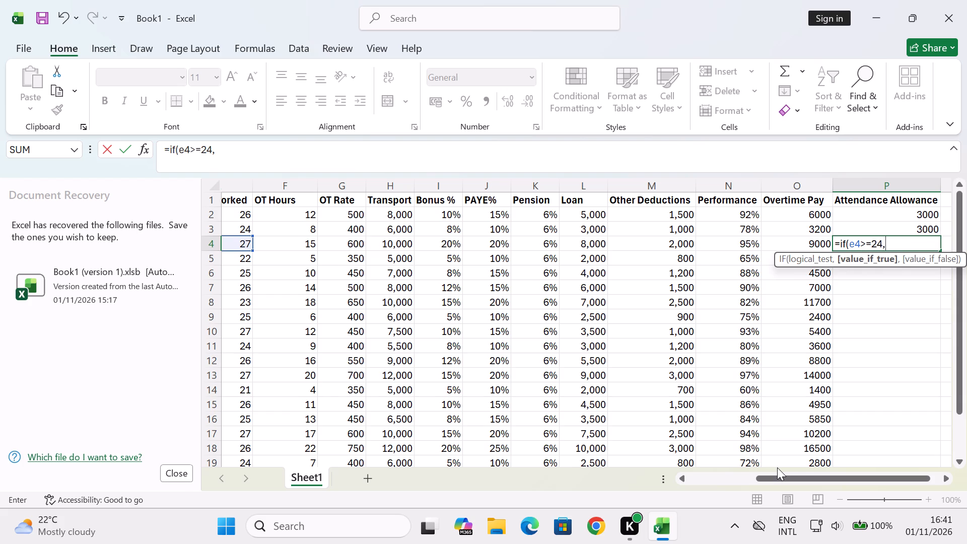
{"action": "key", "text": "3"}
{"action": "type", "text": "000"}
{"action": "key", "text": "comma"}
{"action": "key", "text": "0"}
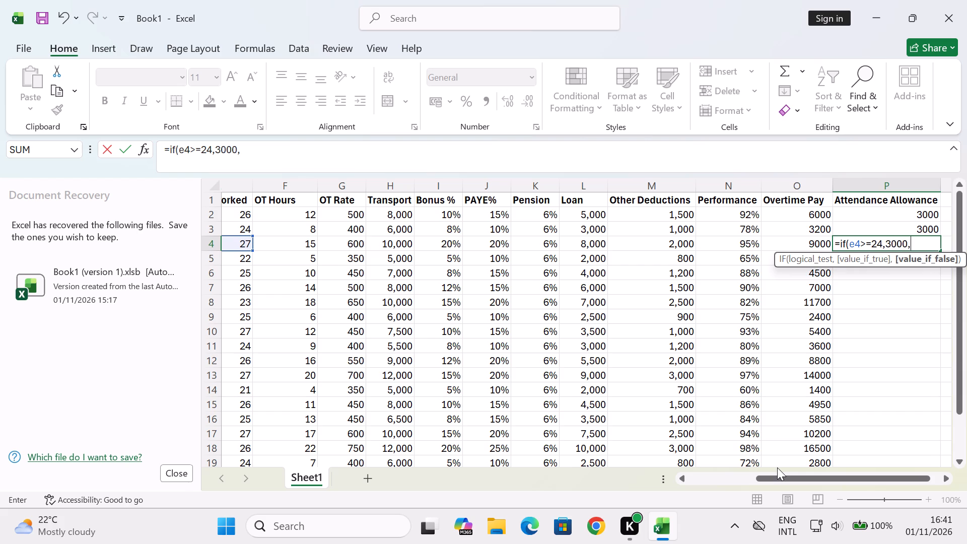
{"action": "key", "text": "shift+parenright"}
{"action": "key", "text": "Return"}
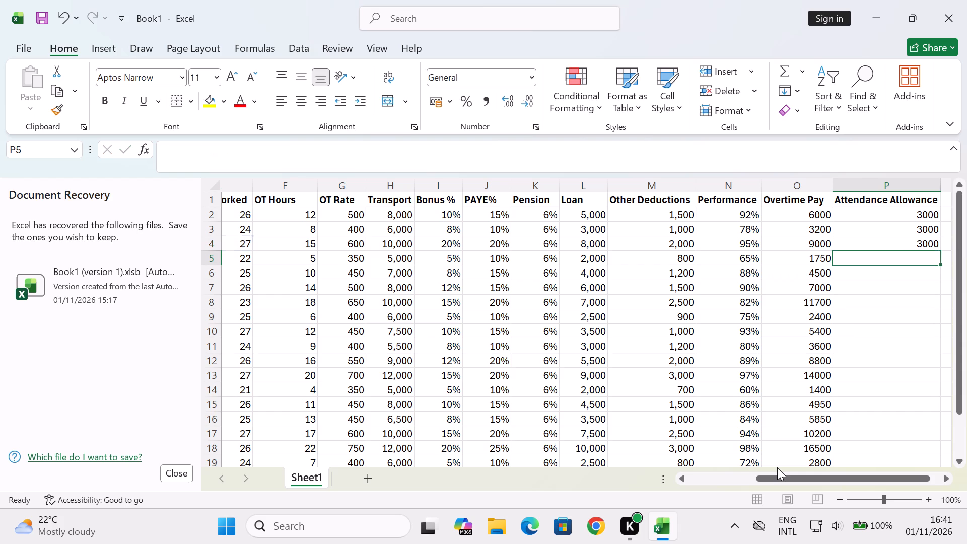
Calculate the attendance allowance for row 5 in cell P5 with the formula =IF(E5>=24,3000,0).
{"action": "key", "text": "equal"}
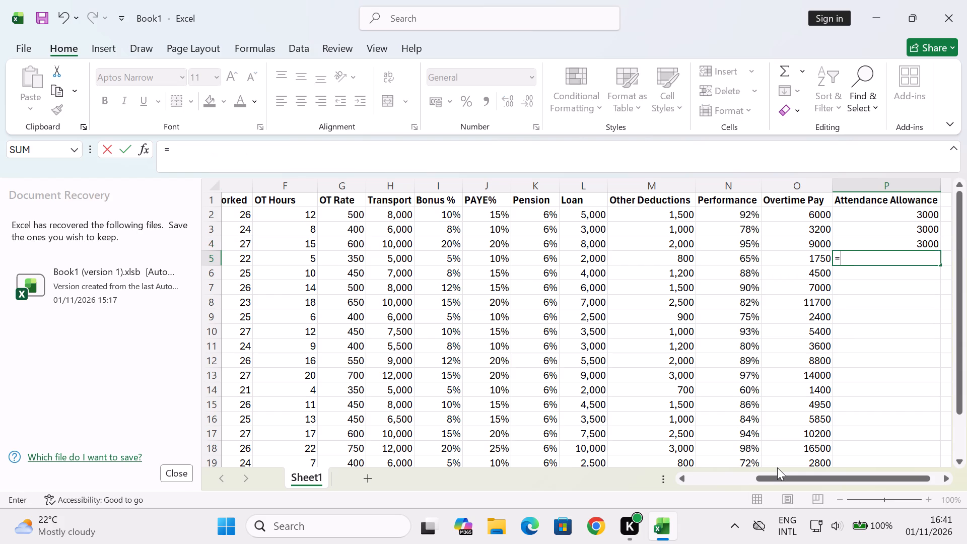
{"action": "type", "text": "if"}
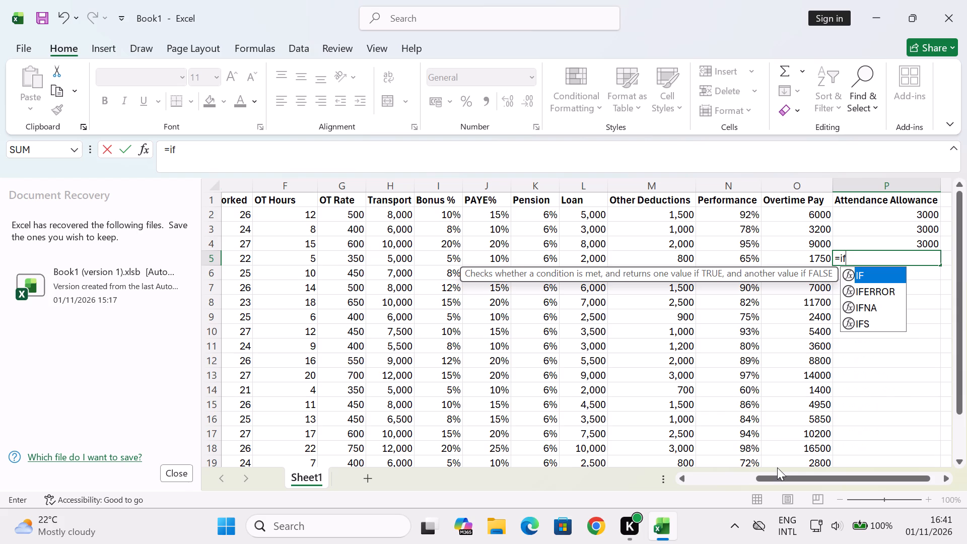
{"action": "type", "text": "(e"}
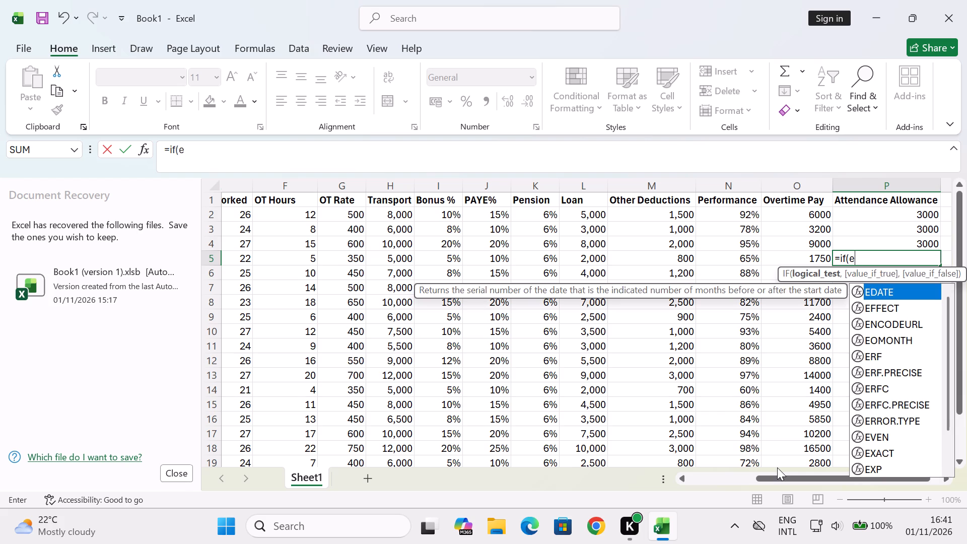
{"action": "key", "text": "5"}
{"action": "type", "text": ">="}
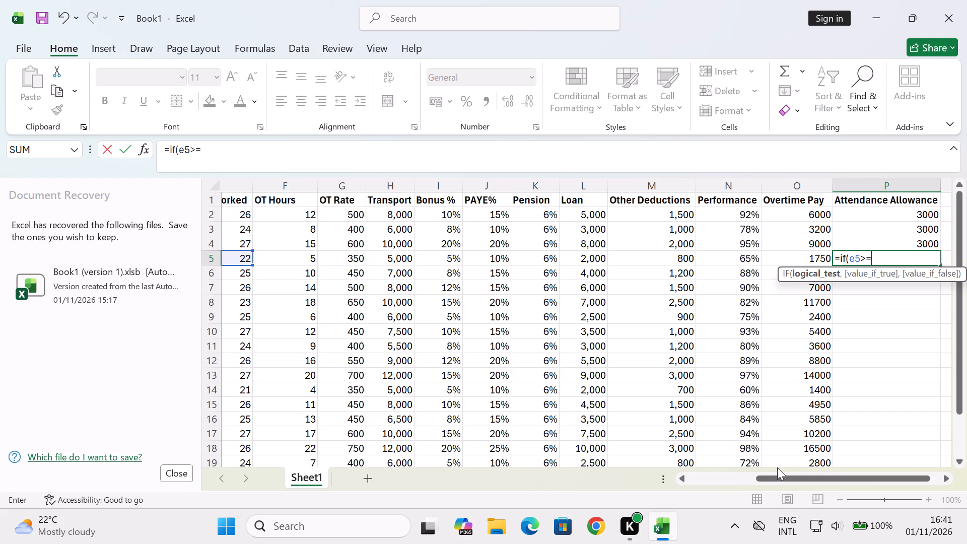
{"action": "type", "text": "24"}
{"action": "key", "text": "comma"}
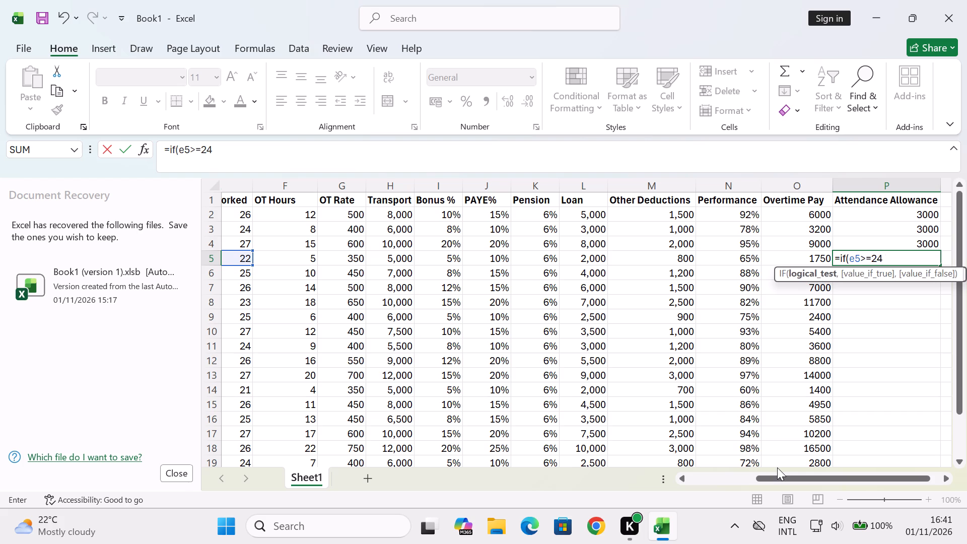
{"action": "key", "text": "3"}
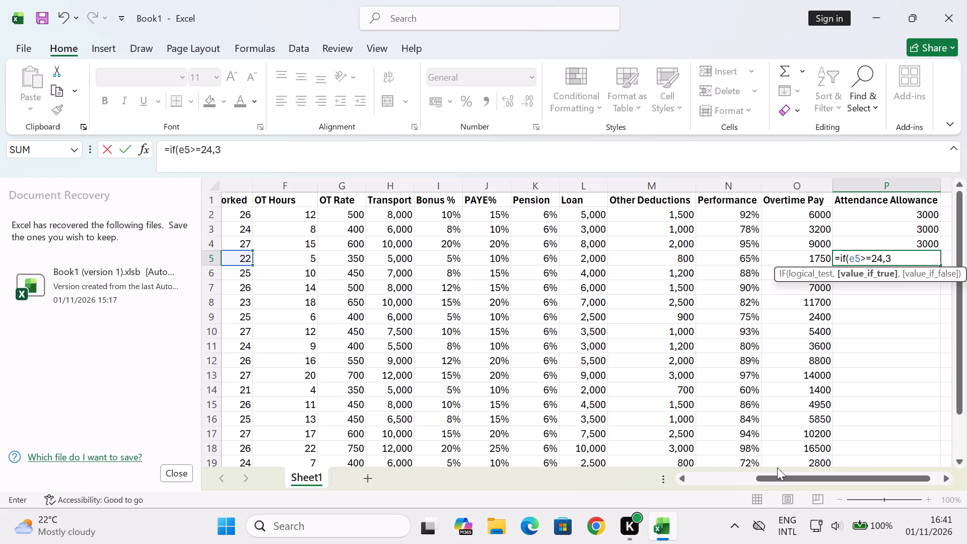
{"action": "type", "text": "00"}
{"action": "key", "text": "0"}
{"action": "key", "text": "comma"}
{"action": "key", "text": "0"}
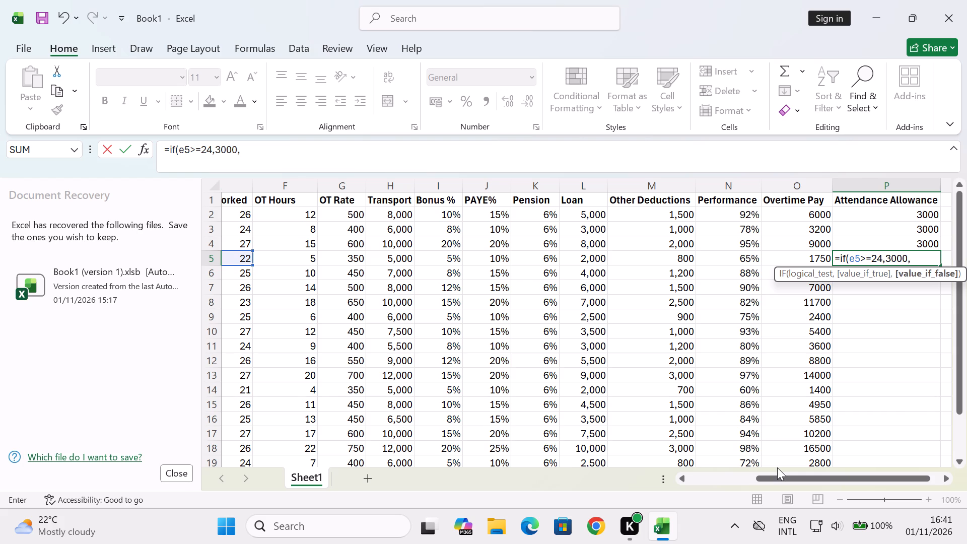
{"action": "key", "text": "shift+parenright"}
{"action": "key", "text": "Return"}
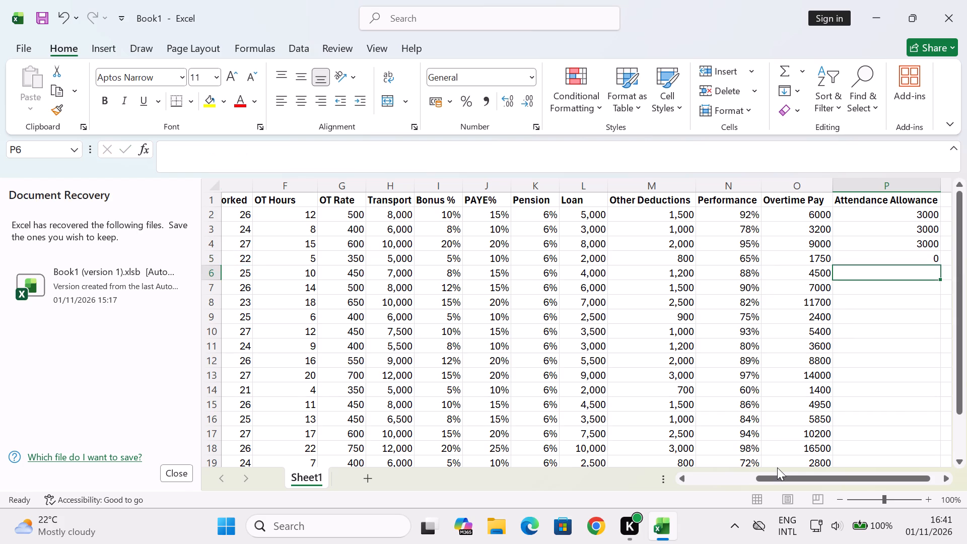
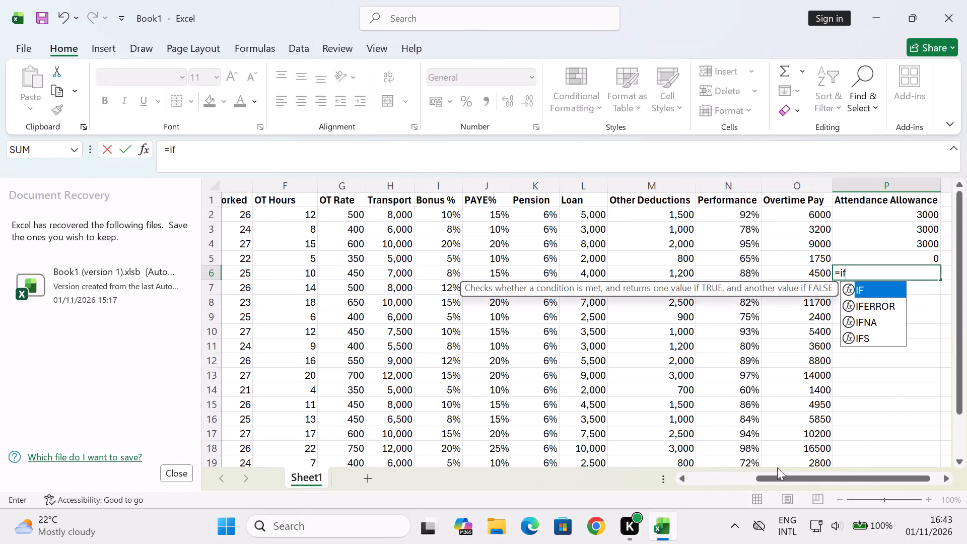
Calculate the attendance allowance for row 6 in cell P6 with the formula =IF(E6>=24,3000,0).
{"action": "key", "text": "shift+parenleft"}
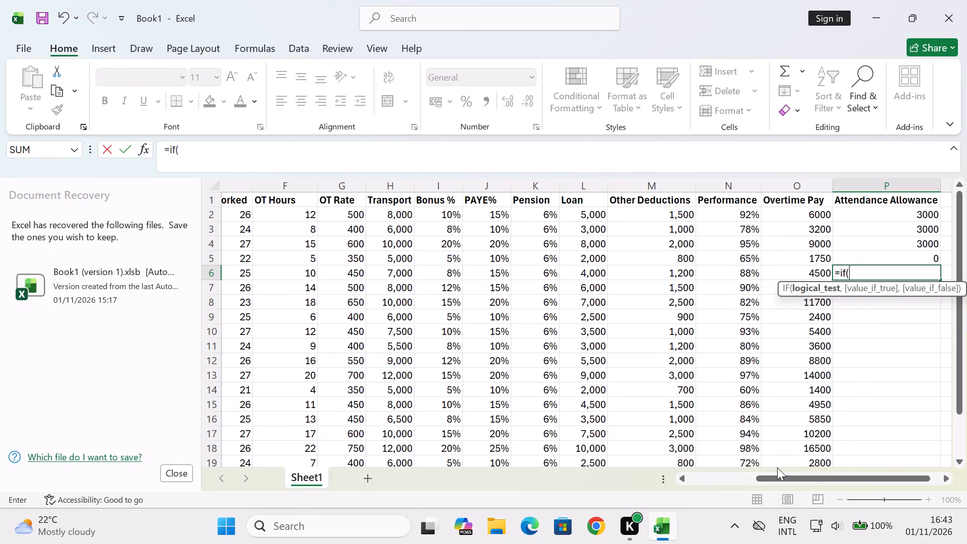
{"action": "key", "text": "e"}
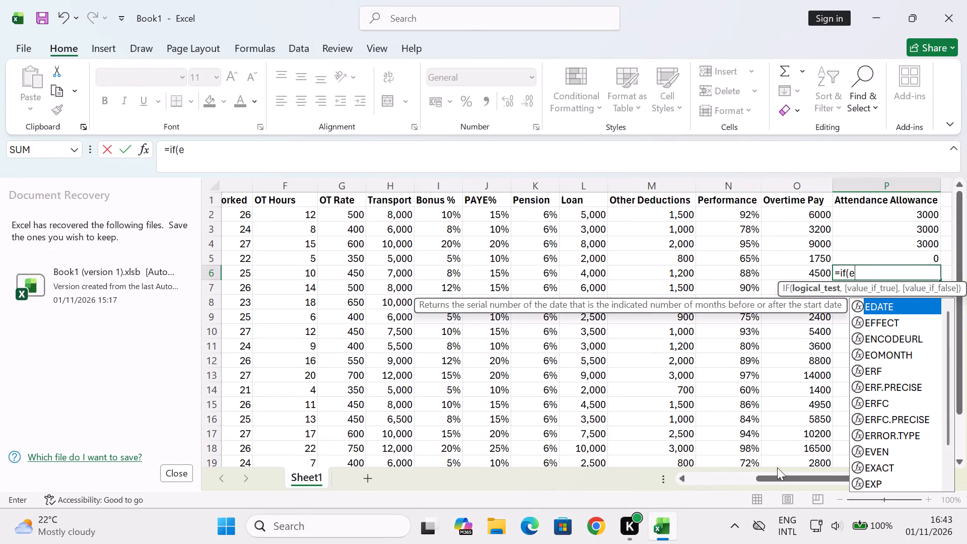
{"action": "key", "text": "6"}
{"action": "type", "text": ">="}
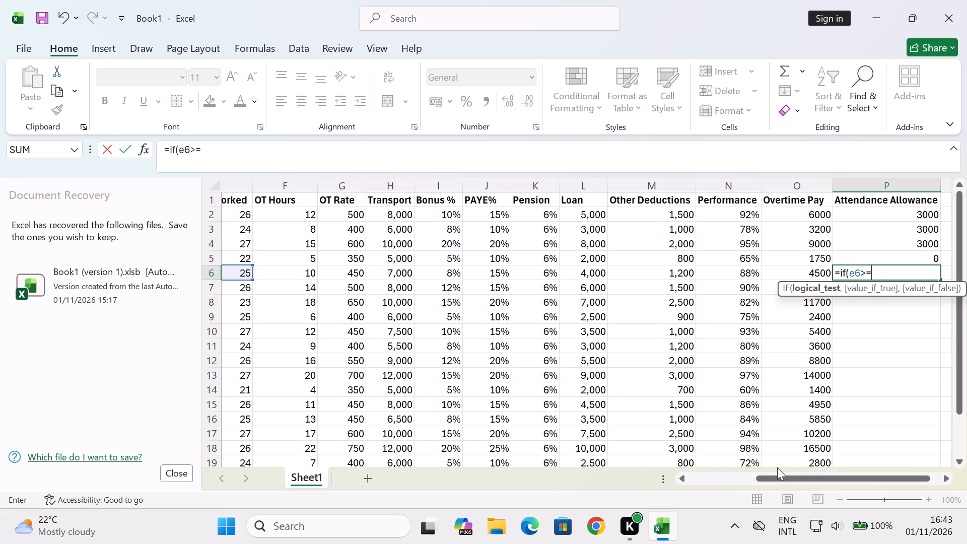
{"action": "type", "text": "24"}
{"action": "key", "text": "comma"}
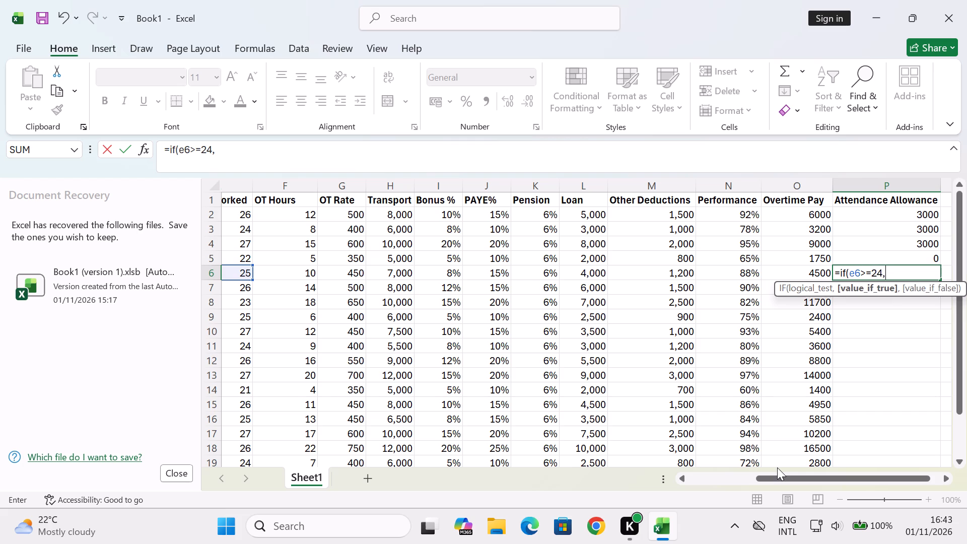
{"action": "key", "text": "3"}
{"action": "type", "text": "000"}
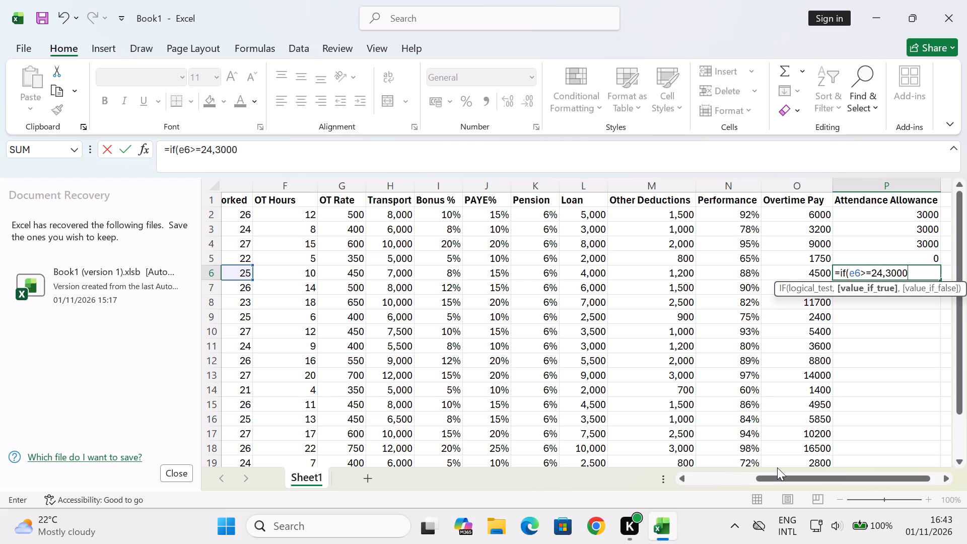
{"action": "type", "text": ",0"}
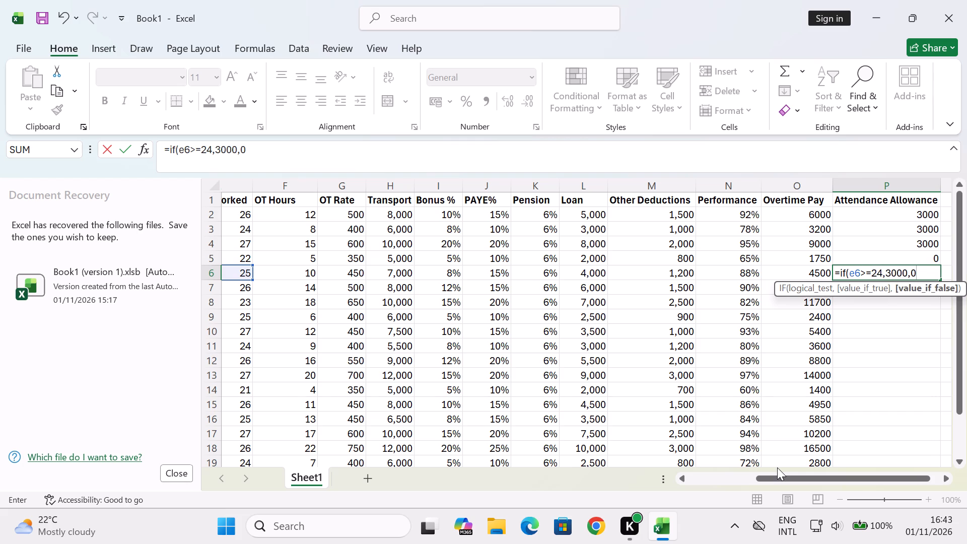
{"action": "key", "text": "shift+parenright"}
{"action": "key", "text": "Return"}
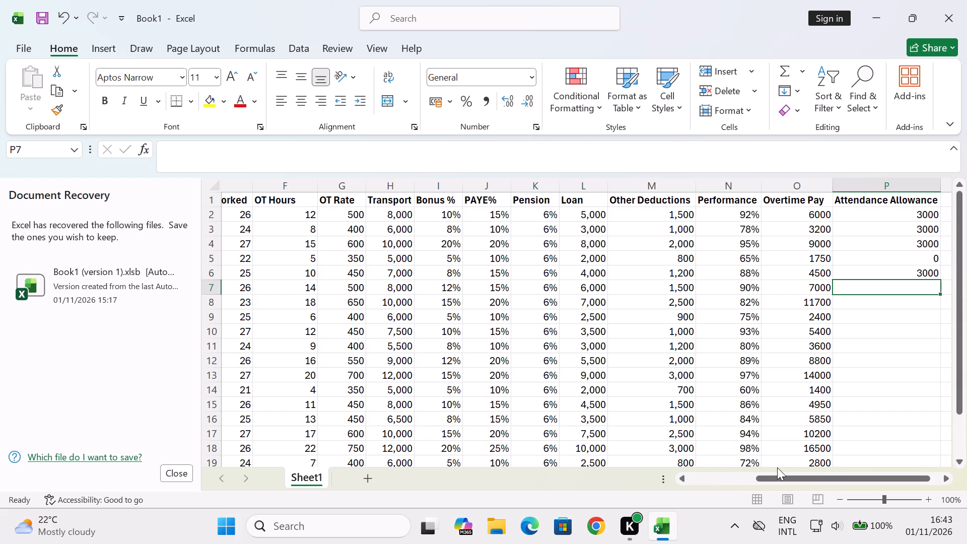
Calculate the attendance allowance for row 7 in cell P7 with the formula =IF(E7>=24,3000,0).
{"action": "key", "text": "equal"}
{"action": "type", "text": "if"}
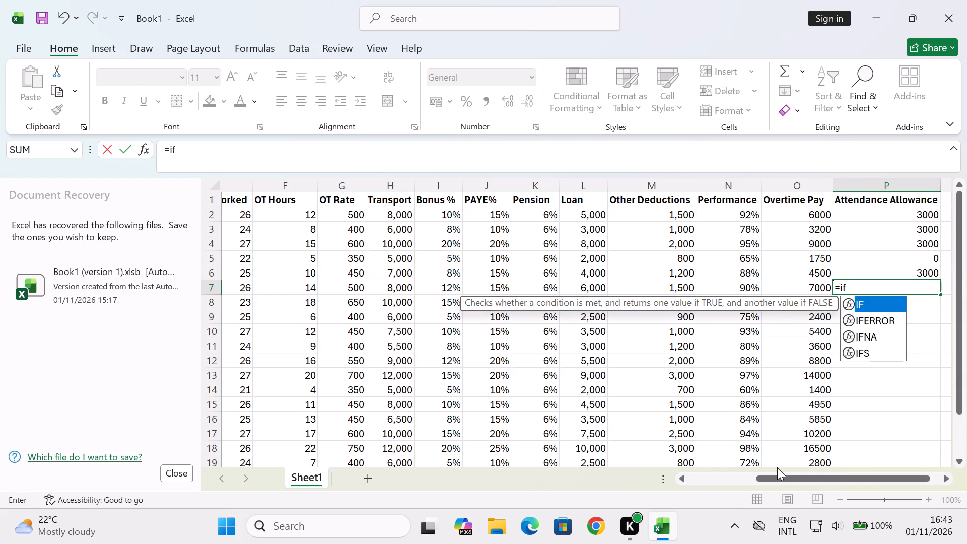
{"action": "key", "text": "shift+parenleft"}
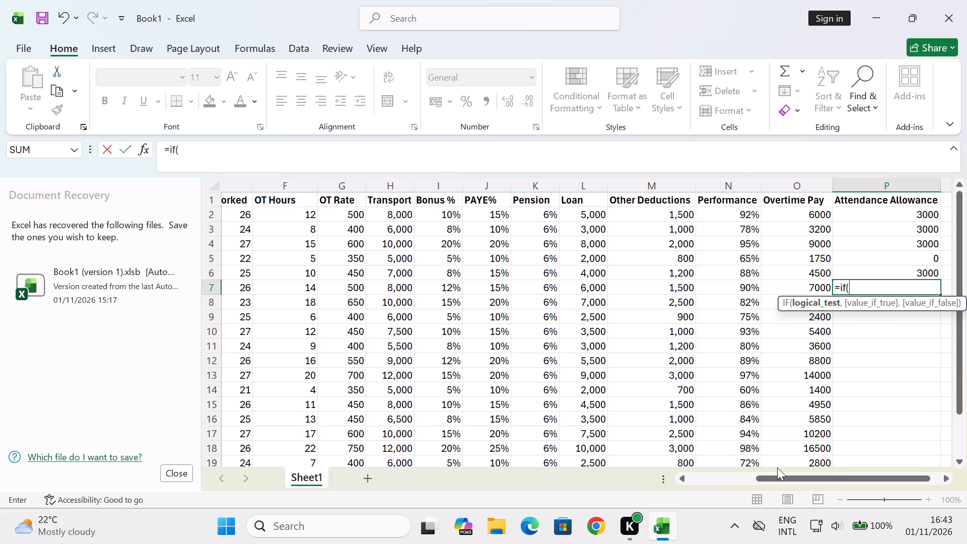
{"action": "type", "text": "e7"}
{"action": "type", "text": ">="}
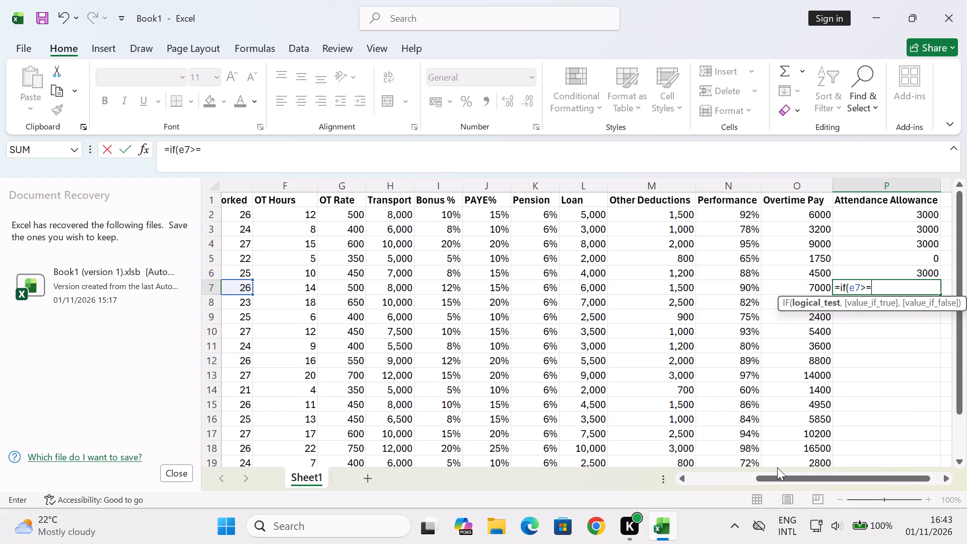
{"action": "type", "text": "24"}
{"action": "key", "text": "comma"}
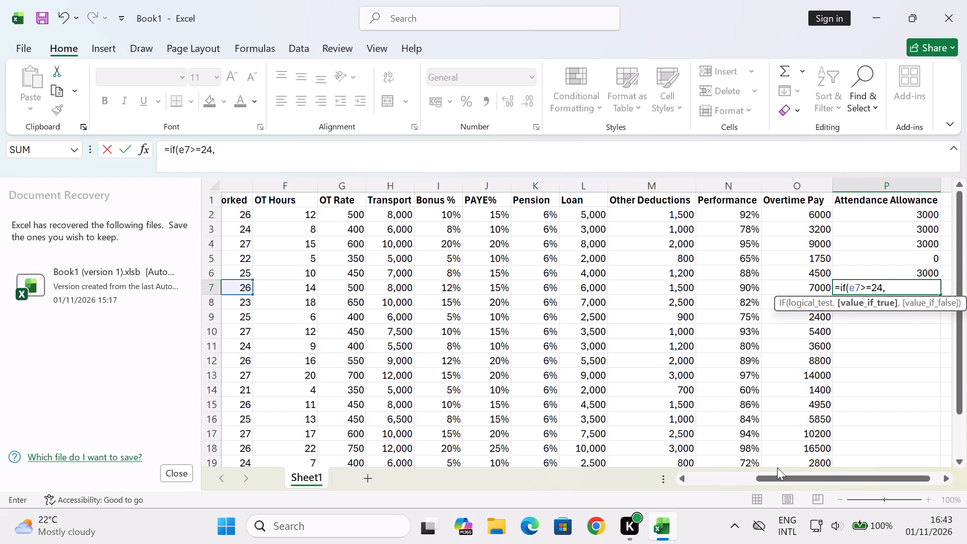
{"action": "type", "text": "3000"}
{"action": "type", "text": ",0"}
{"action": "key", "text": "shift+parenright"}
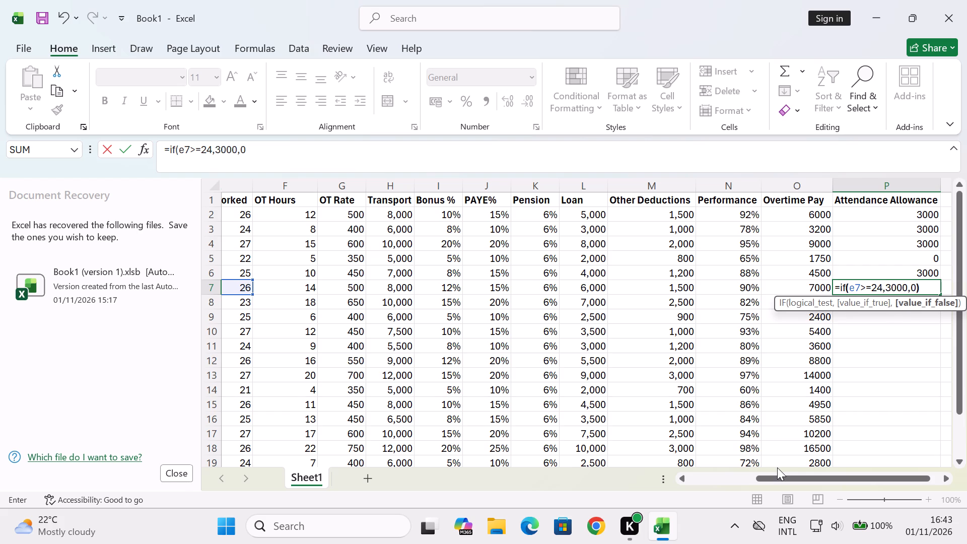
{"action": "key", "text": "Return"}
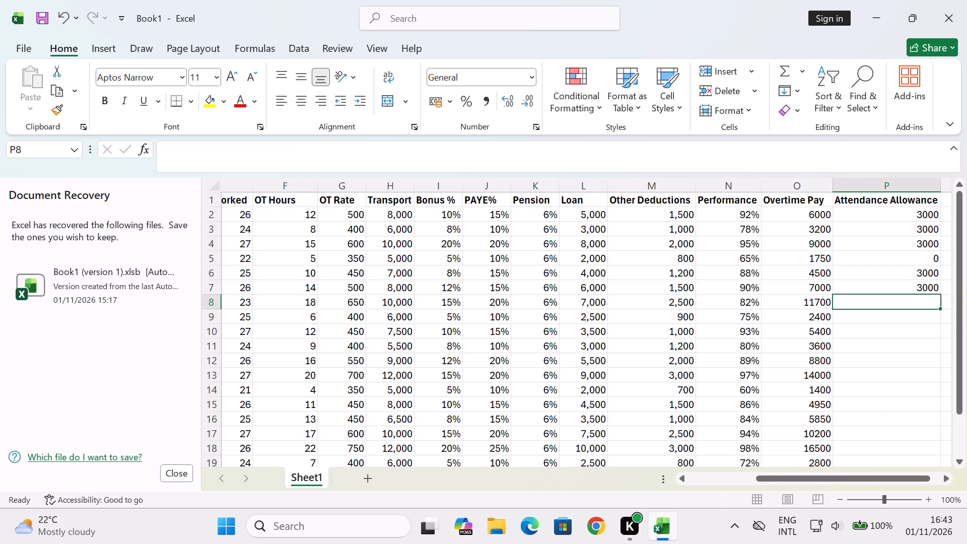
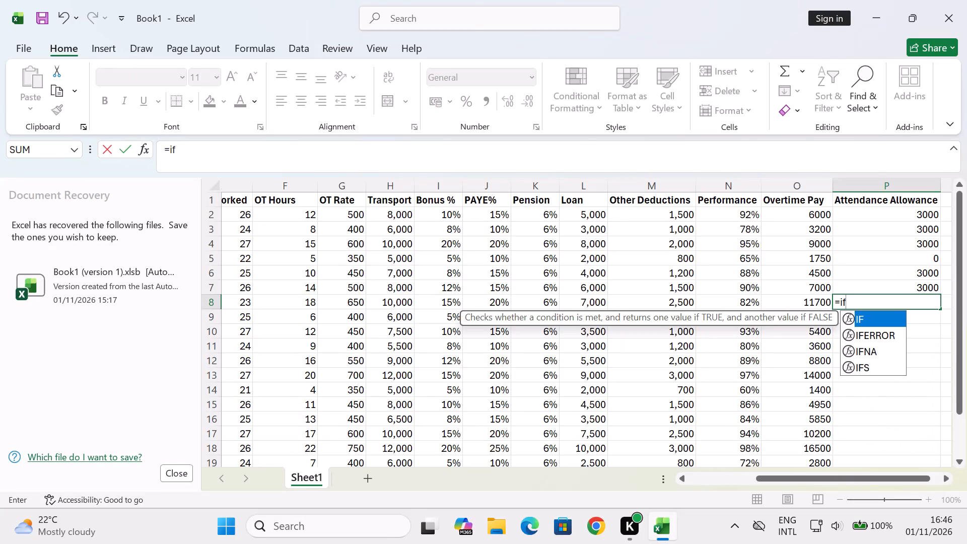
Calculate the attendance allowance for row 8 in cell P8 with the formula =IF(E8>=24,3000,0).
{"action": "key", "text": "shift+parenleft"}
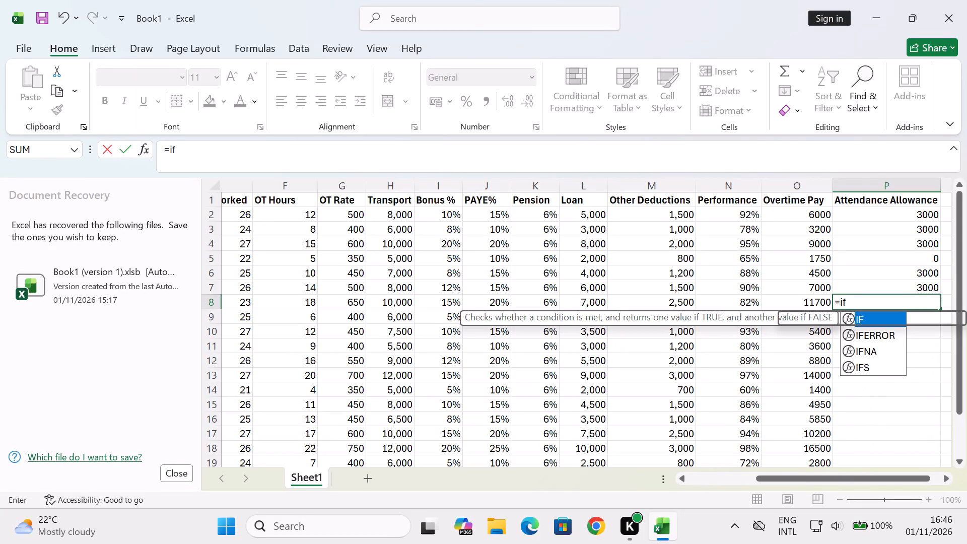
{"action": "key", "text": "e"}
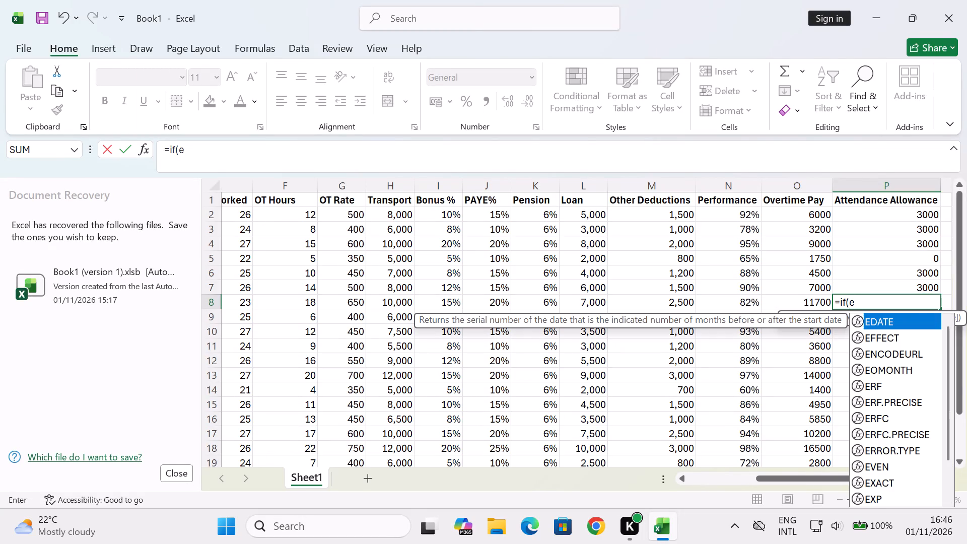
{"action": "key", "text": "8"}
{"action": "type", "text": ">="}
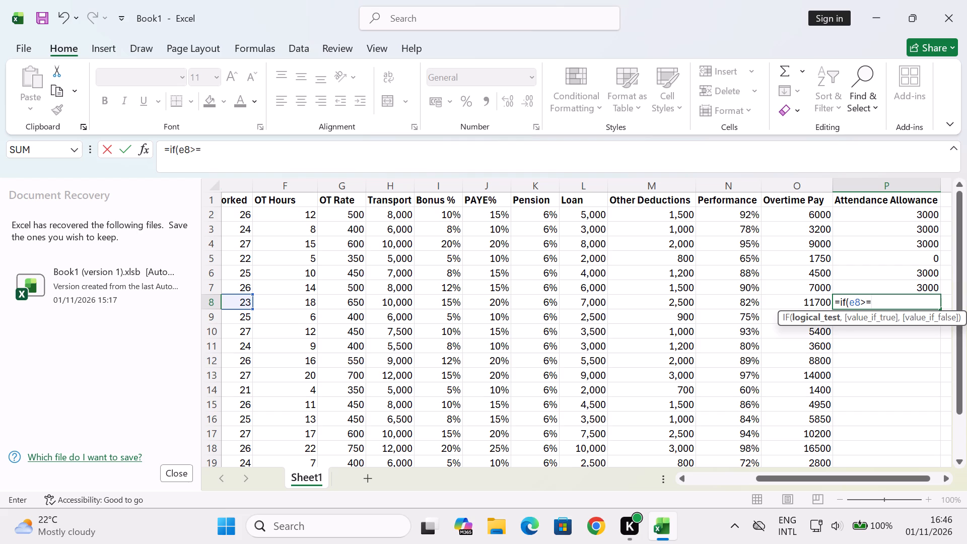
{"action": "type", "text": "24"}
{"action": "key", "text": "comma"}
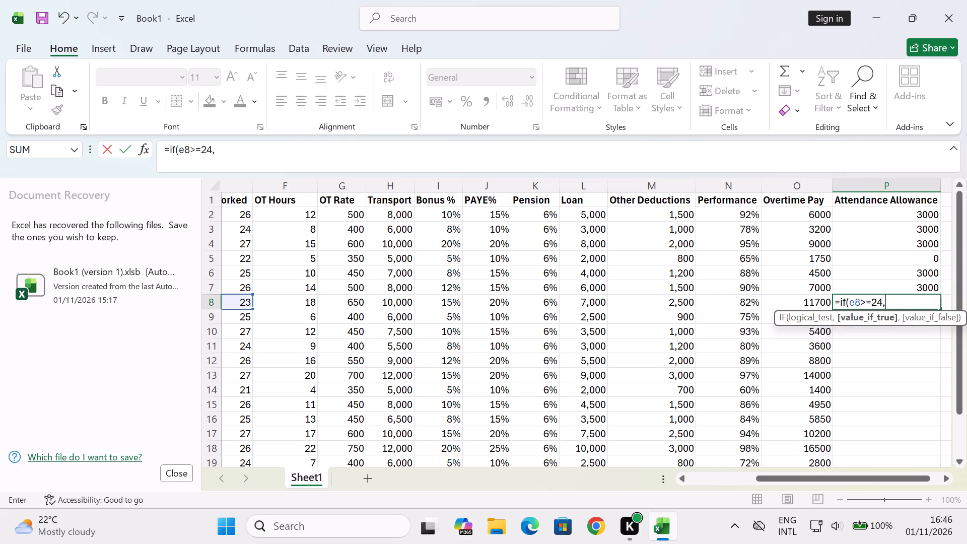
{"action": "key", "text": "3"}
{"action": "type", "text": "000"}
{"action": "key", "text": "comma"}
{"action": "key", "text": "0"}
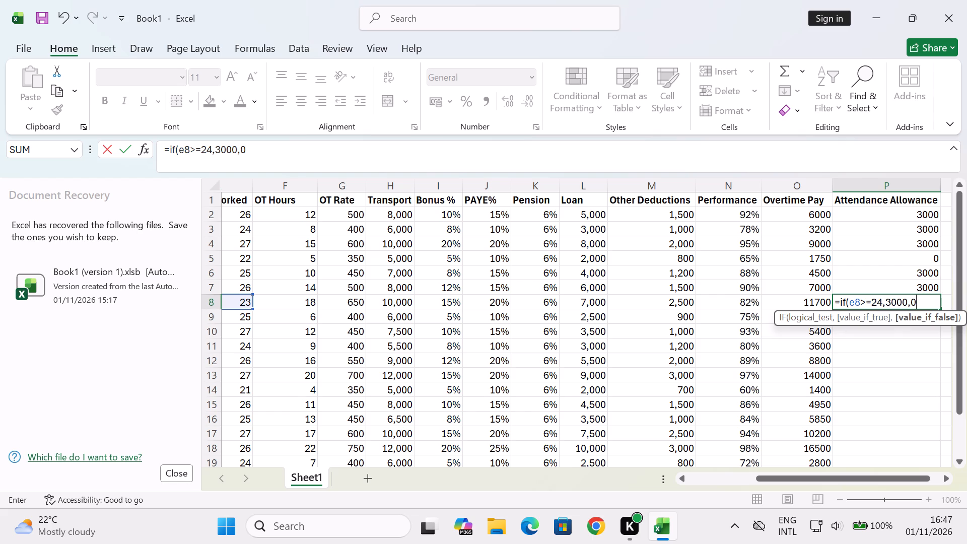
{"action": "key", "text": "shift+parenright"}
{"action": "key", "text": "Return"}
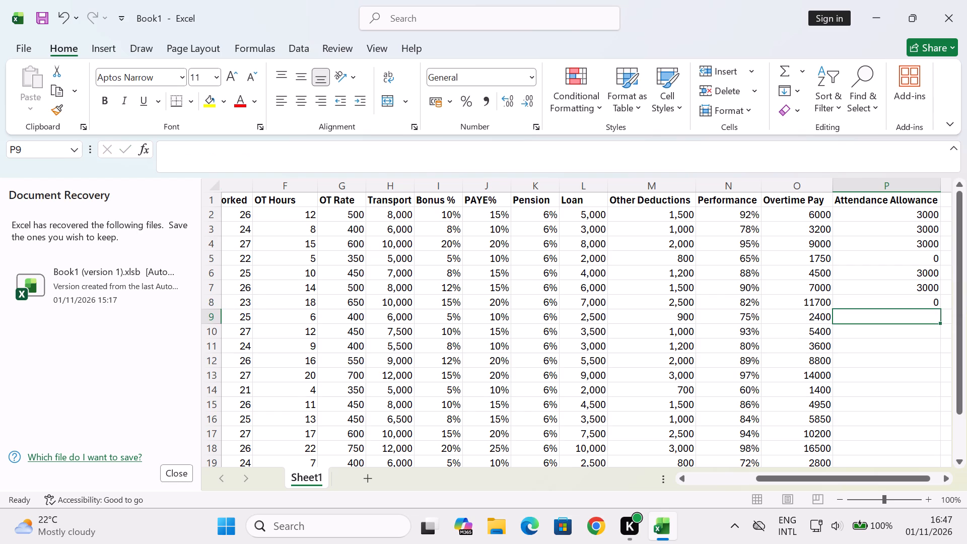
Calculate the attendance allowance for row 9 in cell P9 with the formula =IF(E9>=24,3000,0).
{"action": "key", "text": "equal"}
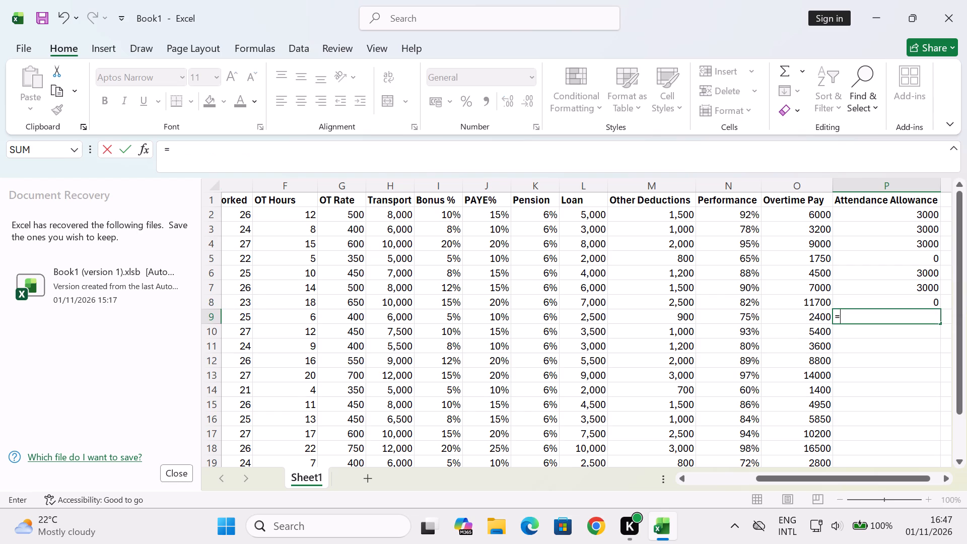
{"action": "type", "text": "if"}
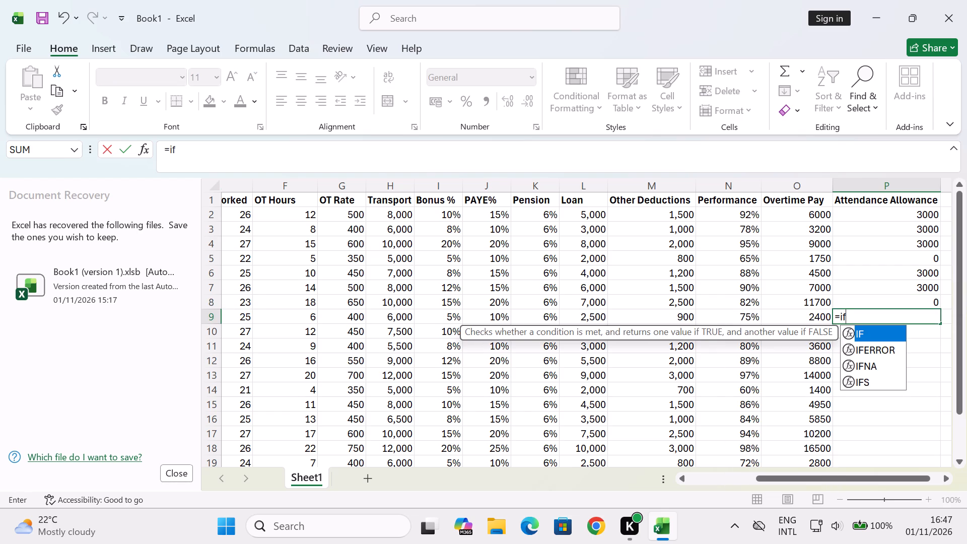
{"action": "key", "text": "shift+parenleft"}
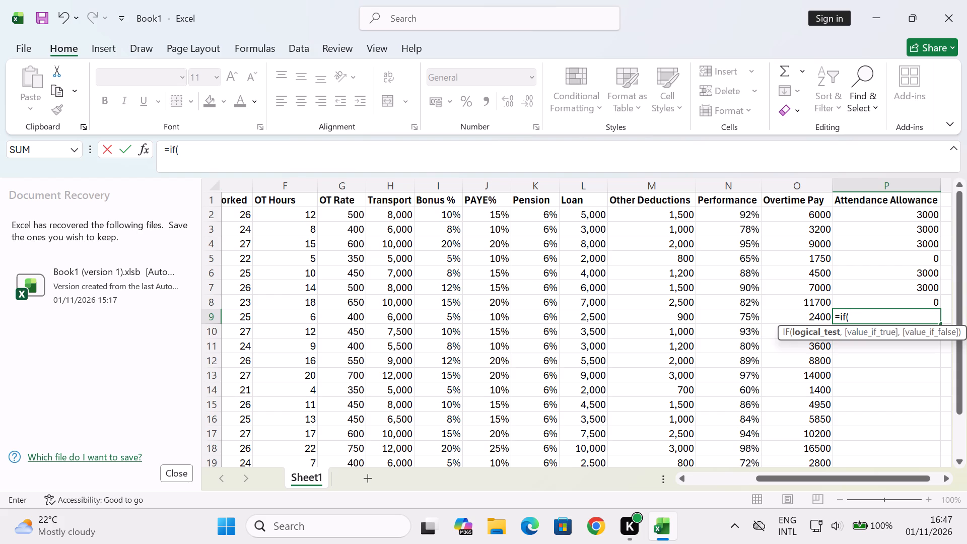
{"action": "key", "text": "e"}
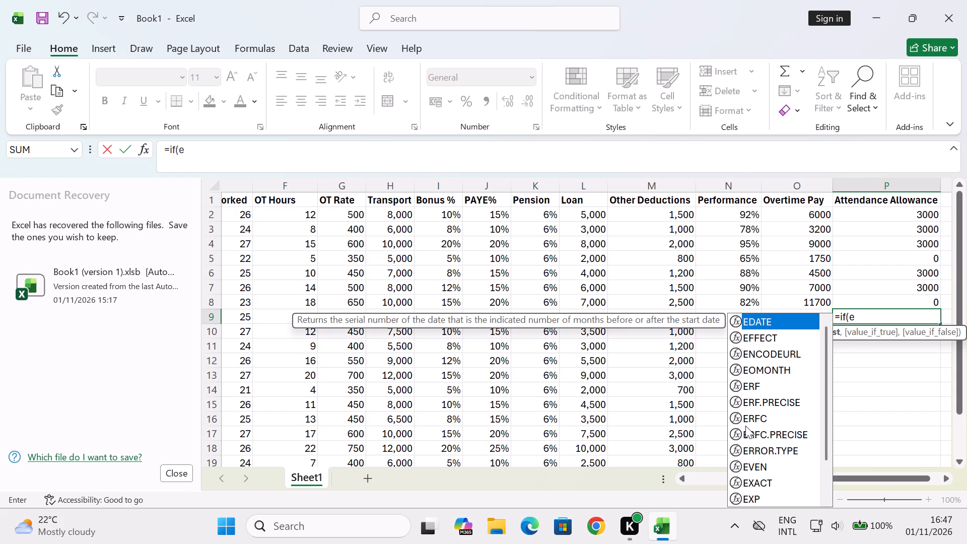
{"action": "key", "text": "9"}
{"action": "type", "text": ">="}
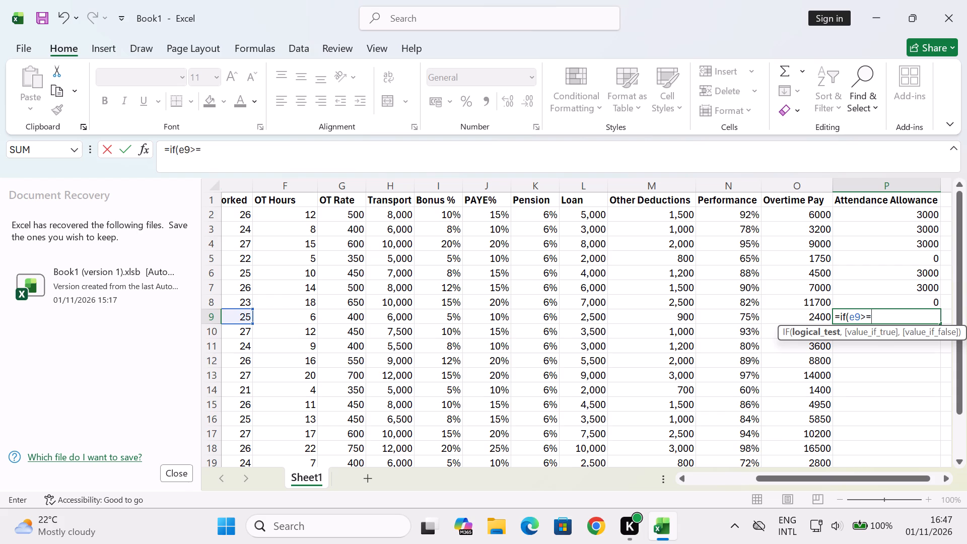
{"action": "key", "text": "2"}
{"action": "key", "text": "4"}
{"action": "type", "text": ",3"}
{"action": "type", "text": "000"}
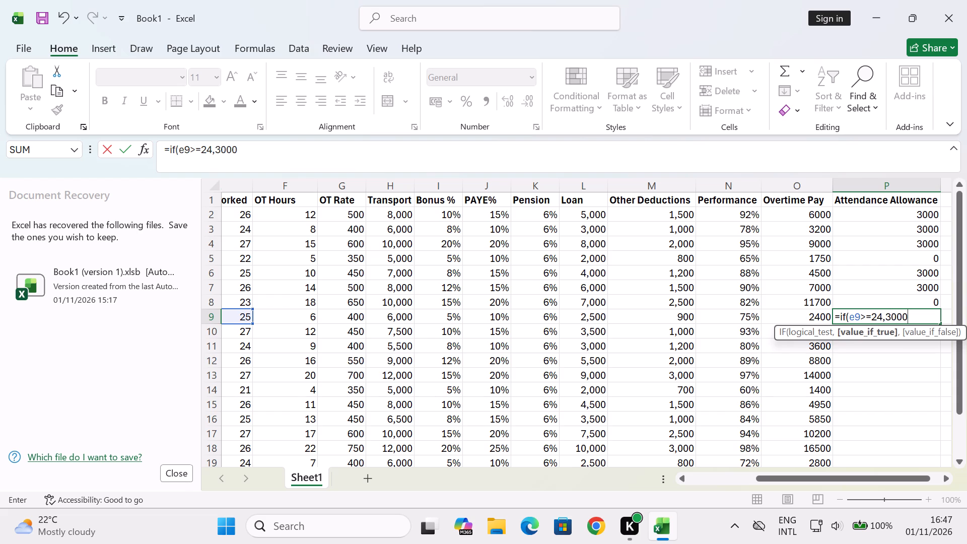
{"action": "type", "text": ",0"}
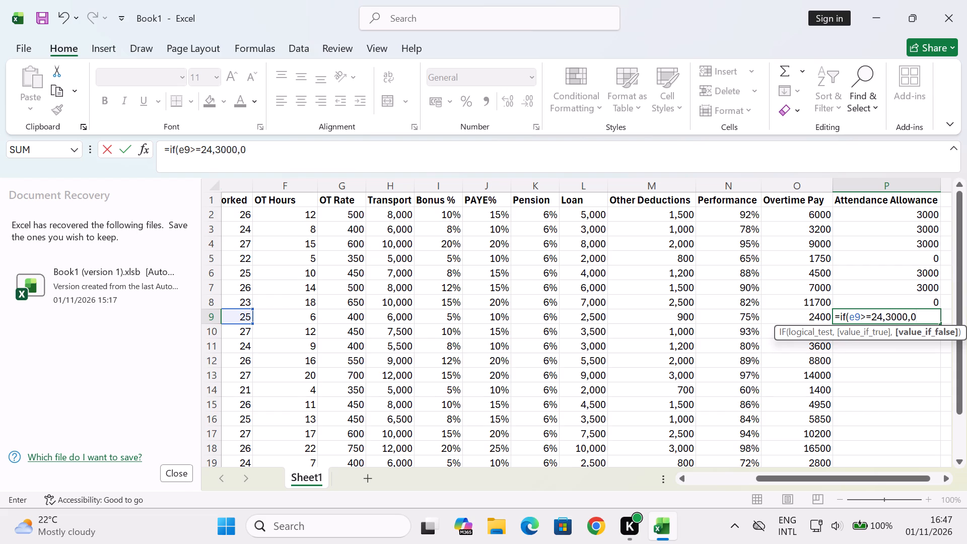
{"action": "key", "text": "shift+parenright"}
{"action": "key", "text": "Return"}
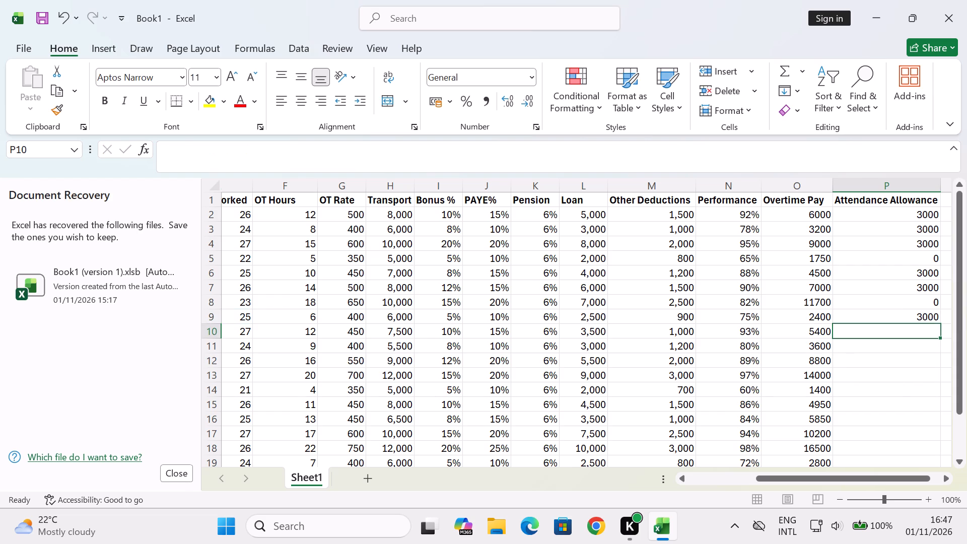
Enter the attendance allowance formula for row 10 in cell P10, starting with the IF condition =IF(E10>=.
{"action": "key", "text": "equal"}
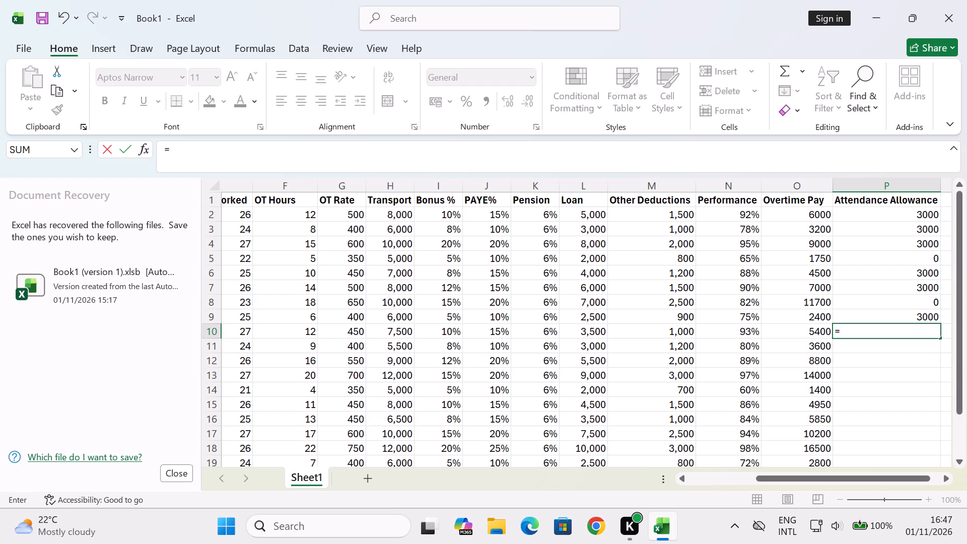
{"action": "type", "text": "if"}
{"action": "key", "text": "shift+parenleft"}
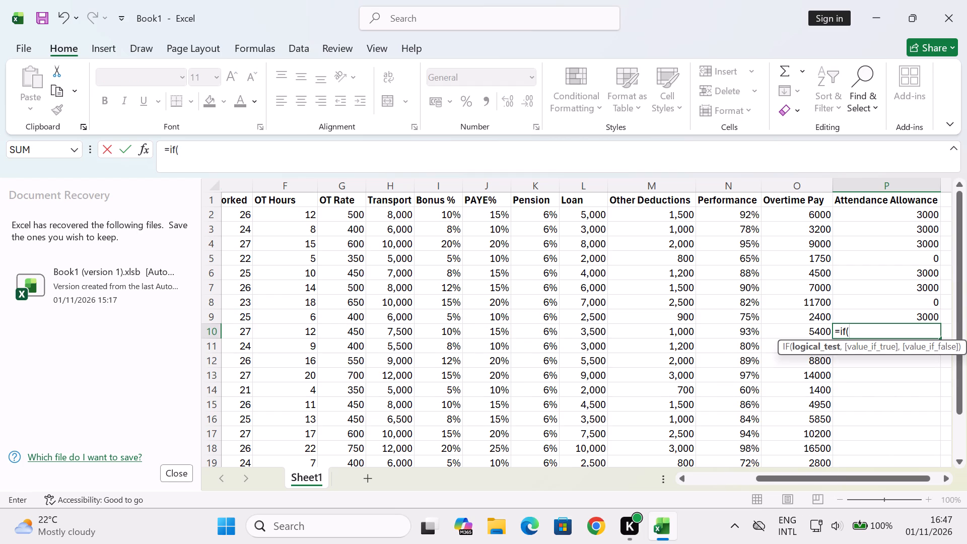
{"action": "type", "text": "e1"}
{"action": "key", "text": "0"}
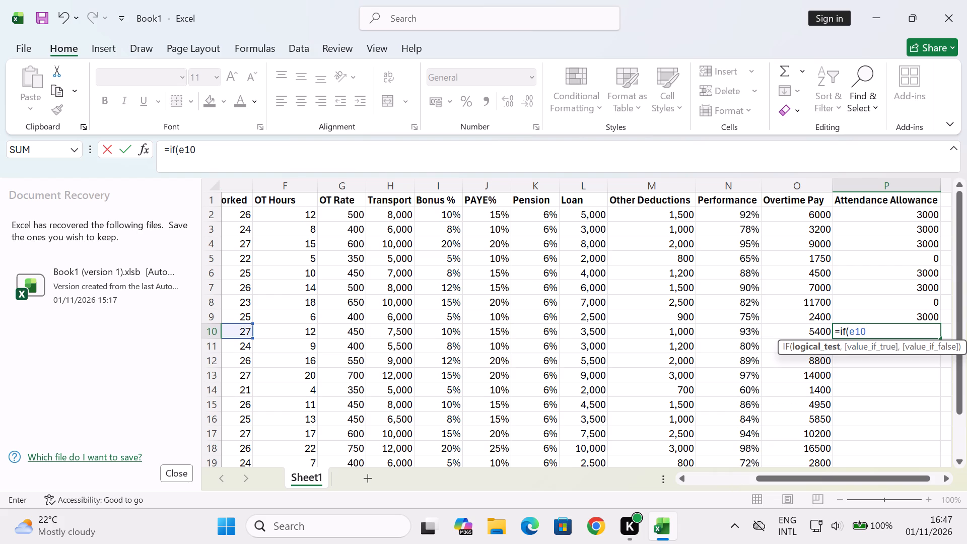
{"action": "key", "text": "shift+greater"}
{"action": "key", "text": "equal"}
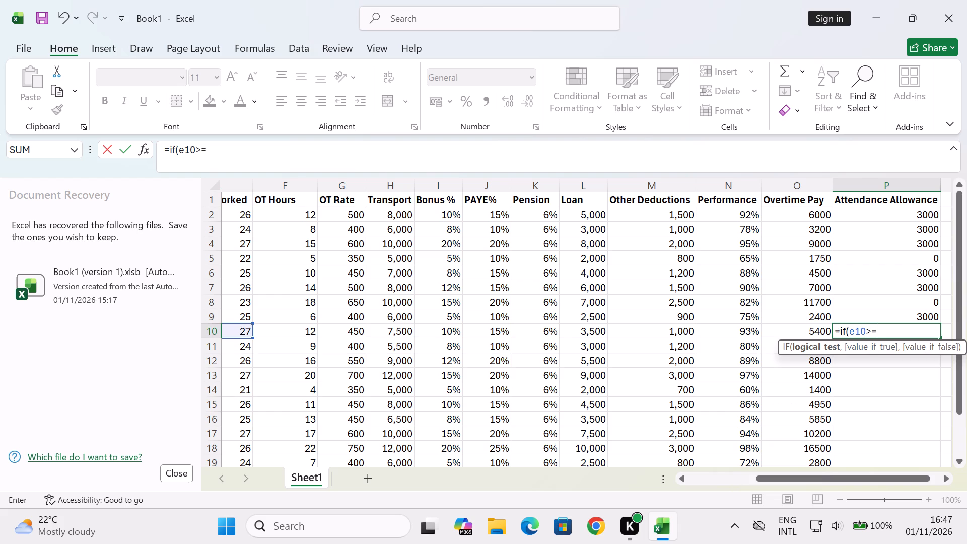
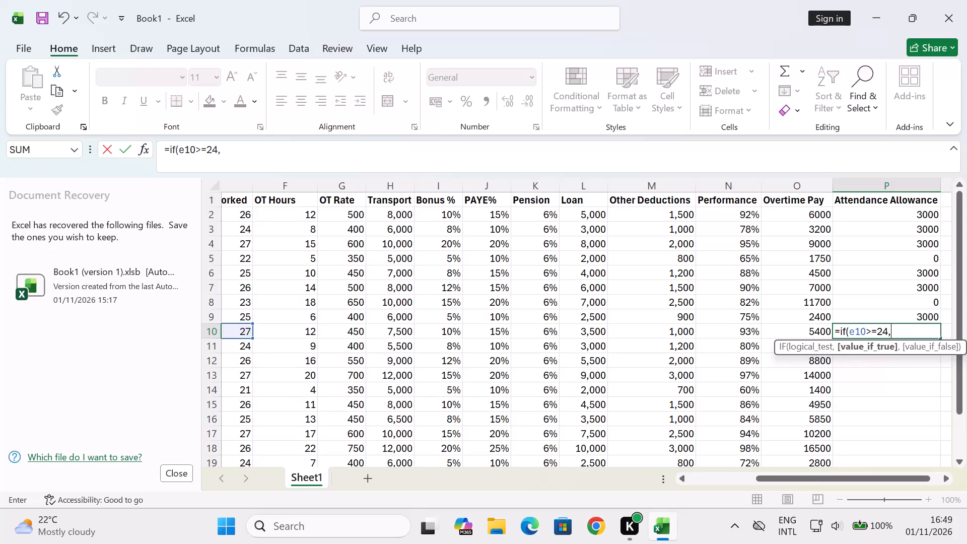
Complete the attendance allowance formula in cell P10 with 3000 if true and 0 if false, giving =IF(E10>=24,3000,0).
{"action": "type", "text": "3000"}
{"action": "key", "text": "comma"}
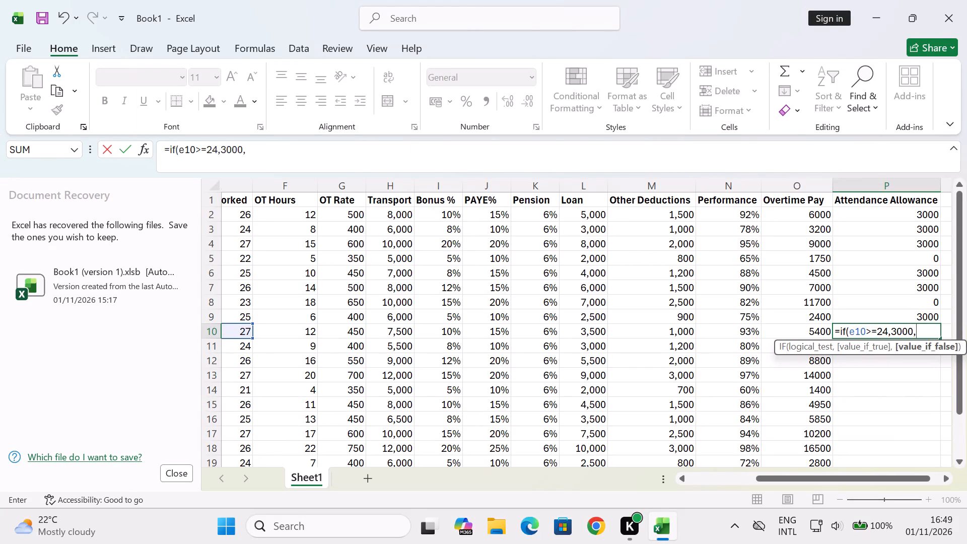
{"action": "key", "text": "0"}
{"action": "key", "text": "shift+parenright"}
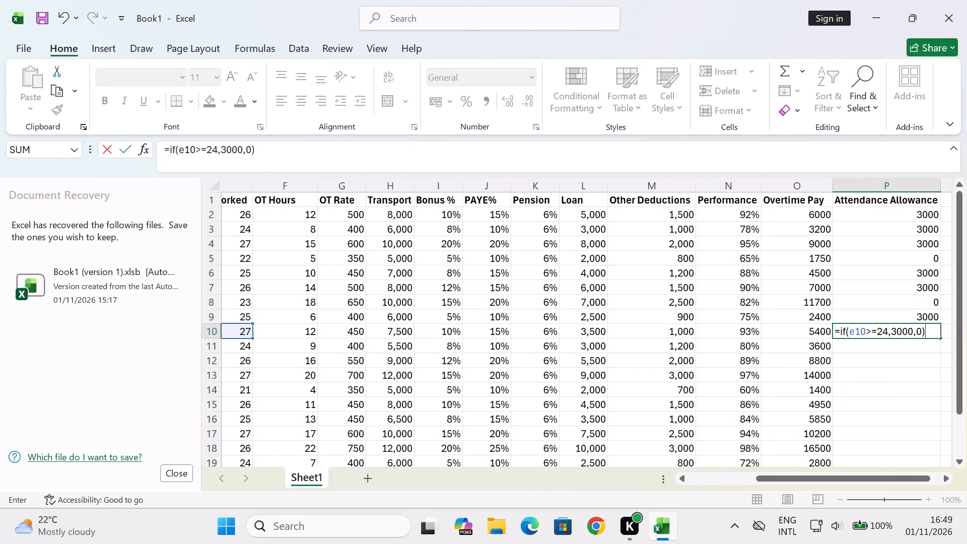
{"action": "key", "text": "Return"}
Start the attendance allowance formula for row 11 in cell P11 with the IF function.
{"action": "key", "text": "equal"}
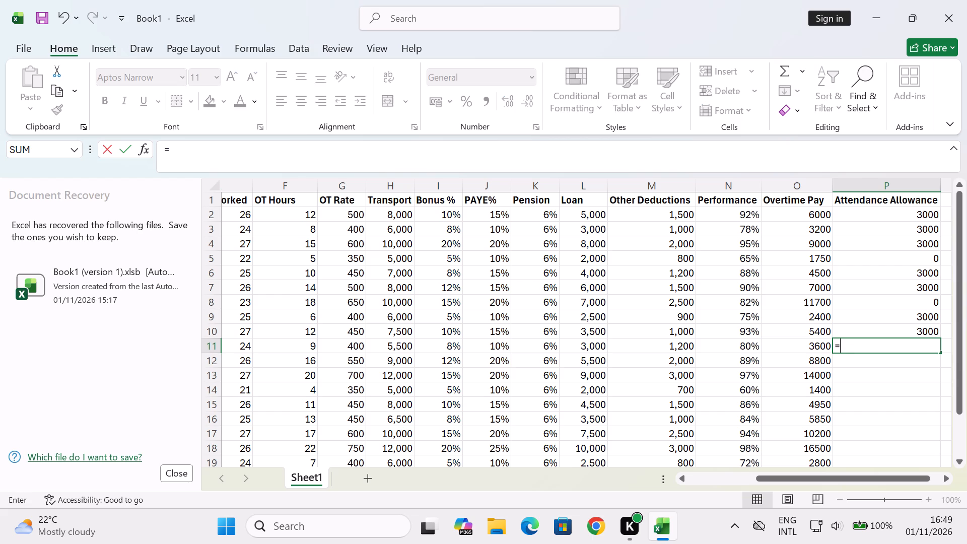
{"action": "key", "text": "i"}
{"action": "key", "text": "f"}
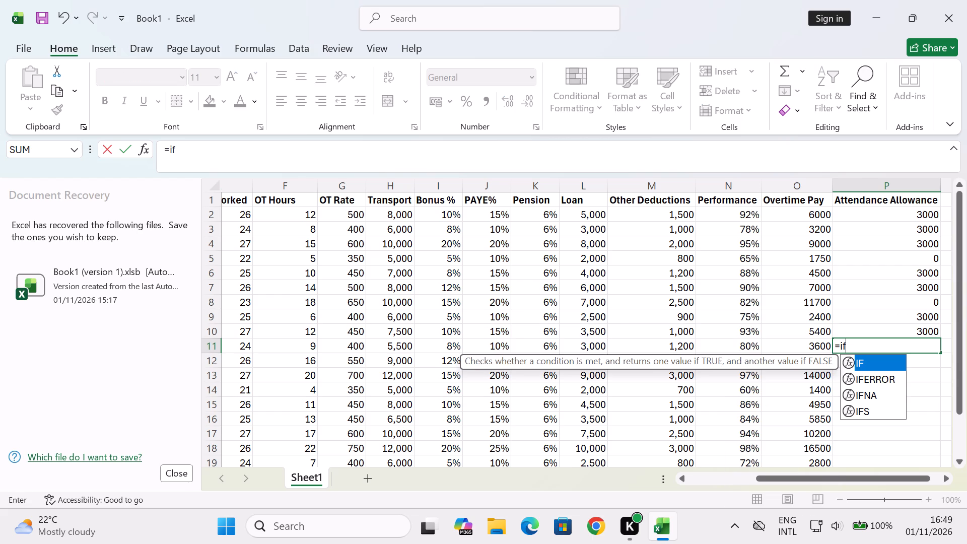
{"action": "key", "text": "shift+parenleft"}
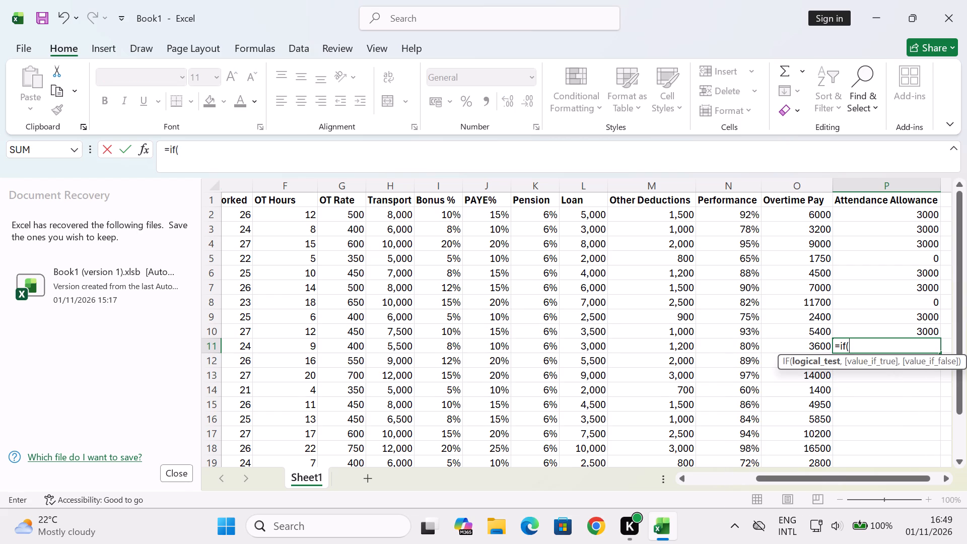
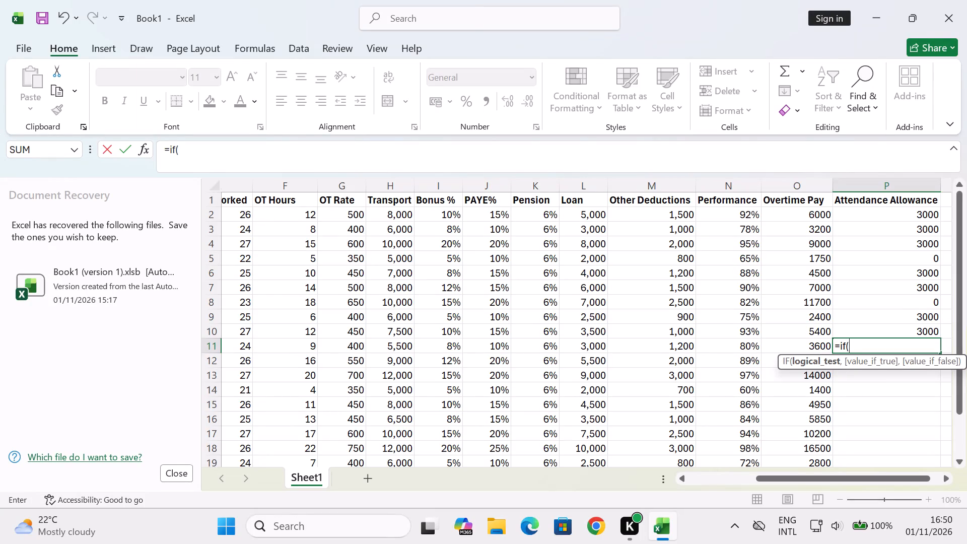
Complete the attendance allowance formula in cell P11 so it reads =IF(E11>=24,3000,0).
{"action": "type", "text": "e11"}
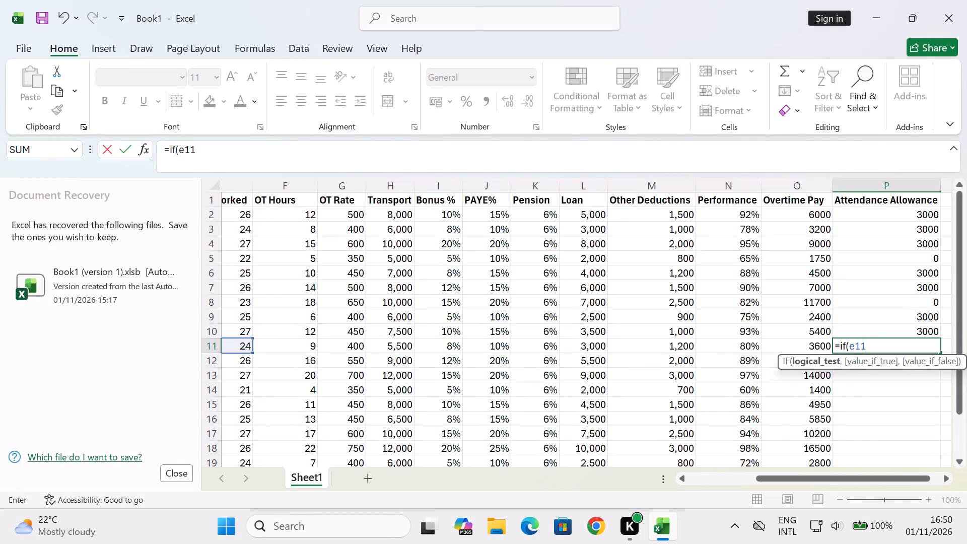
{"action": "key", "text": "shift+greater"}
{"action": "key", "text": "equal"}
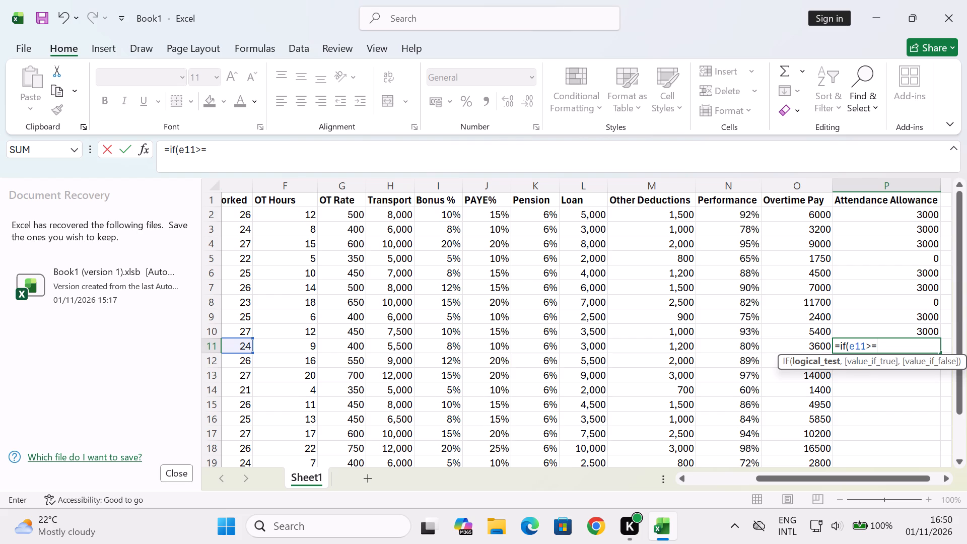
{"action": "type", "text": "24"}
{"action": "key", "text": "comma"}
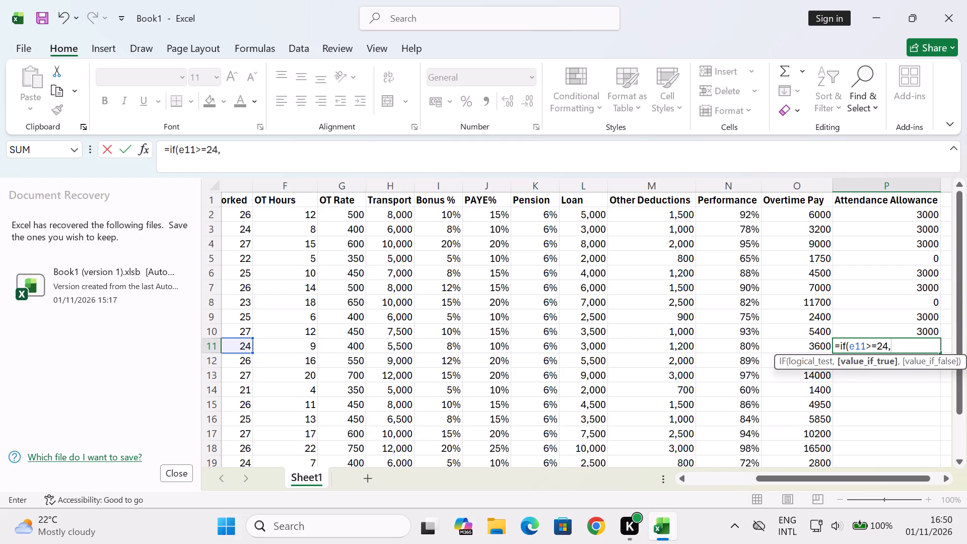
{"action": "key", "text": "3"}
{"action": "type", "text": "000"}
{"action": "type", "text": ",0"}
{"action": "key", "text": "shift+parenright"}
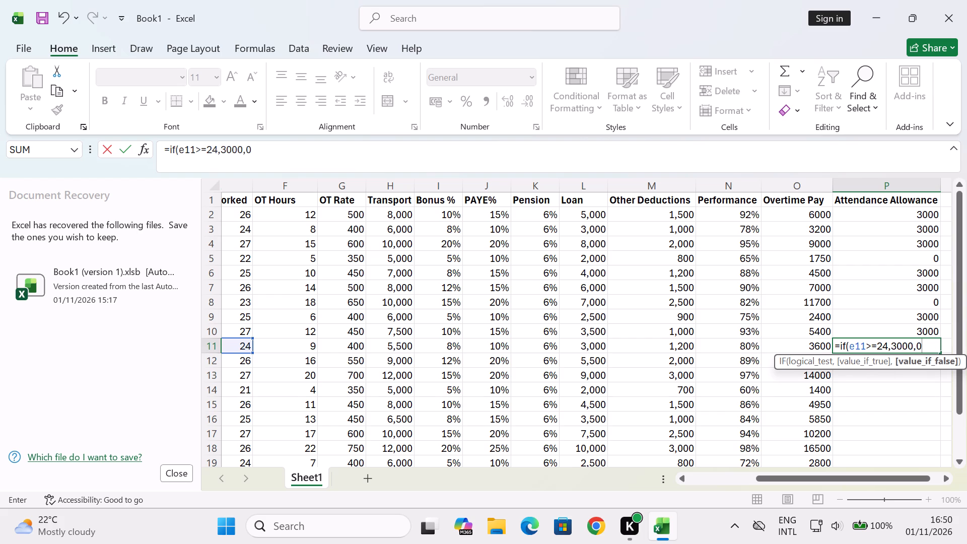
{"action": "key", "text": "Return"}
Enter the attendance allowance formula =IF(E12>=24,3000,0) in cell P12.
{"action": "key", "text": "equal"}
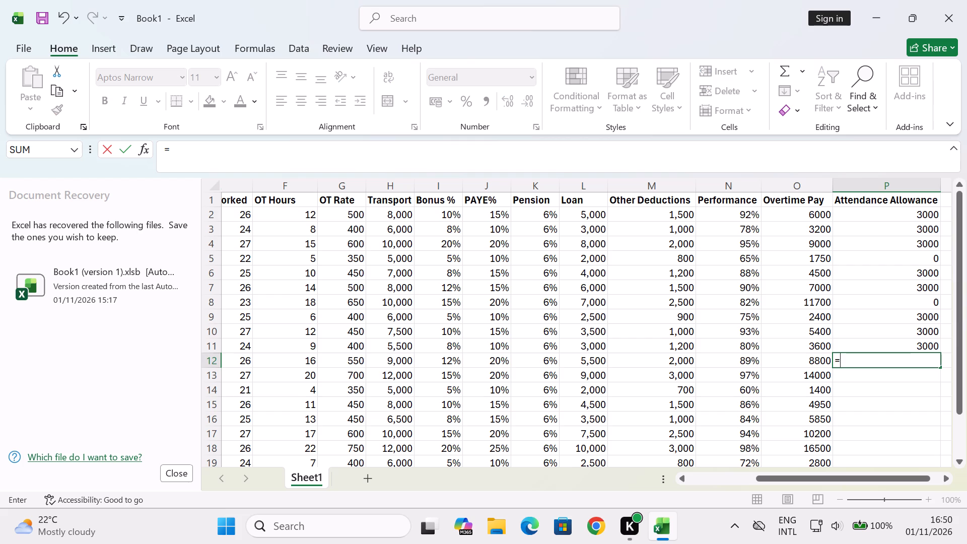
{"action": "type", "text": "if"}
{"action": "key", "text": "shift+parenleft"}
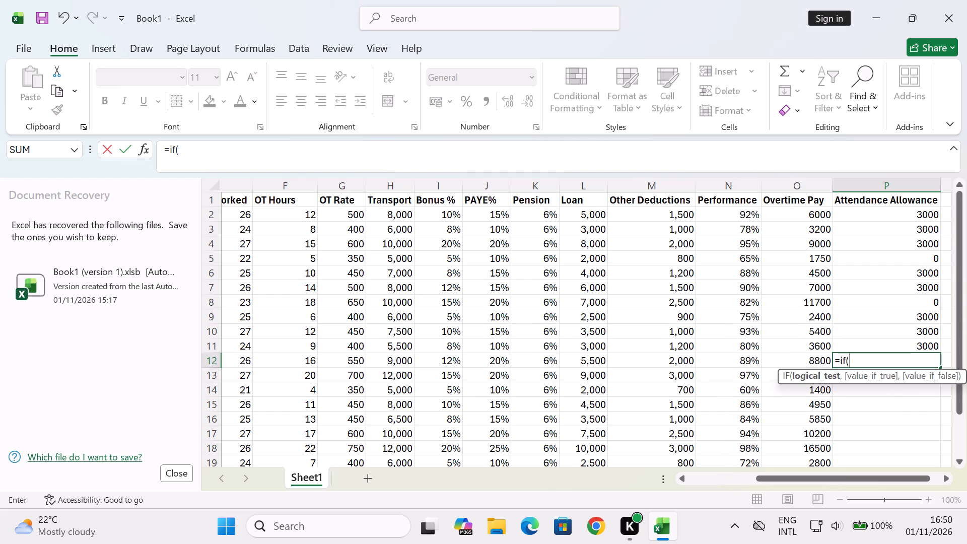
{"action": "type", "text": "e12"}
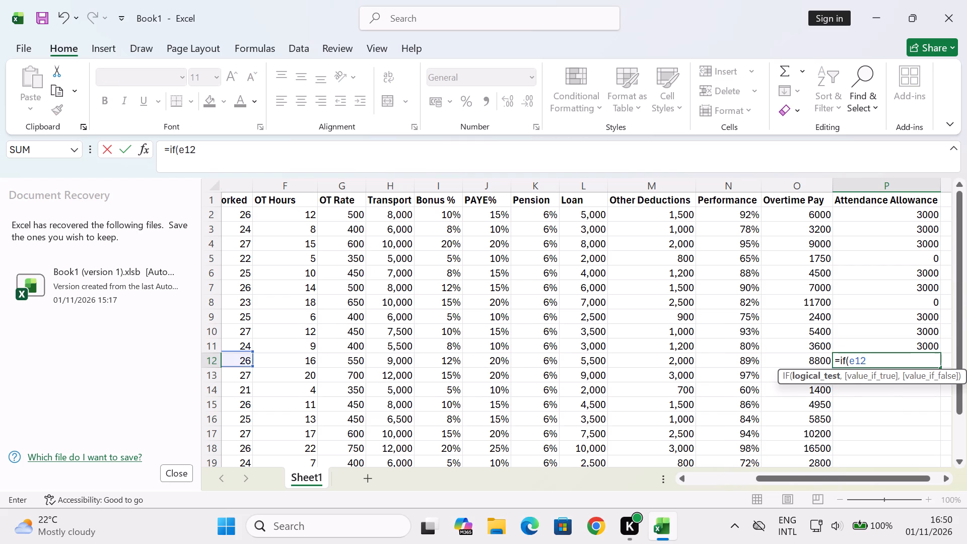
{"action": "key", "text": "shift+greater"}
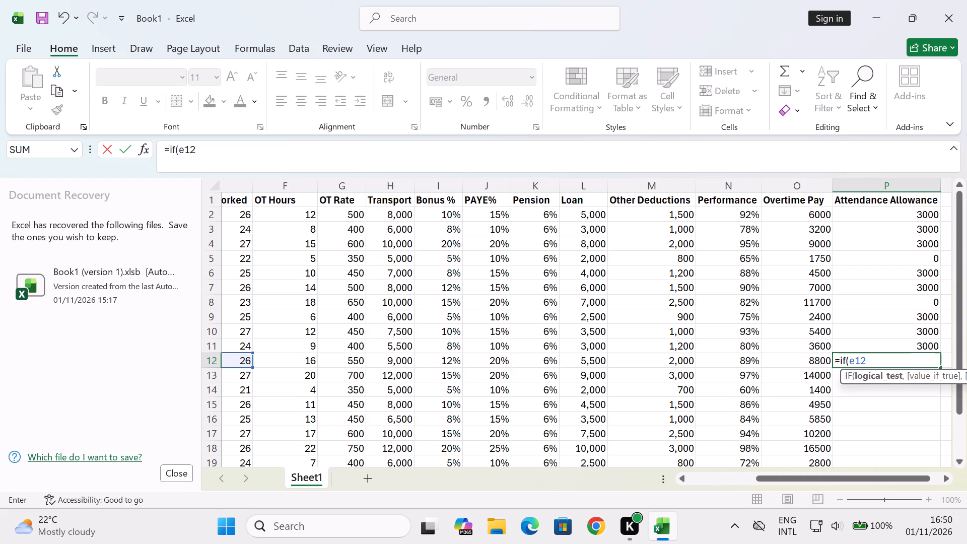
{"action": "key", "text": "equal"}
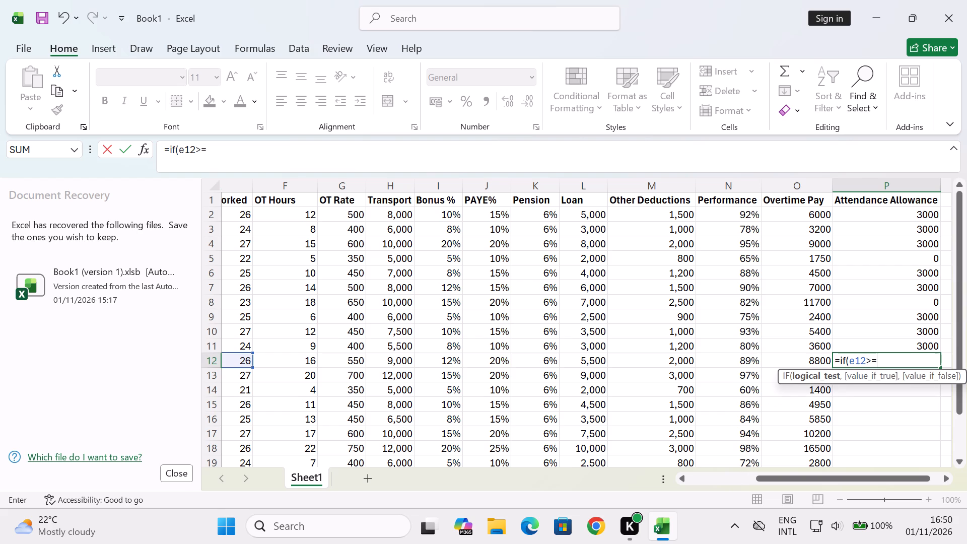
{"action": "type", "text": "24"}
{"action": "key", "text": "comma"}
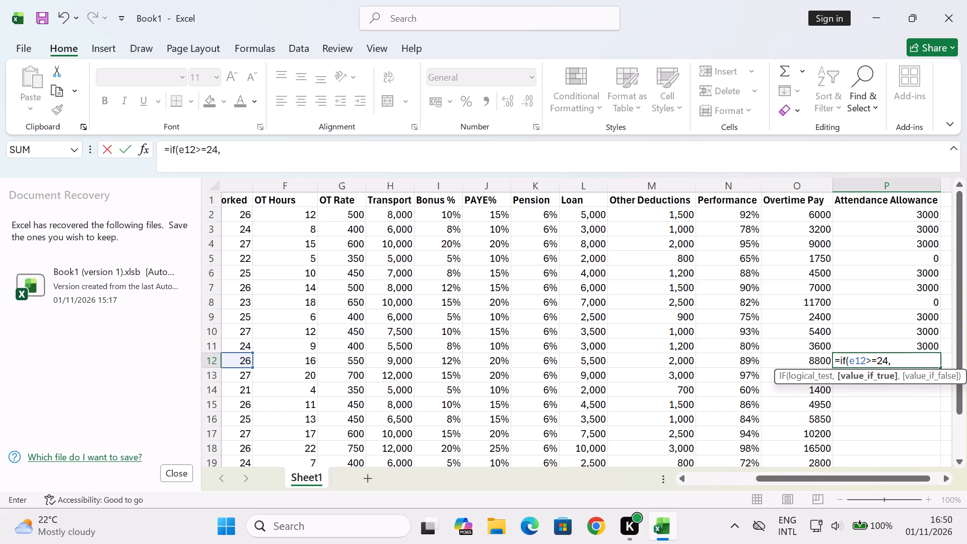
{"action": "type", "text": "3000"}
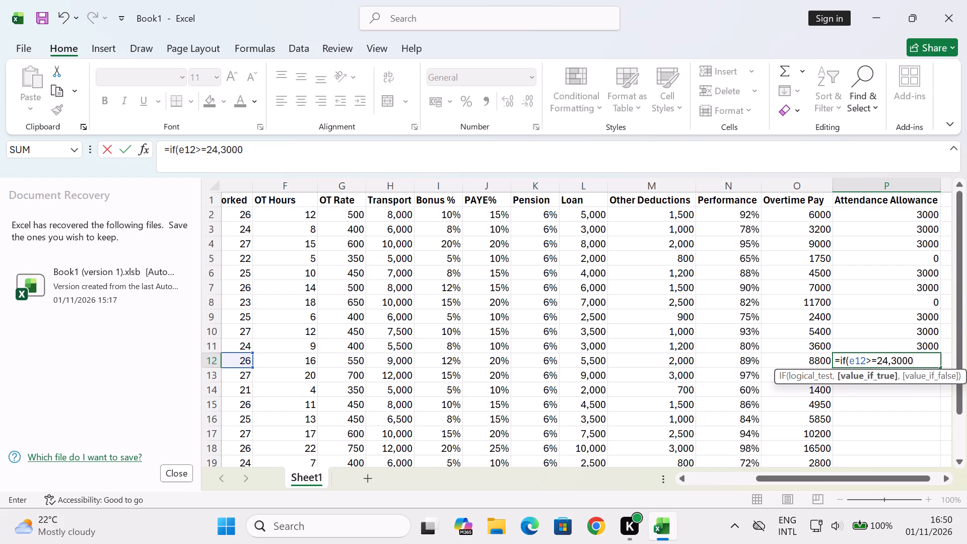
{"action": "key", "text": "comma"}
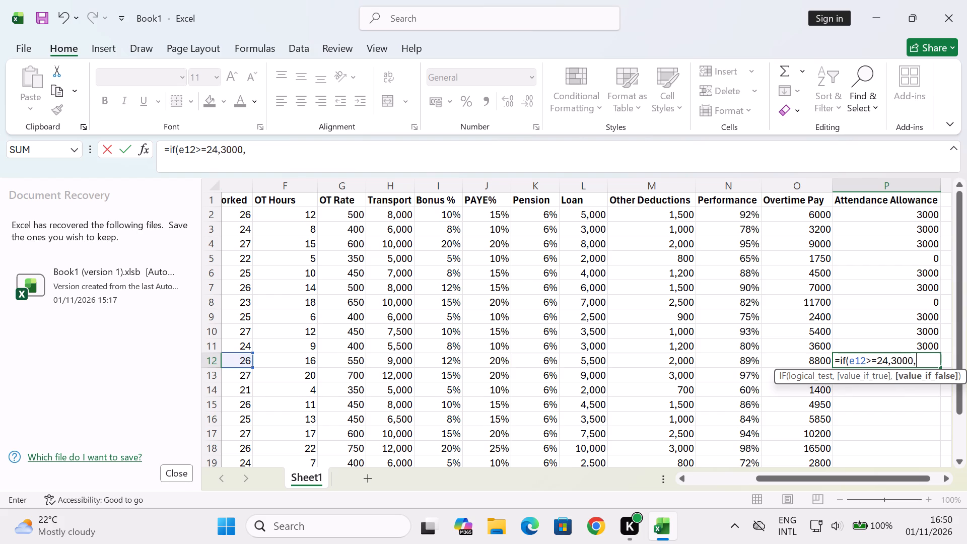
{"action": "key", "text": "0"}
{"action": "key", "text": "shift+parenright"}
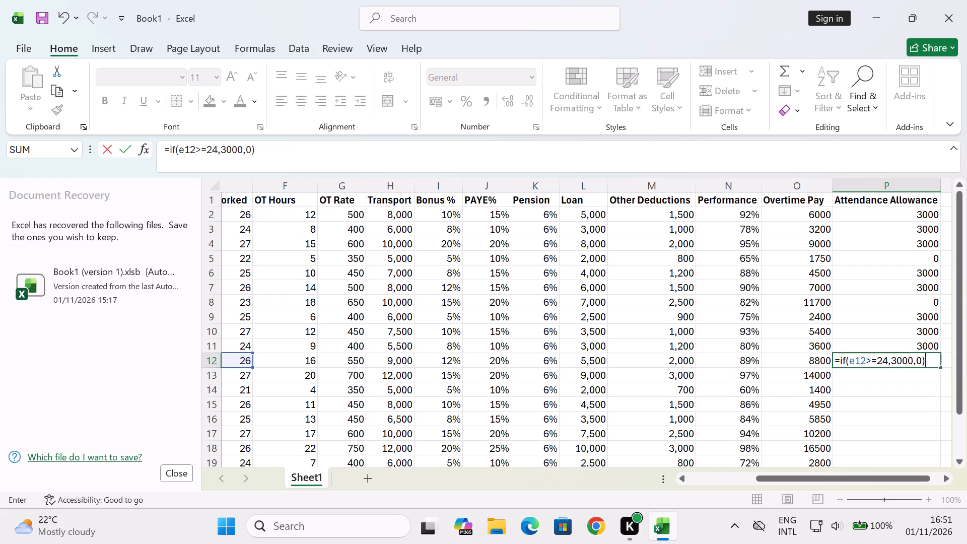
{"action": "key", "text": "Return"}
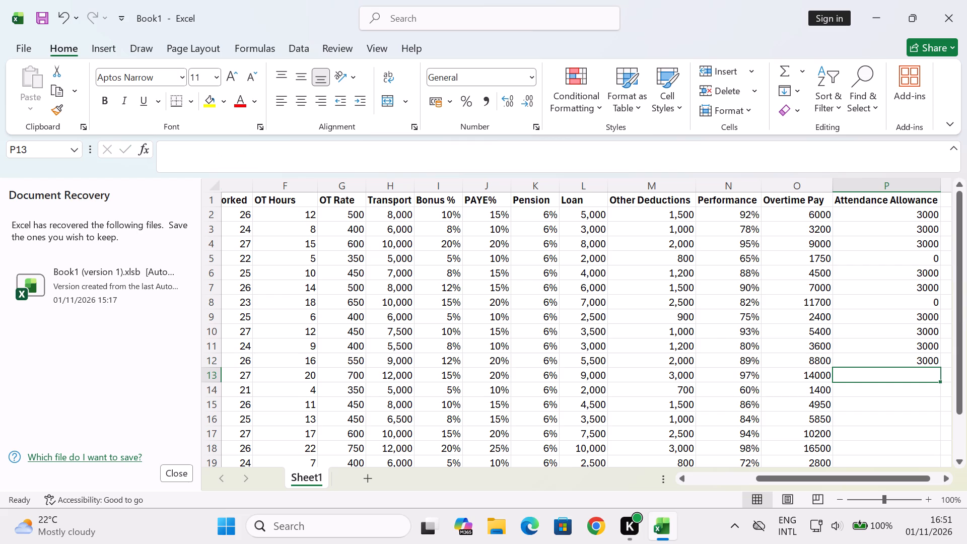
Enter the attendance allowance formula =IF(E13>=24,3000,0) in cell P13.
{"action": "key", "text": "equal"}
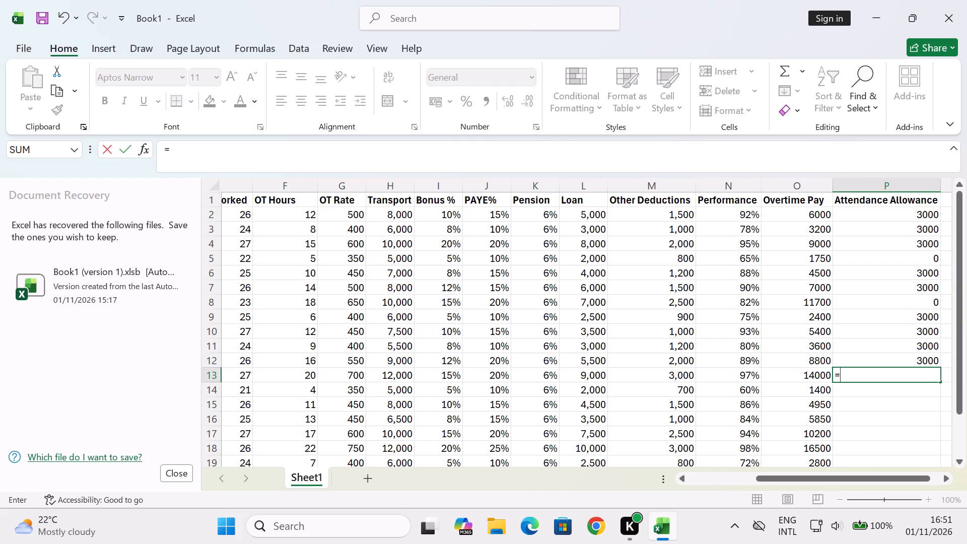
{"action": "key", "text": "i"}
{"action": "key", "text": "f"}
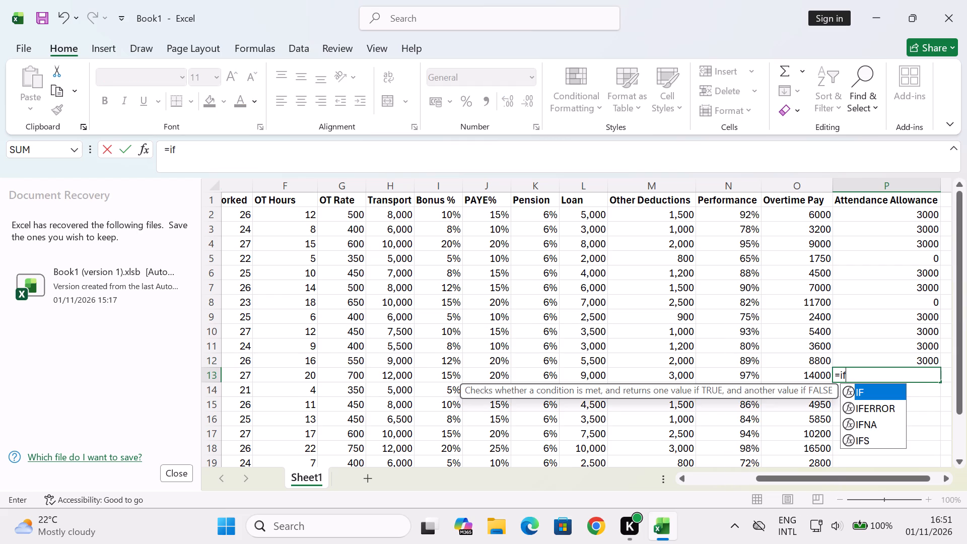
{"action": "key", "text": "shift+parenleft"}
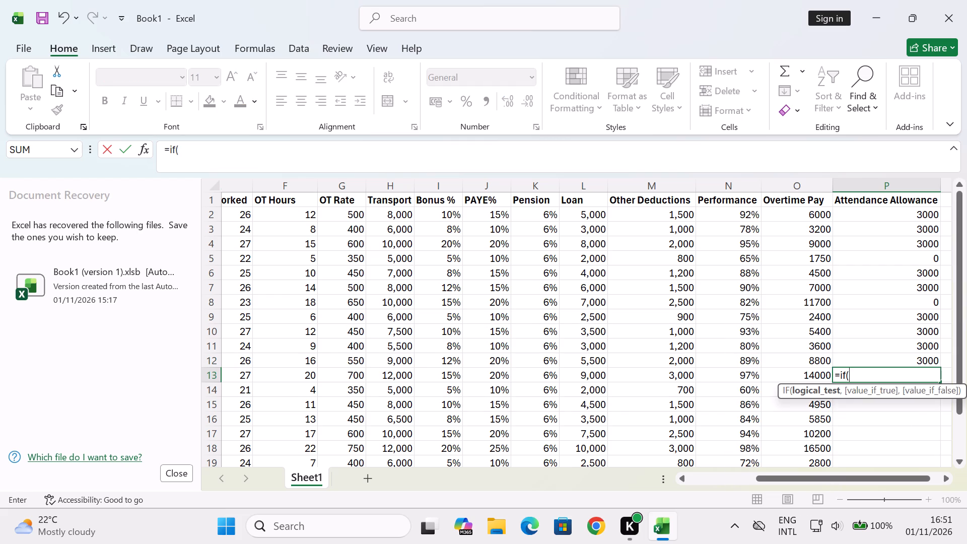
{"action": "type", "text": "e2"}
{"action": "key", "text": "BackSpace"}
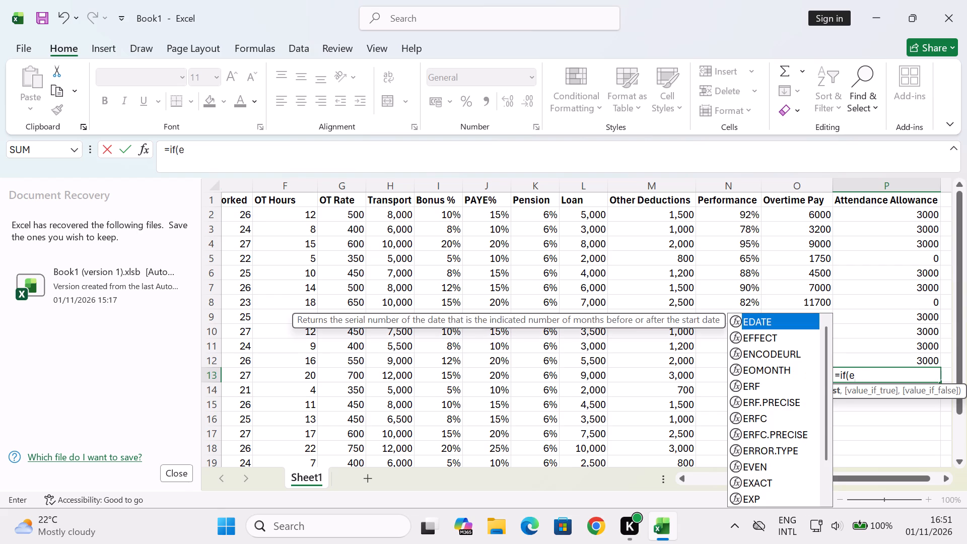
{"action": "type", "text": "13"}
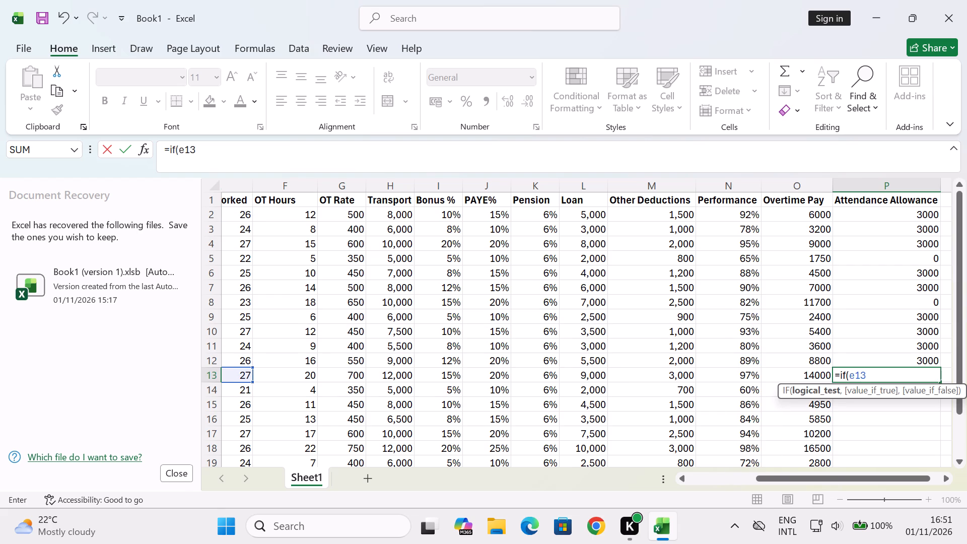
{"action": "type", "text": ">="}
{"action": "type", "text": "24"}
{"action": "key", "text": "comma"}
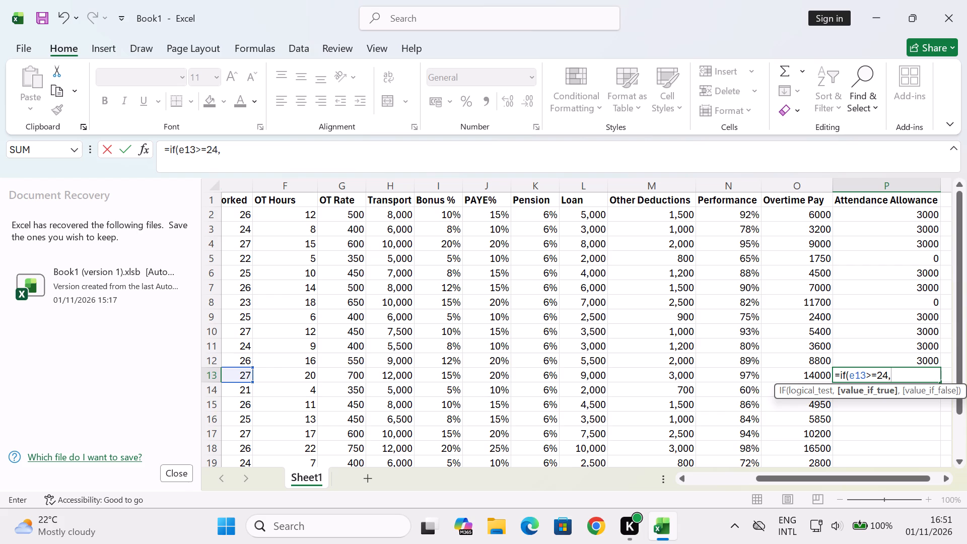
{"action": "key", "text": "3"}
{"action": "type", "text": "000"}
{"action": "key", "text": "comma"}
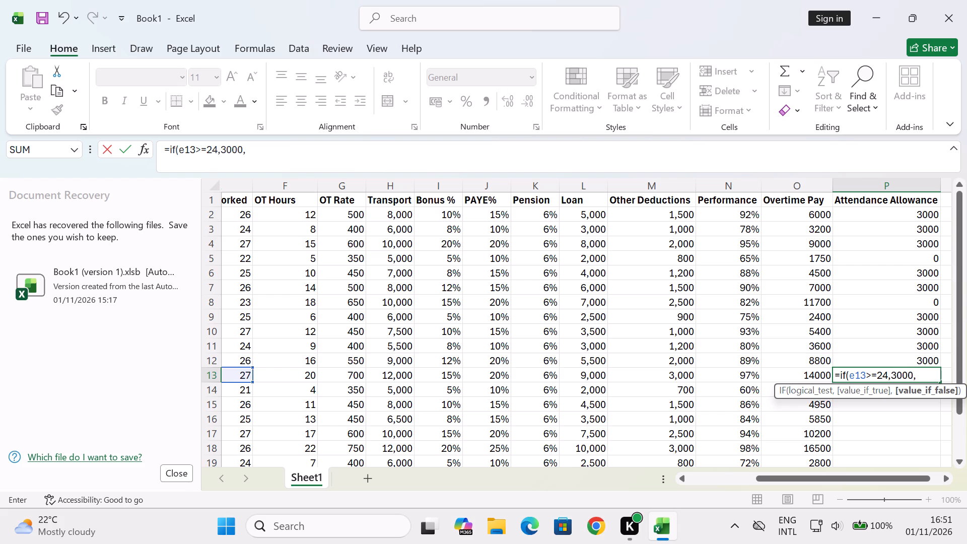
{"action": "key", "text": "0"}
{"action": "key", "text": "shift+parenright"}
{"action": "key", "text": "Return"}
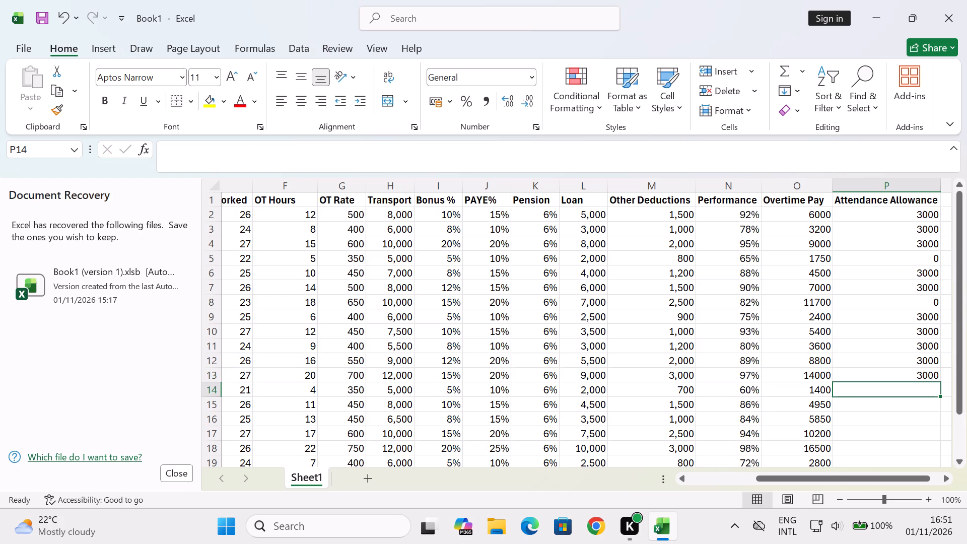
Enter the attendance allowance formula =IF(E14>=24,3000,0) in cell P14.
{"action": "key", "text": "equal"}
{"action": "type", "text": "if"}
{"action": "key", "text": "shift+parenleft"}
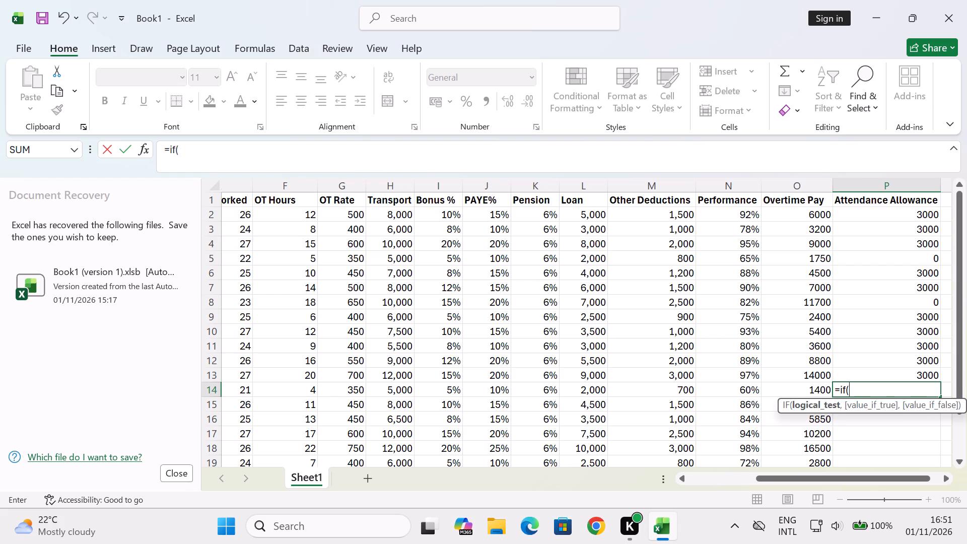
{"action": "type", "text": "e14"}
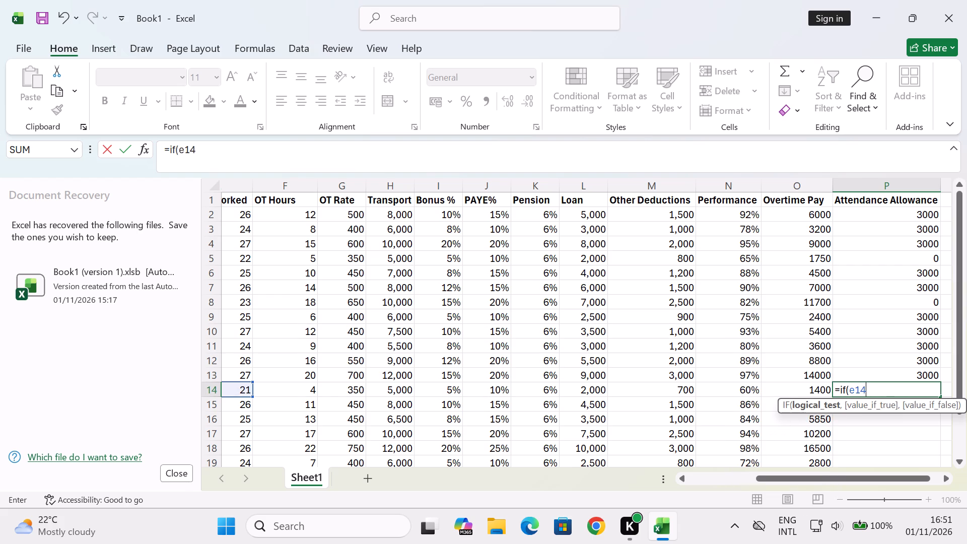
{"action": "key", "text": "shift+greater"}
{"action": "key", "text": "equal"}
{"action": "type", "text": "24"}
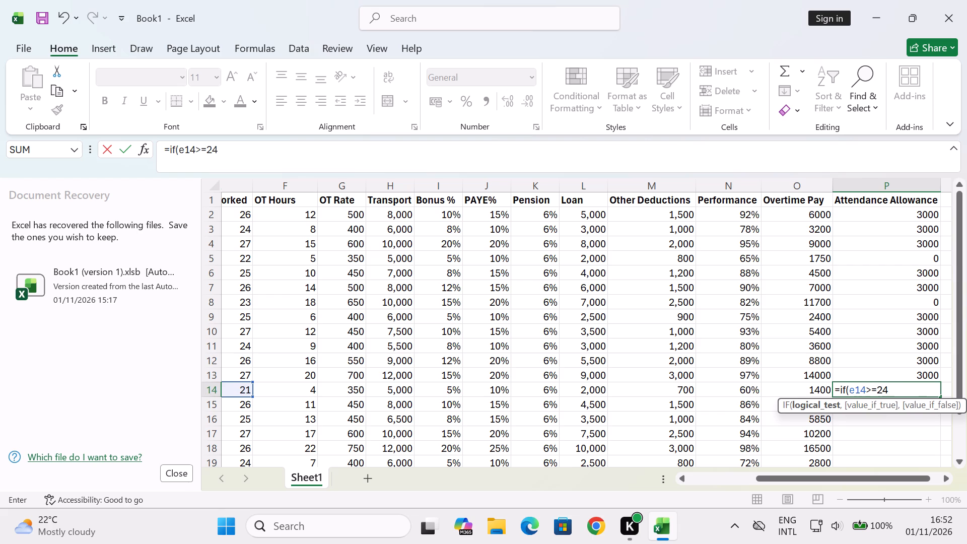
{"action": "key", "text": "comma"}
{"action": "key", "text": "3"}
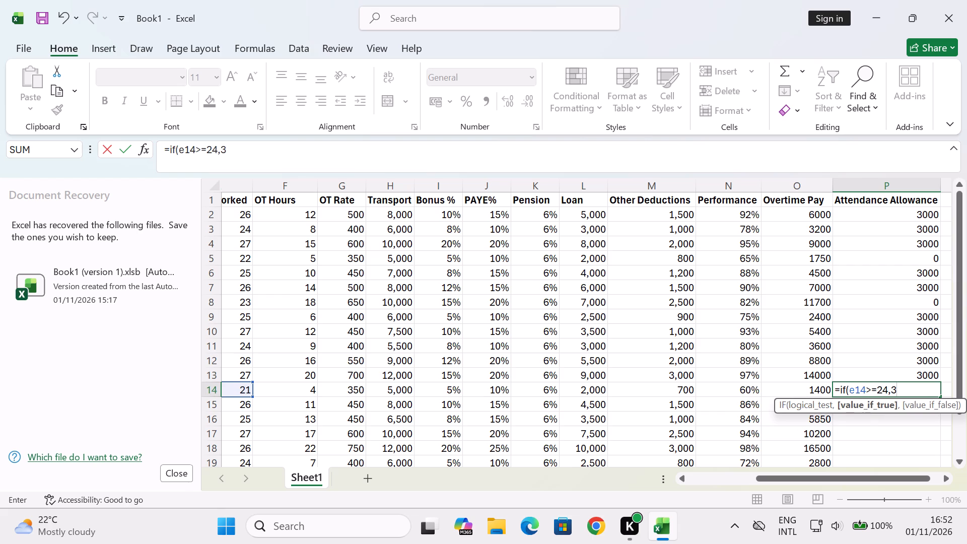
{"action": "type", "text": "000"}
{"action": "type", "text": ",0"}
{"action": "key", "text": "shift+parenright"}
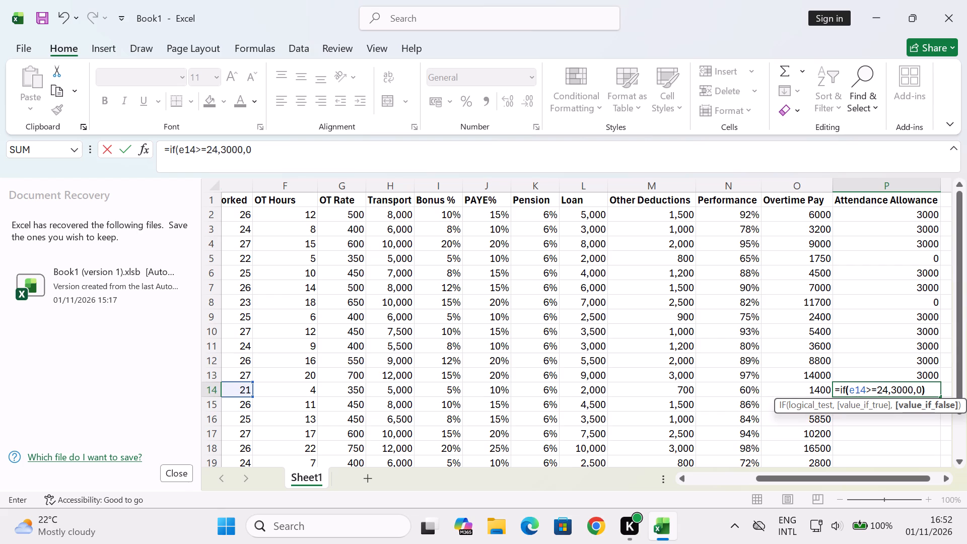
{"action": "key", "text": "Return"}
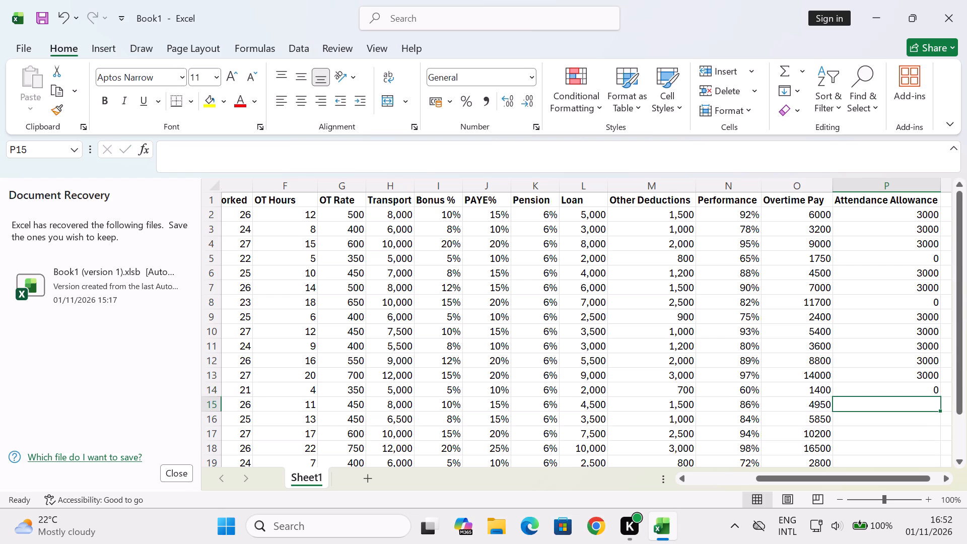
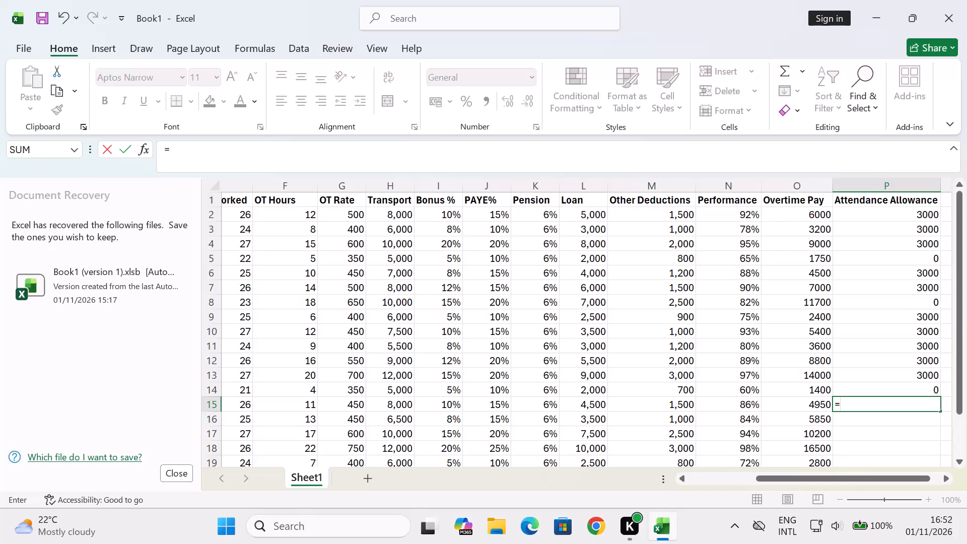
Begin the attendance allowance formula in cell P15 with the IF function, opening its arguments as =if(.
{"action": "type", "text": "if"}
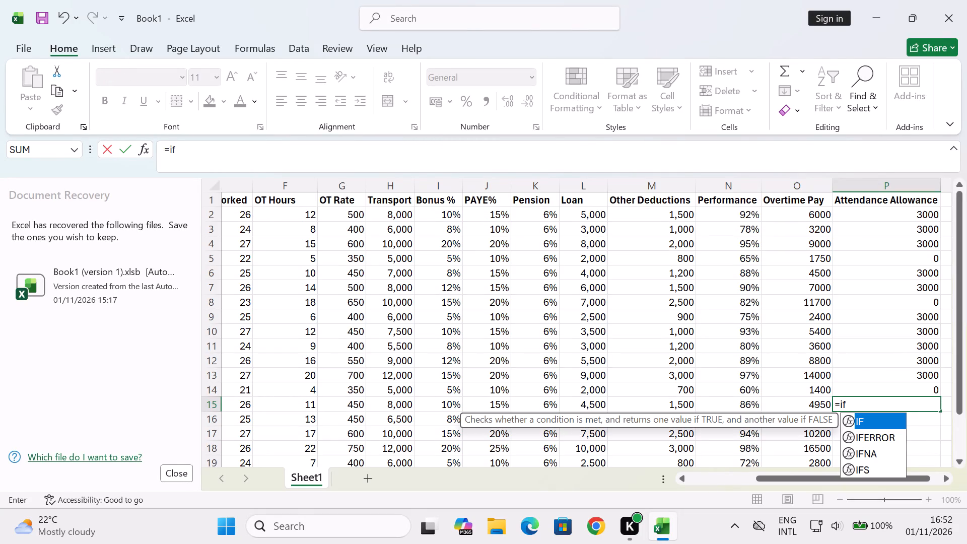
{"action": "key", "text": "shift+parenleft"}
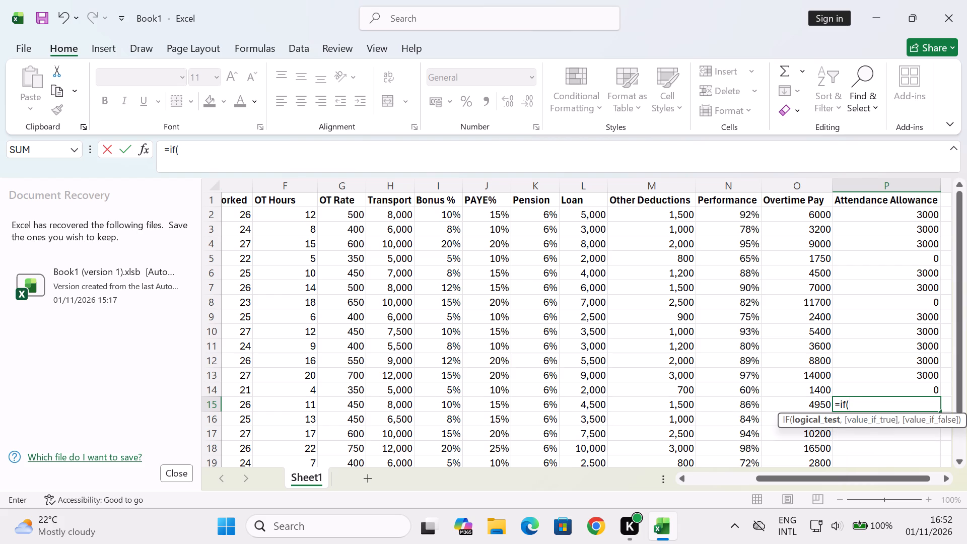
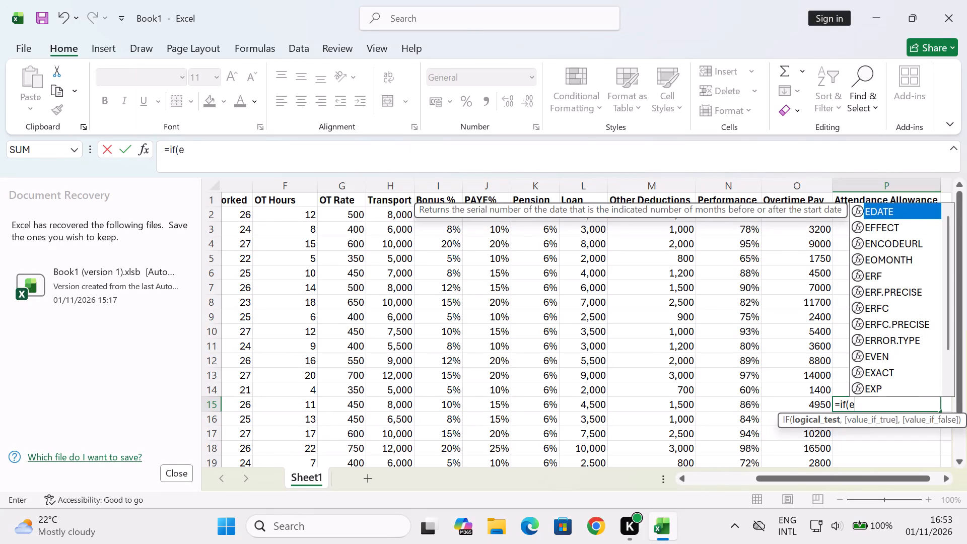
Complete the attendance allowance formula in cell P15 as =if(e15>=24,3000,0).
{"action": "type", "text": "15"}
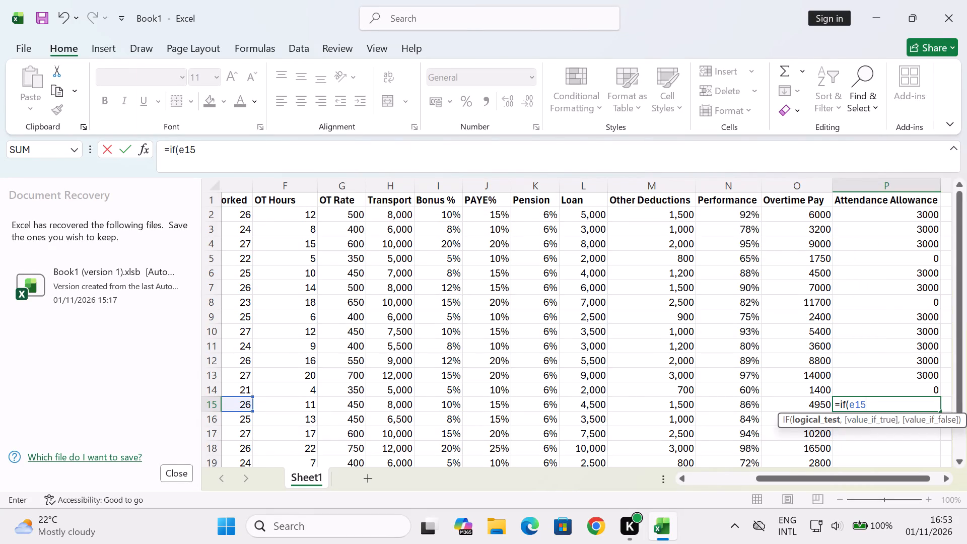
{"action": "type", "text": ">="}
{"action": "type", "text": "24"}
{"action": "key", "text": "comma"}
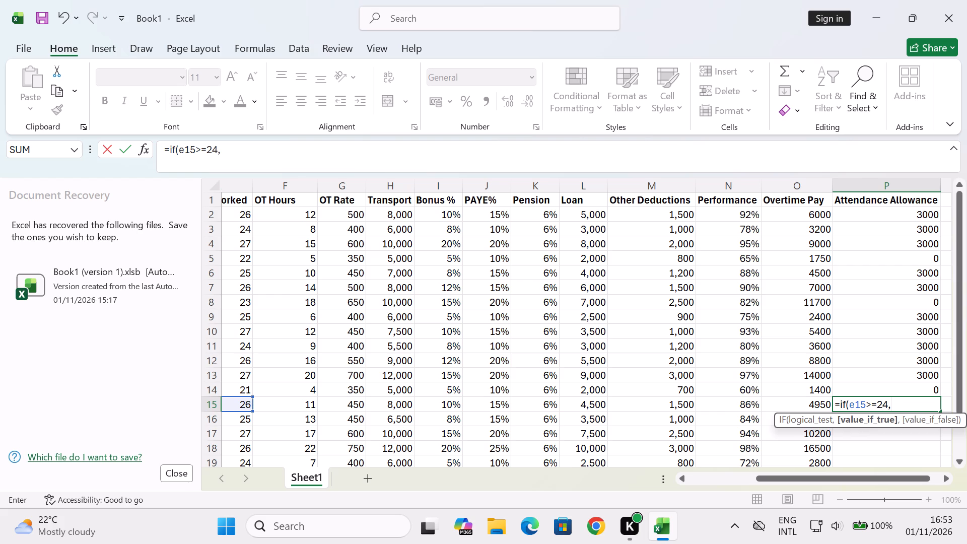
{"action": "key", "text": "3"}
{"action": "type", "text": "000"}
{"action": "type", "text": ",0"}
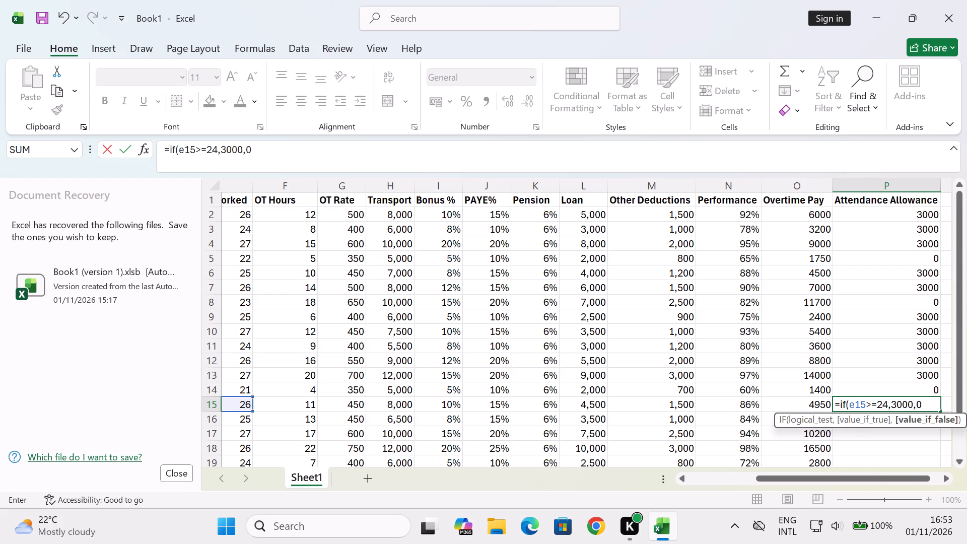
{"action": "key", "text": "shift+parenright"}
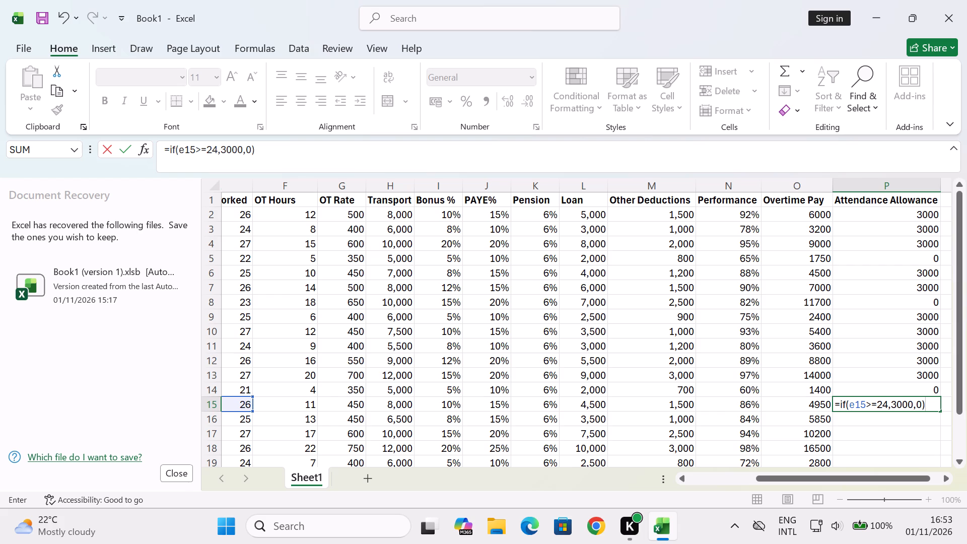
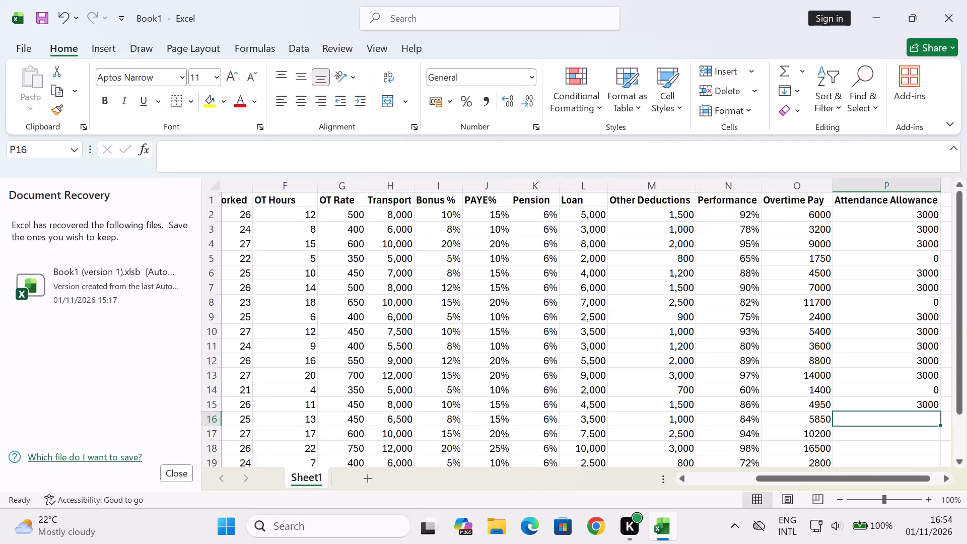
Enter the attendance allowance formula =if(e16>=24,3000,0) in cell P16.
{"action": "key", "text": "equal"}
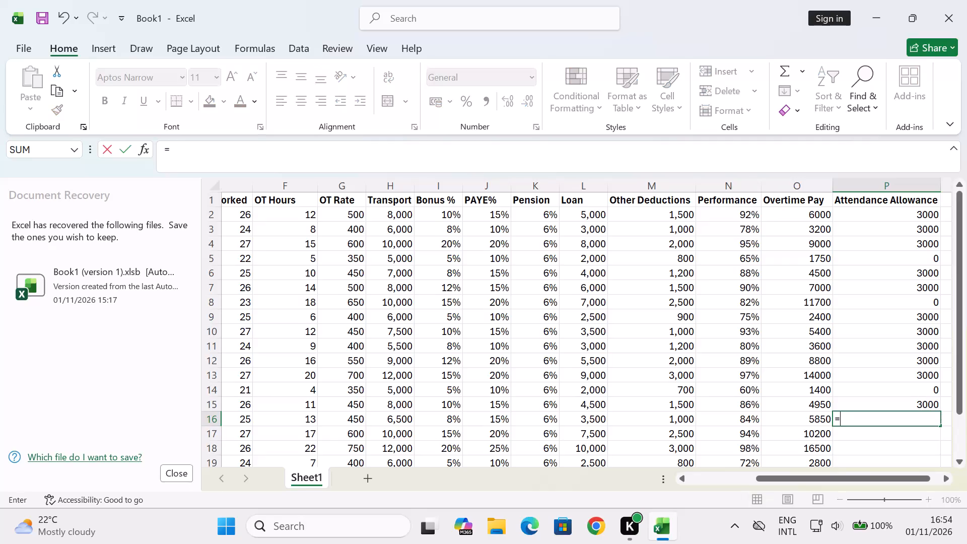
{"action": "type", "text": "if"}
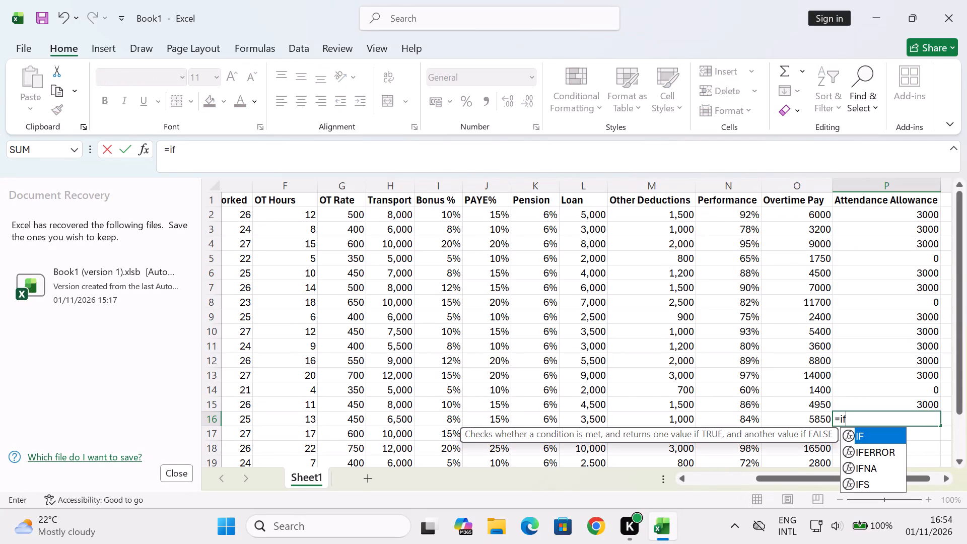
{"action": "key", "text": "shift+parenleft"}
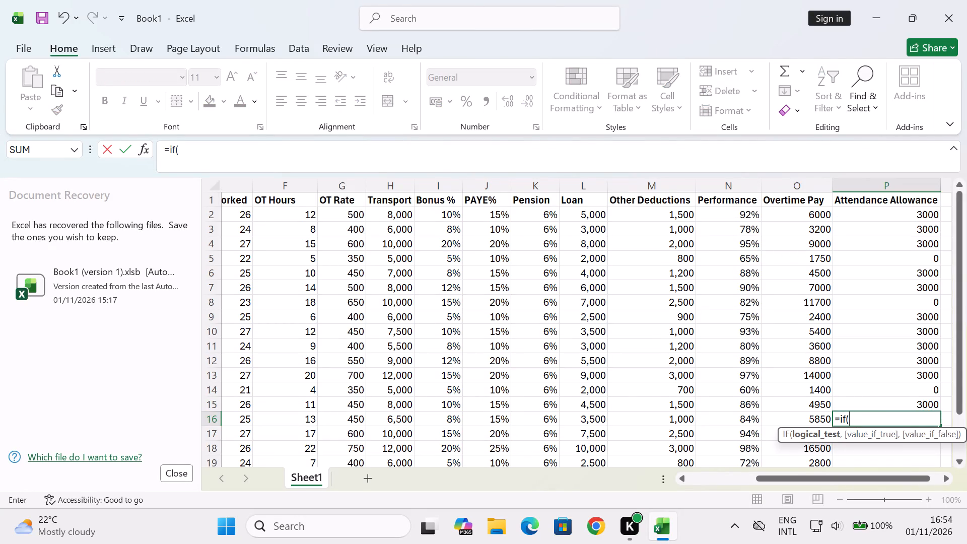
{"action": "key", "text": "e"}
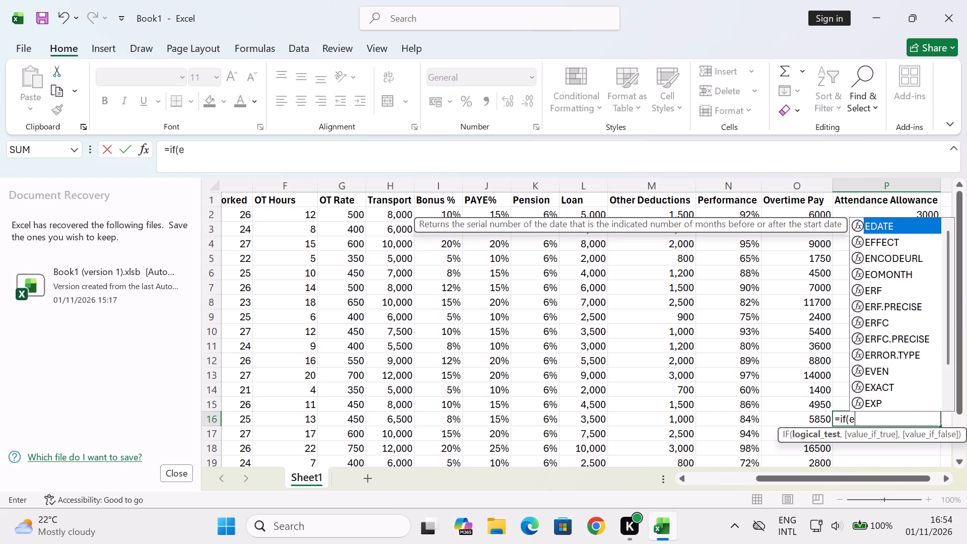
{"action": "type", "text": "16"}
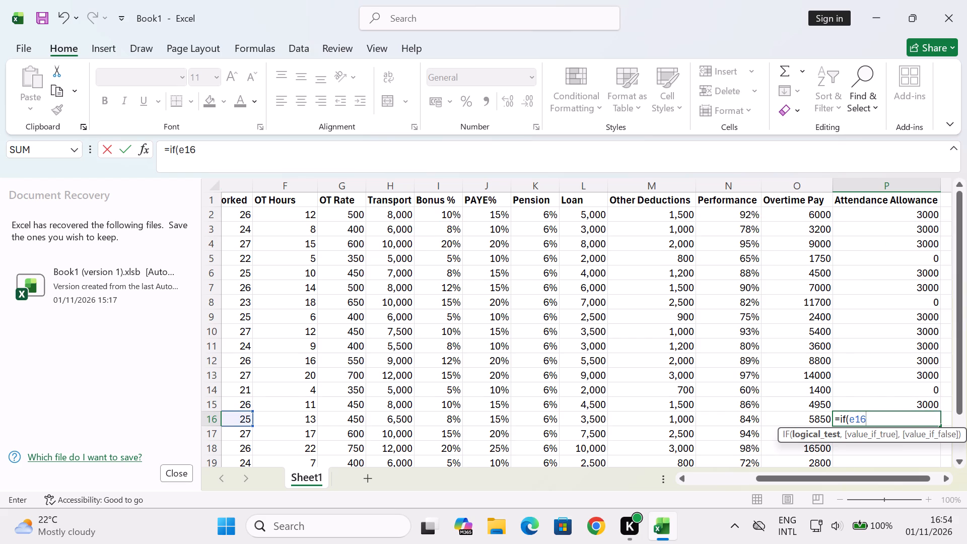
{"action": "type", "text": ">="}
{"action": "type", "text": "24"}
{"action": "key", "text": "comma"}
{"action": "type", "text": "3000"}
{"action": "type", "text": ",0"}
{"action": "key", "text": "shift+parenright"}
{"action": "key", "text": "Return"}
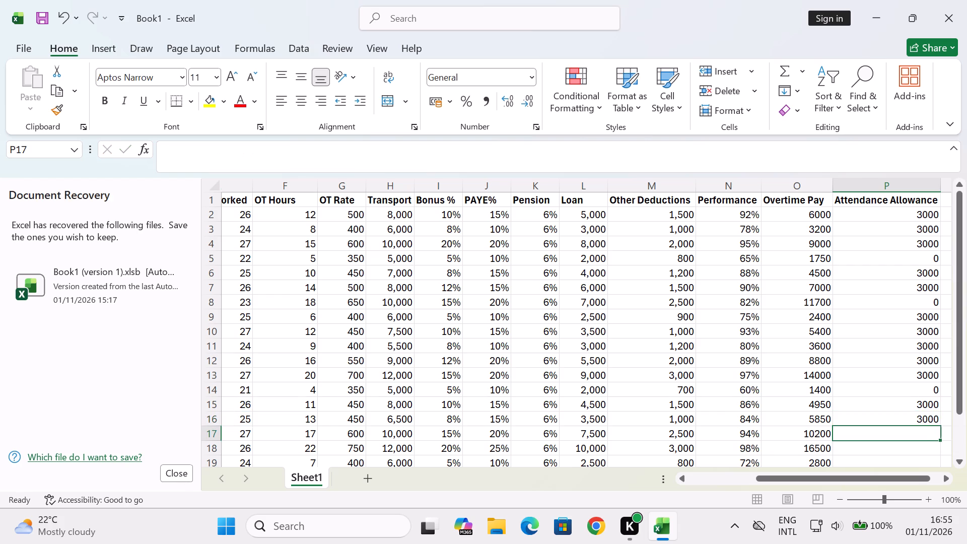
Begin the attendance allowance formula in cell P17 with the opening of an IF function, =if(.
{"action": "key", "text": "equal"}
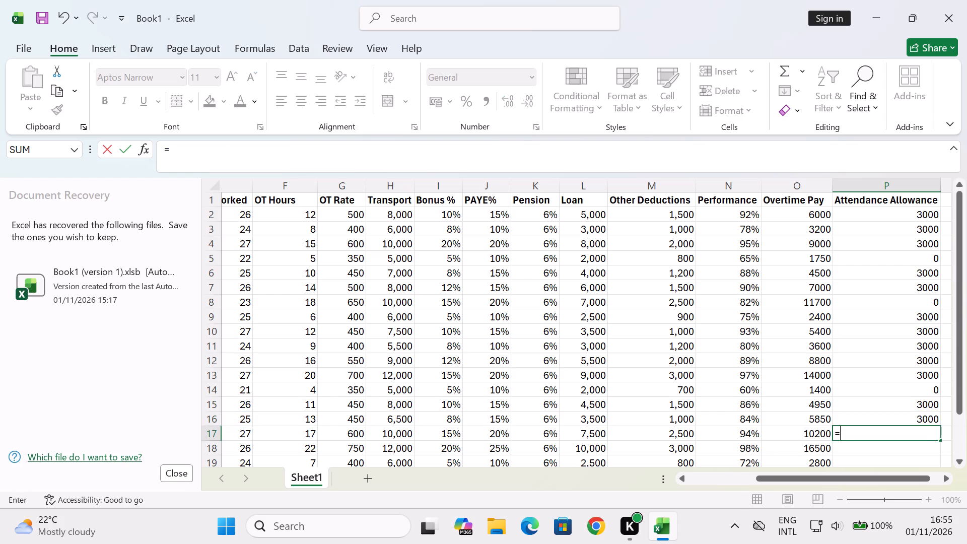
{"action": "key", "text": "i"}
{"action": "key", "text": "f"}
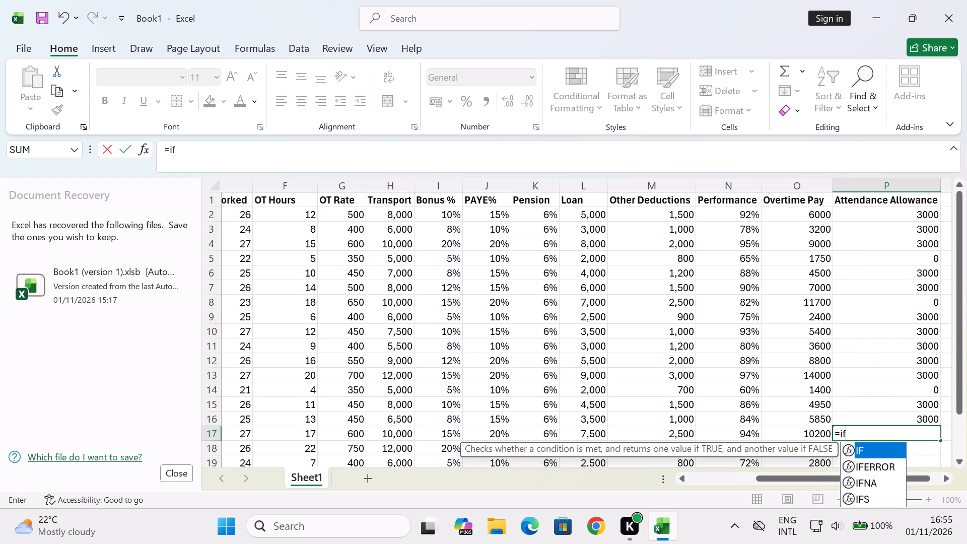
{"action": "key", "text": "shift+parenleft"}
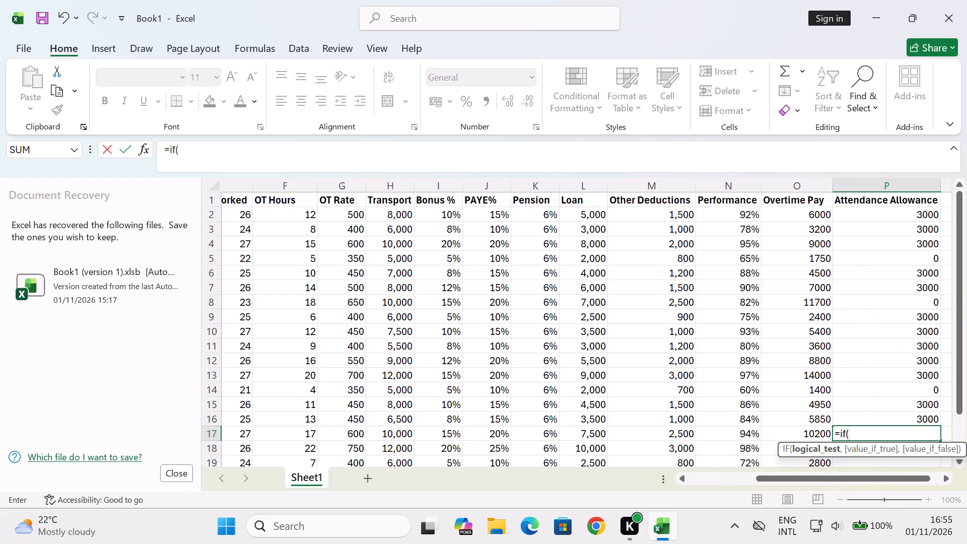
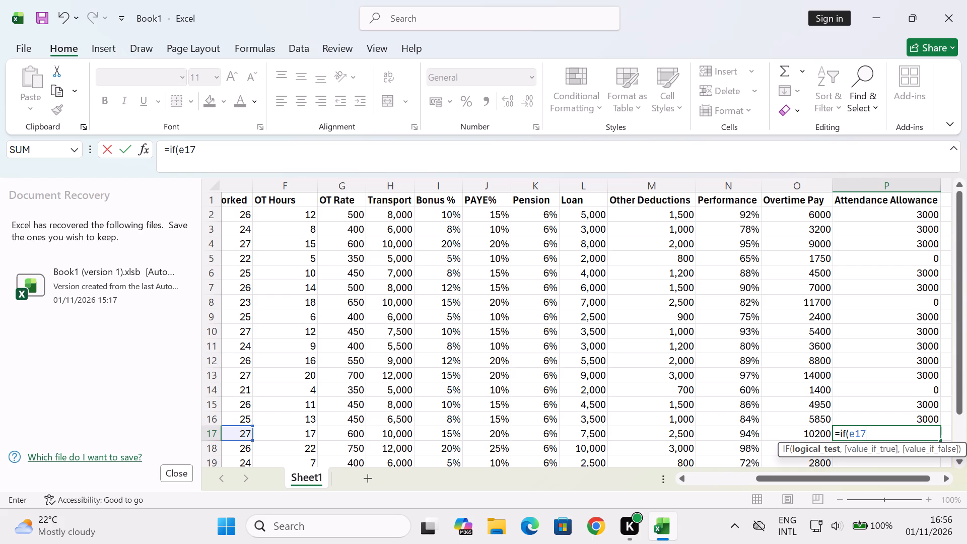
Complete the attendance allowance formula in cell P17 as =if(e17>=24,3000,0) and enter it.
{"action": "type", "text": ">="}
{"action": "type", "text": "24"}
{"action": "key", "text": "comma"}
{"action": "key", "text": "3"}
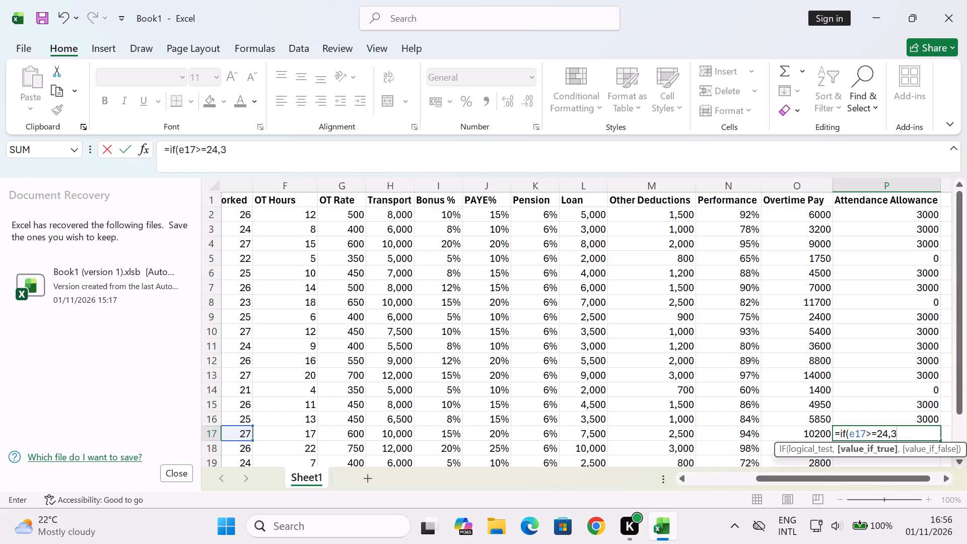
{"action": "type", "text": "000"}
{"action": "key", "text": "comma"}
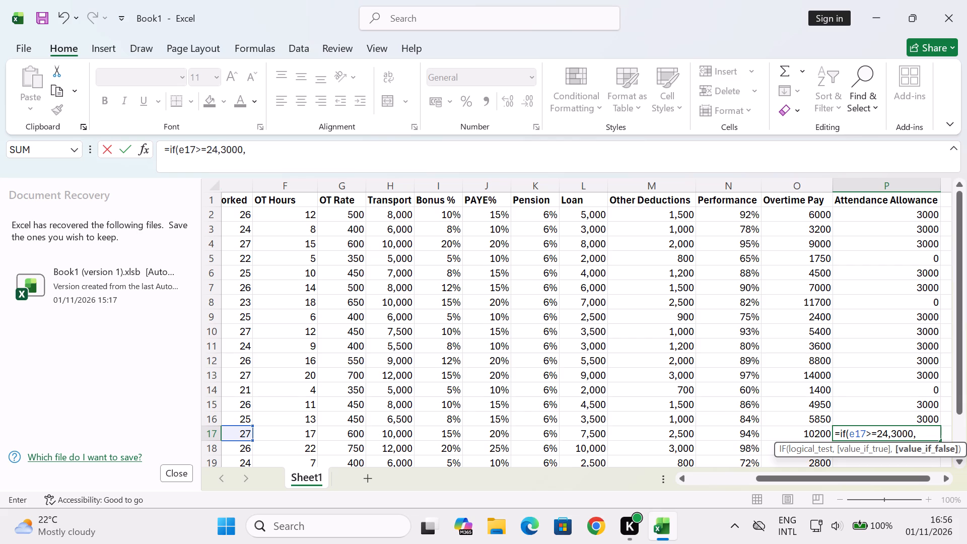
{"action": "key", "text": "0"}
{"action": "key", "text": "shift+parenright"}
{"action": "key", "text": "Return"}
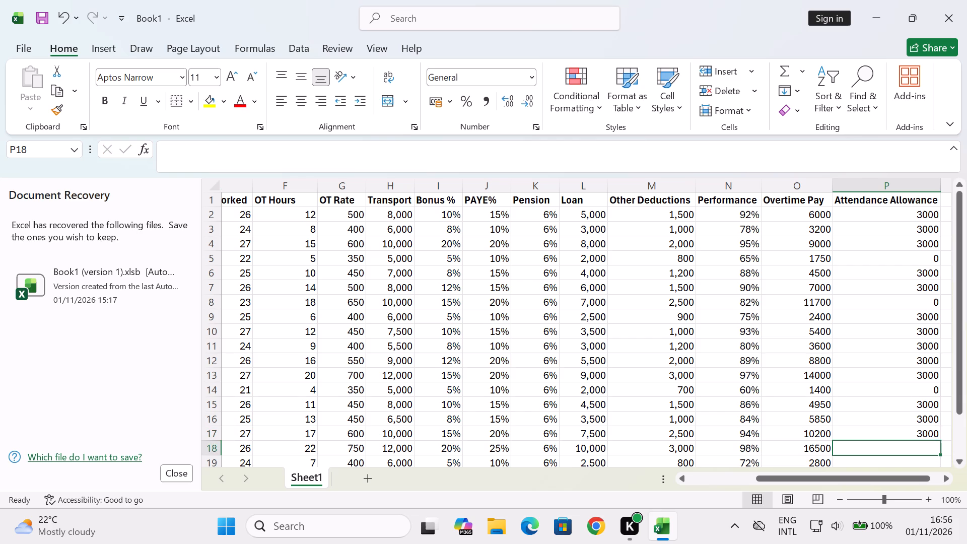
Begin the attendance allowance formula in cell P18 with the days-worked condition, =if(e18>=24,.
{"action": "key", "text": "equal"}
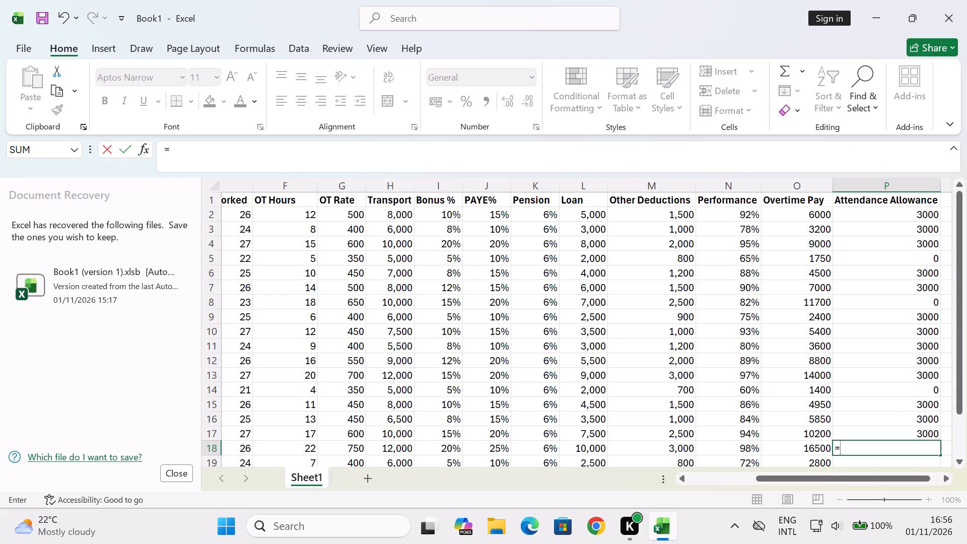
{"action": "type", "text": "if"}
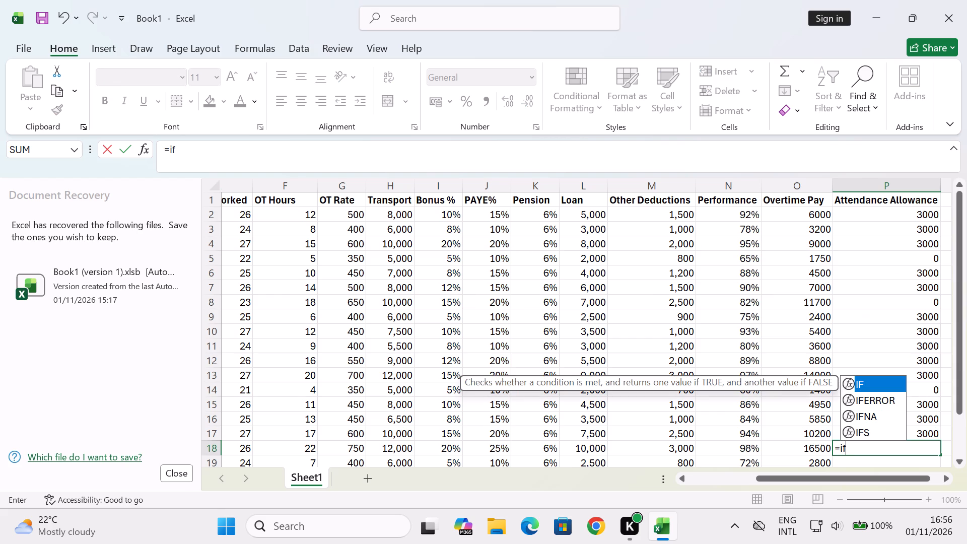
{"action": "key", "text": "shift+parenleft"}
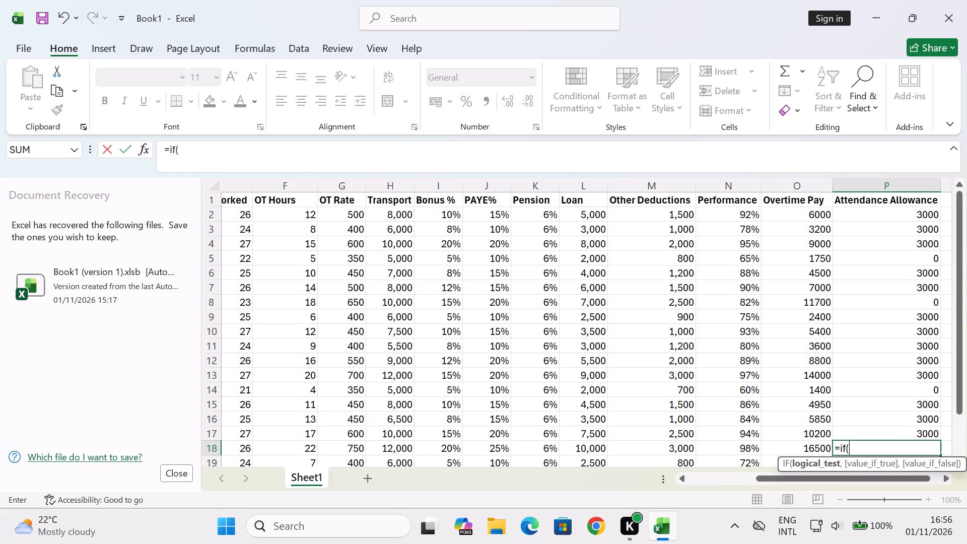
{"action": "type", "text": "e18"}
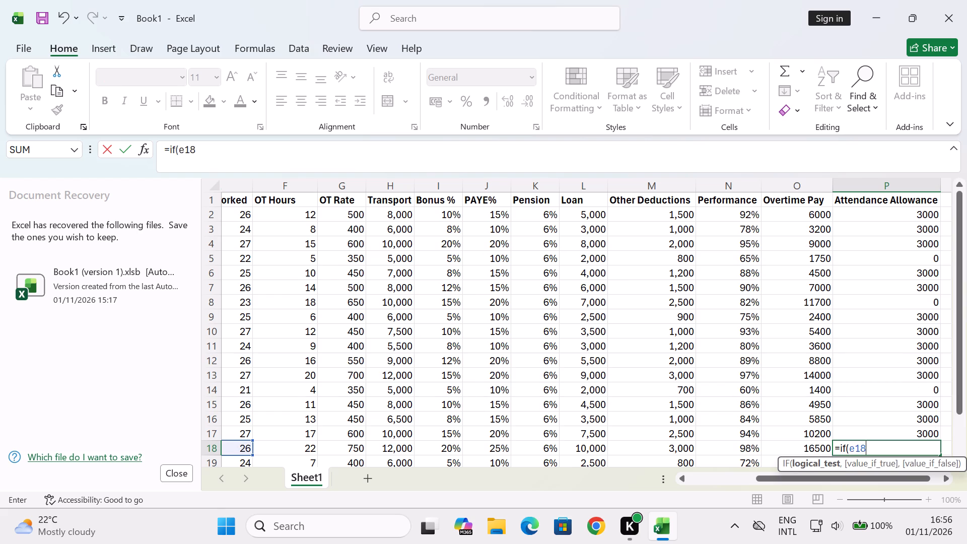
{"action": "key", "text": "shift+greater"}
{"action": "key", "text": "equal"}
{"action": "type", "text": "24"}
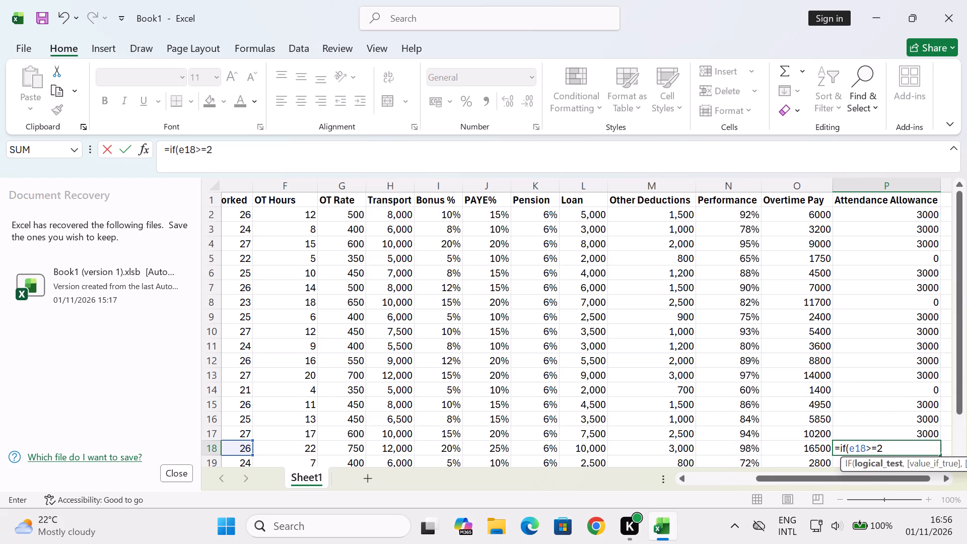
{"action": "key", "text": "comma"}
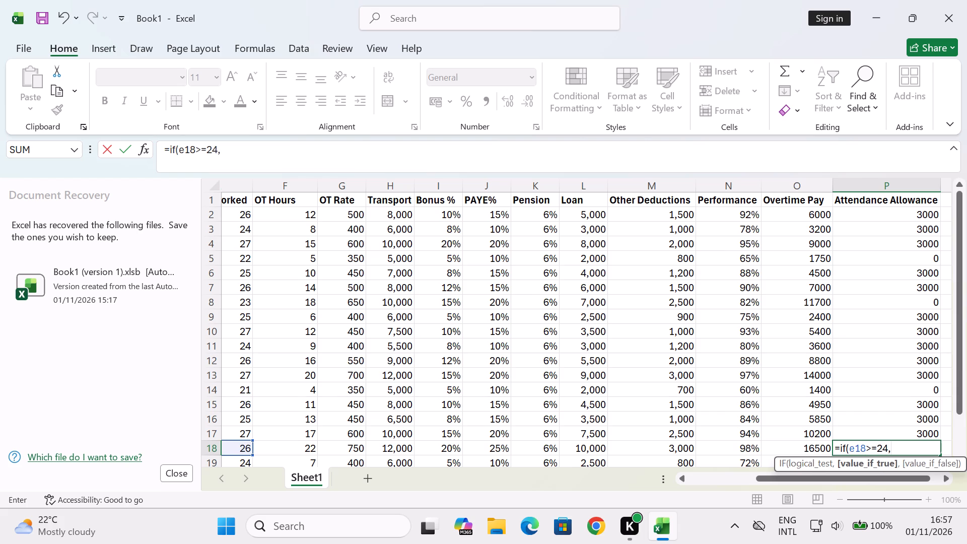
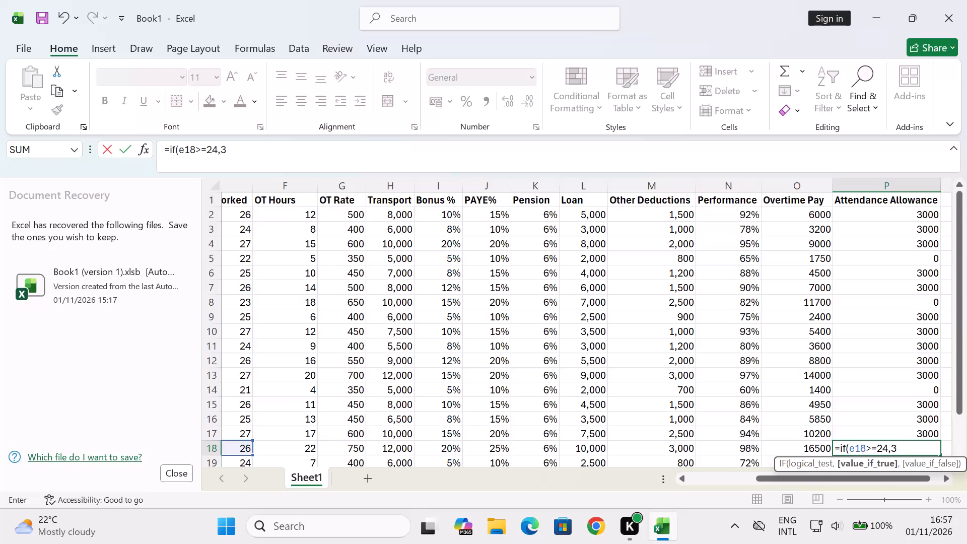
Complete the attendance allowance formula in cell P18 as =if(e18>=24,3000,0) and enter it.
{"action": "type", "text": "000"}
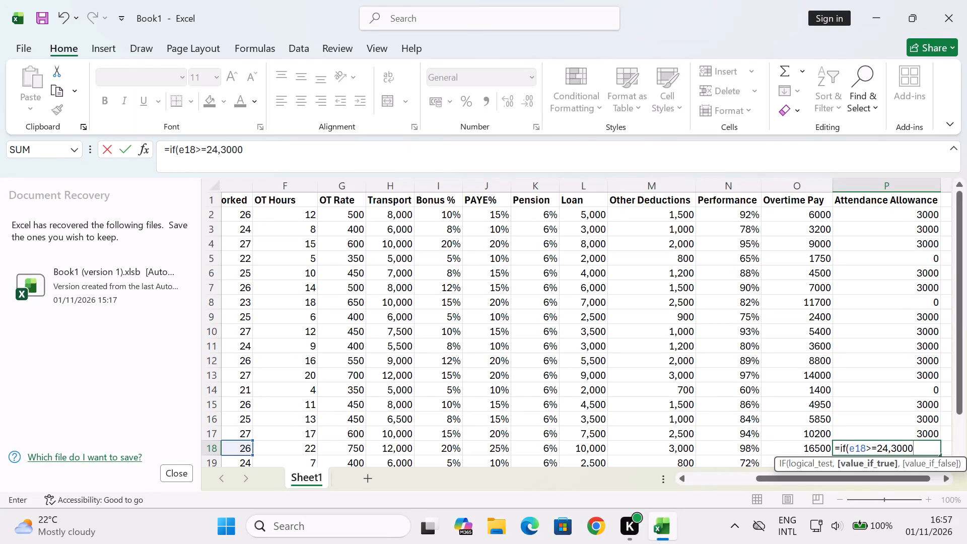
{"action": "type", "text": ",0"}
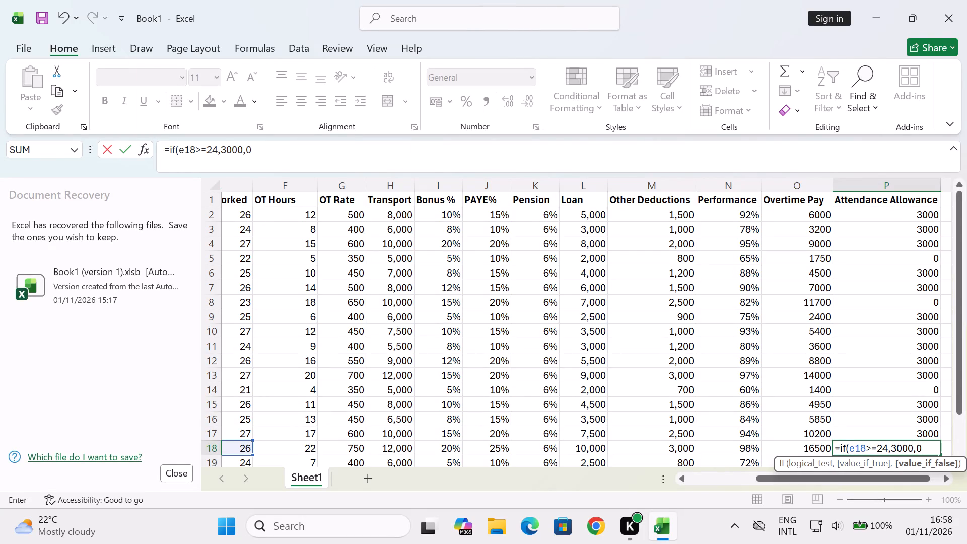
{"action": "key", "text": "shift+parenright"}
{"action": "key", "text": "Return"}
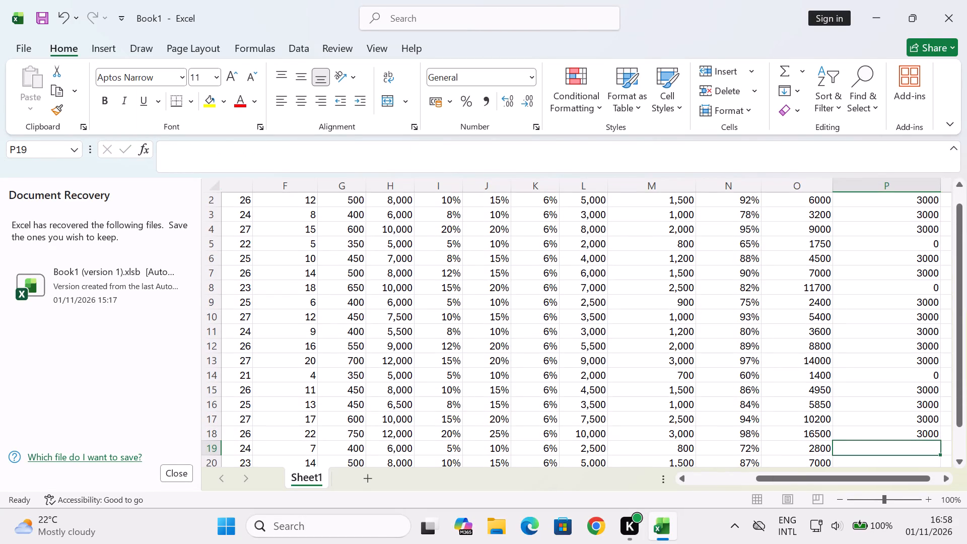
Enter the attendance allowance formula =if(e19>=24,3000,0) in cell P19.
{"action": "key", "text": "equal"}
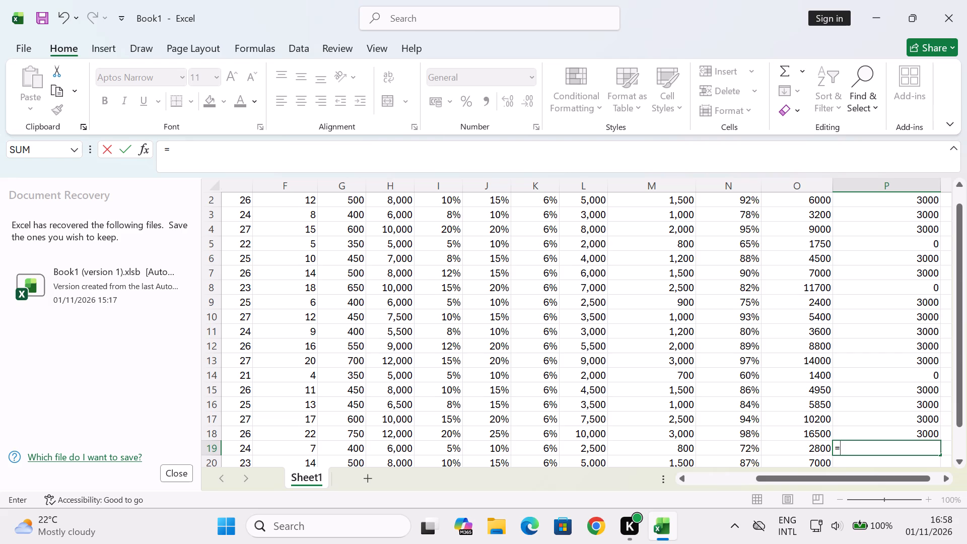
{"action": "key", "text": "i"}
{"action": "key", "text": "f"}
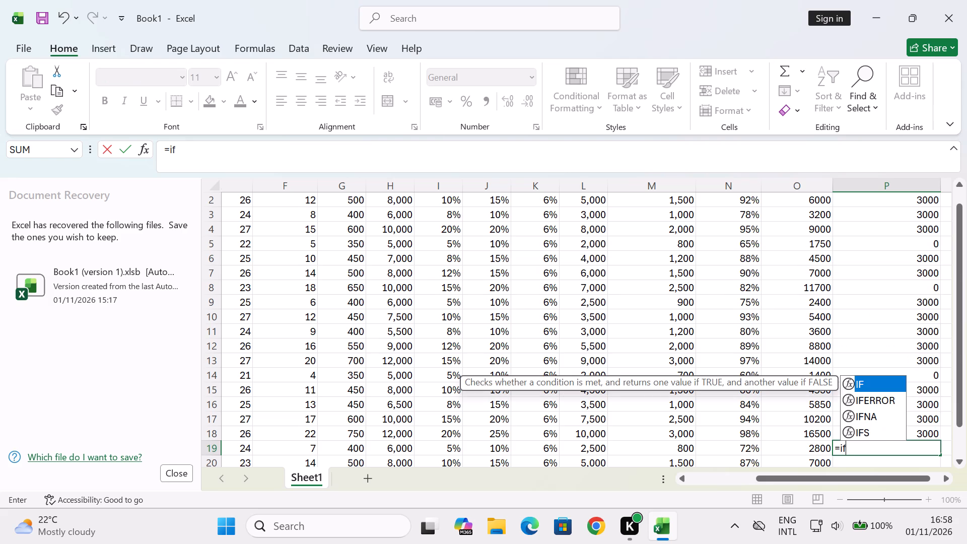
{"action": "key", "text": "shift+parenleft"}
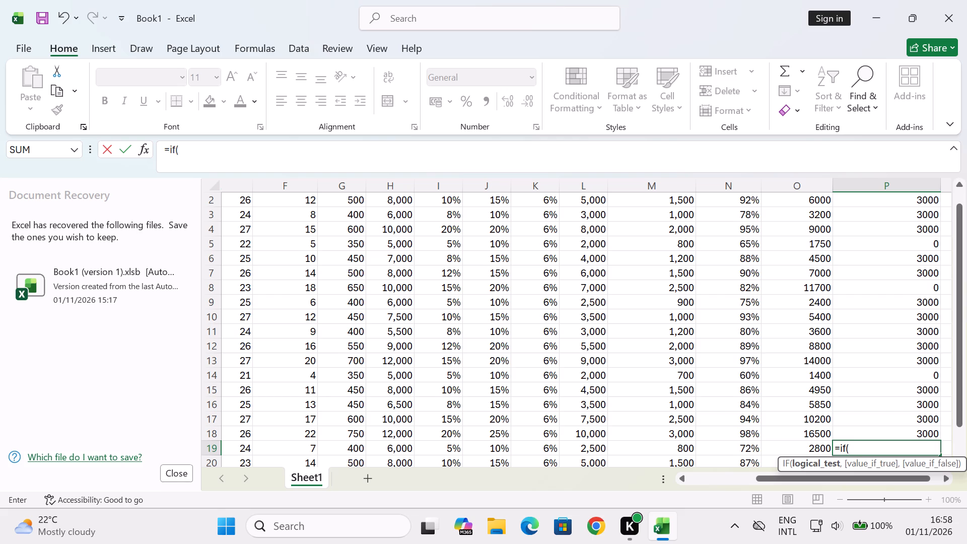
{"action": "type", "text": "e1"}
{"action": "key", "text": "9"}
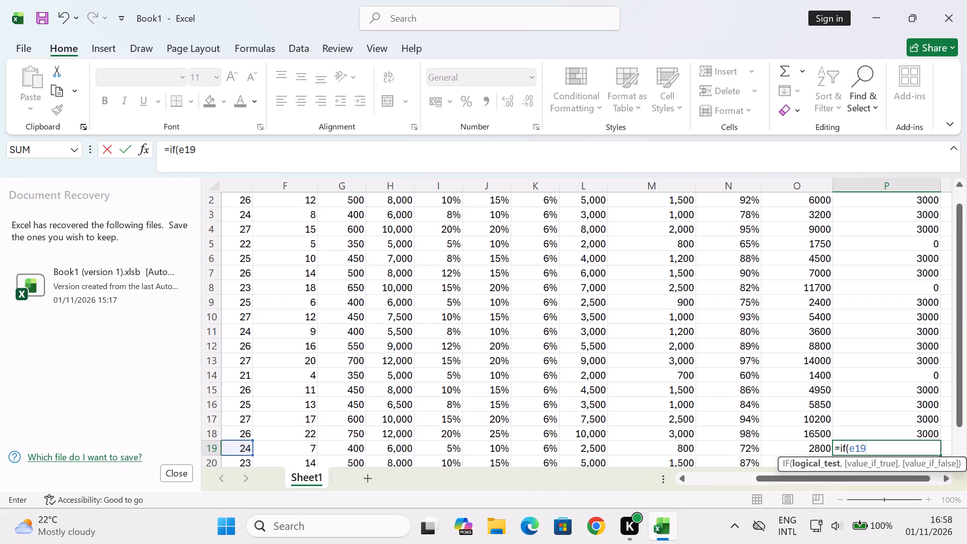
{"action": "type", "text": ">="}
{"action": "type", "text": "24"}
{"action": "key", "text": "comma"}
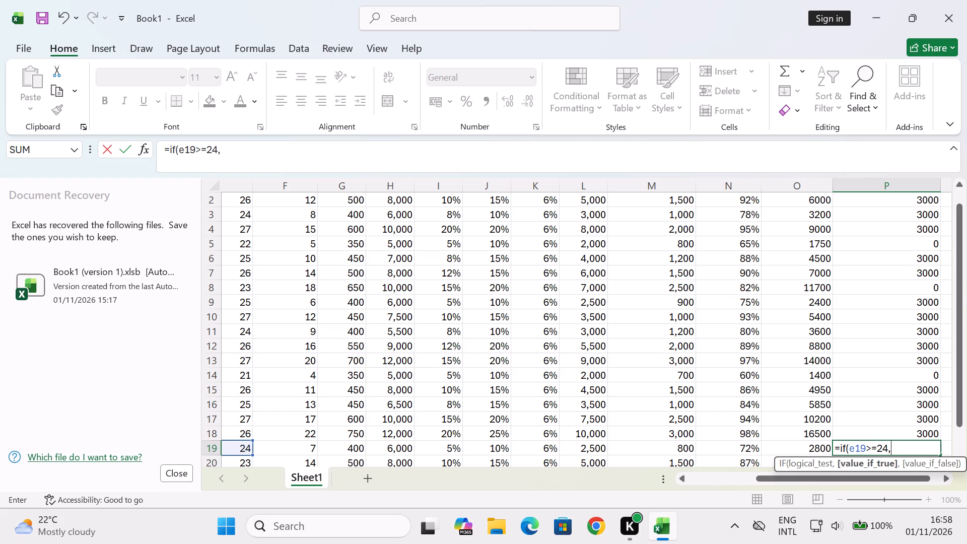
{"action": "key", "text": "3"}
{"action": "type", "text": "000"}
{"action": "type", "text": ",0"}
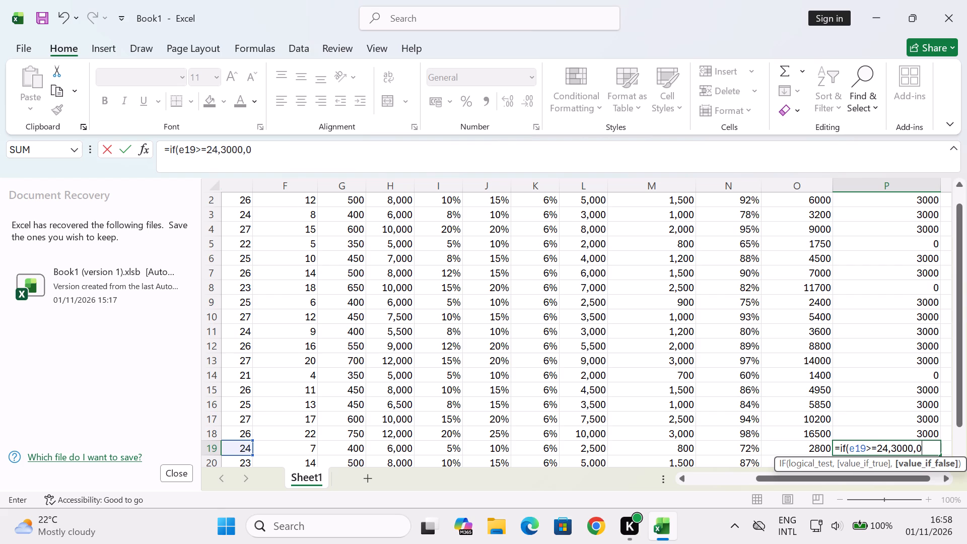
{"action": "key", "text": "shift+parenright"}
{"action": "key", "text": "Return"}
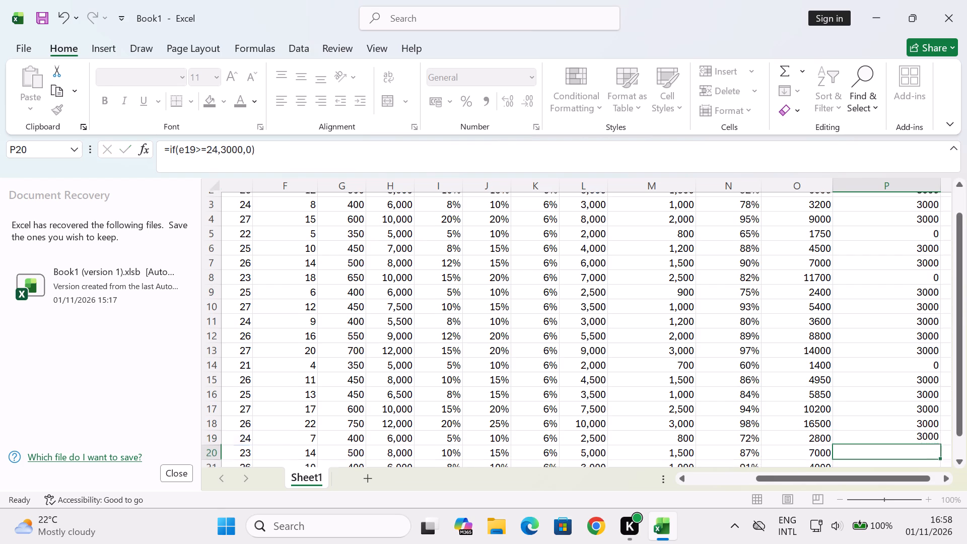
Enter the attendance allowance formula in cell P20 as =if(e20>=f24,3000,0).
{"action": "key", "text": "equal"}
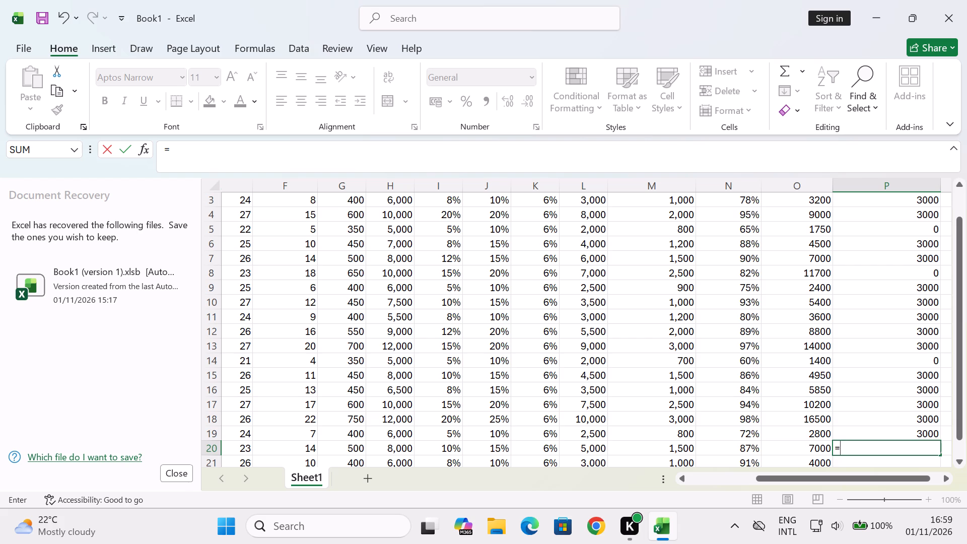
{"action": "type", "text": "if"}
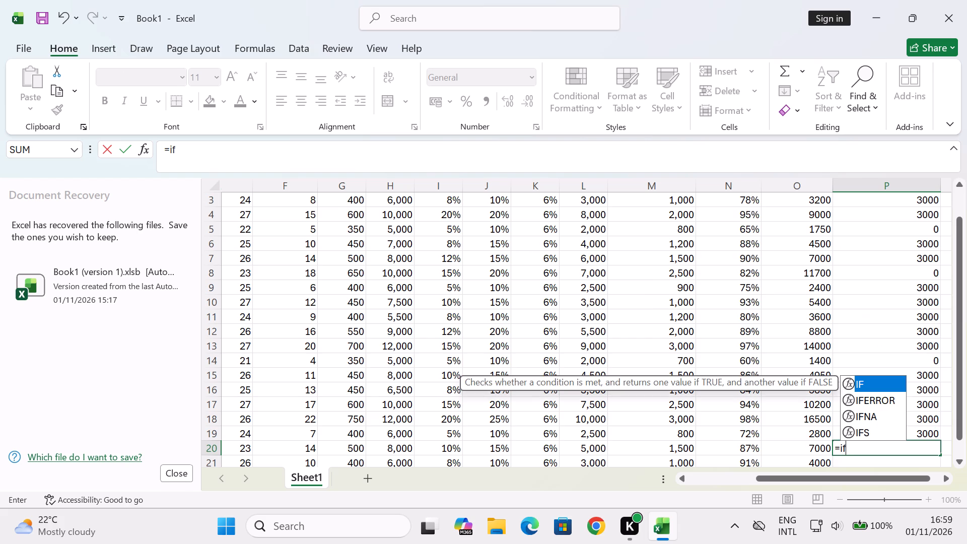
{"action": "key", "text": "shift+parenleft"}
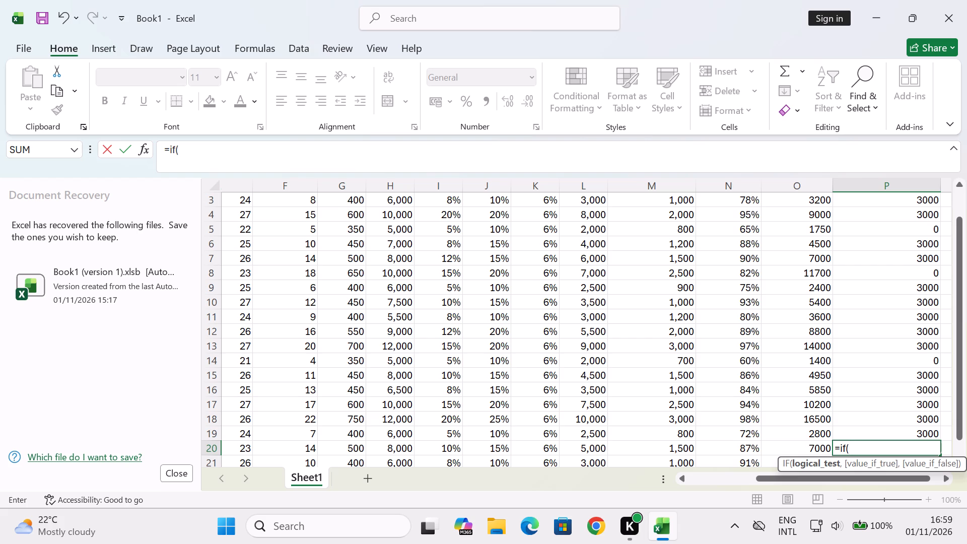
{"action": "key", "text": "e"}
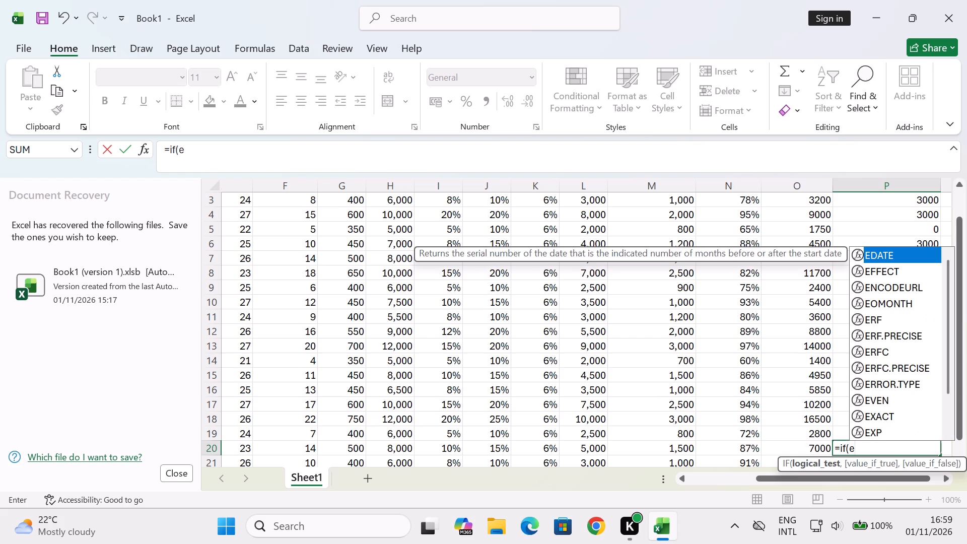
{"action": "key", "text": "2"}
{"action": "key", "text": "0"}
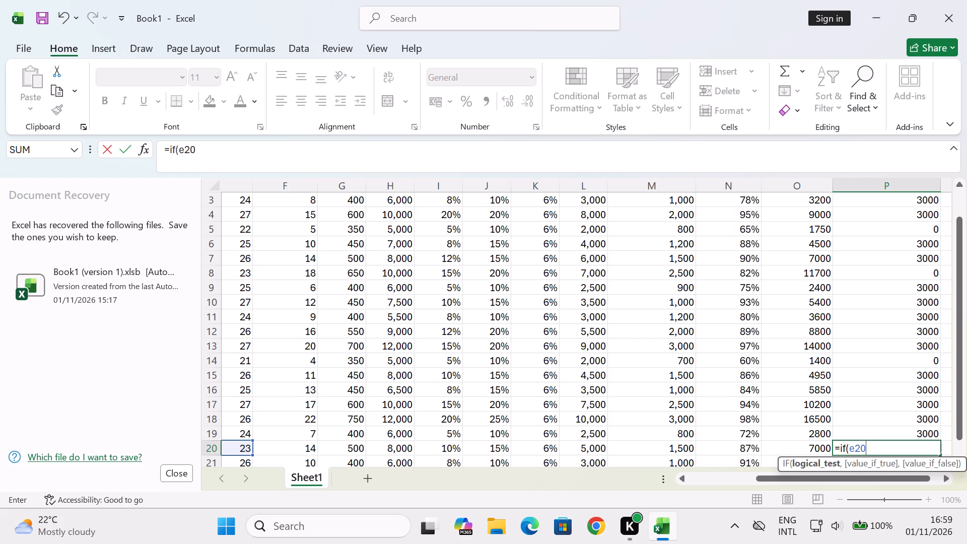
{"action": "type", "text": ">="}
{"action": "type", "text": "f24"}
{"action": "key", "text": "comma"}
{"action": "key", "text": "3"}
{"action": "type", "text": "000"}
{"action": "key", "text": "comma"}
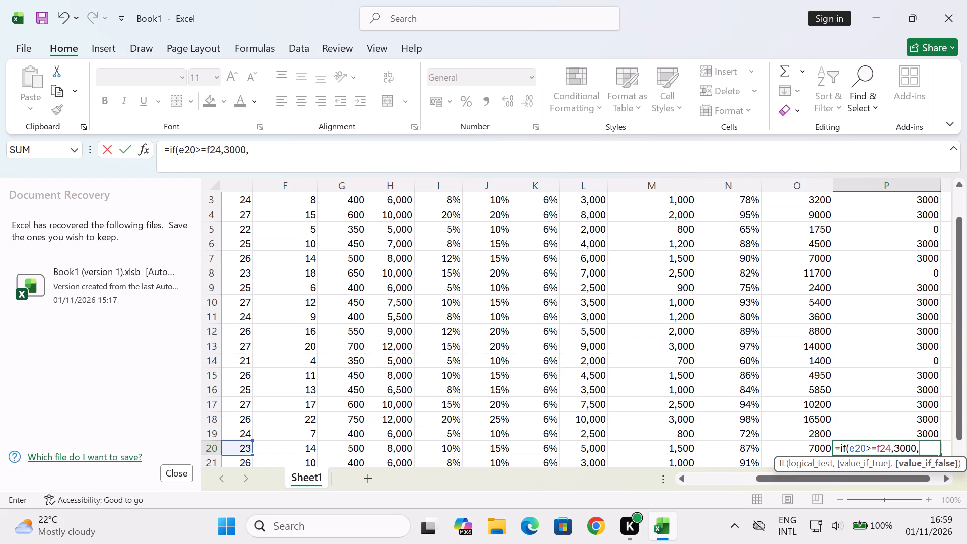
{"action": "key", "text": "0"}
{"action": "key", "text": "shift+parenright"}
{"action": "key", "text": "Return"}
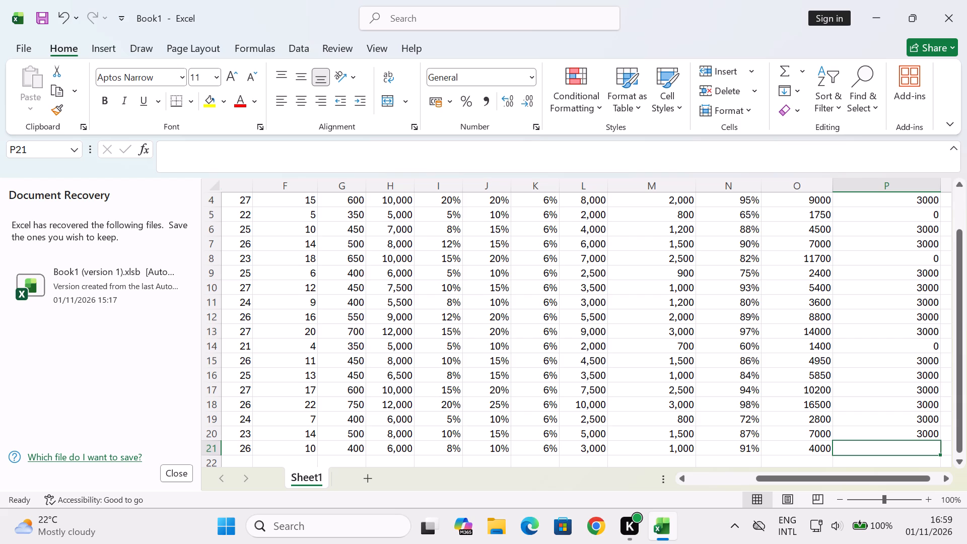
Enter the attendance allowance formula =if(e21>=24,3000,0) in cell P21.
{"action": "key", "text": "equal"}
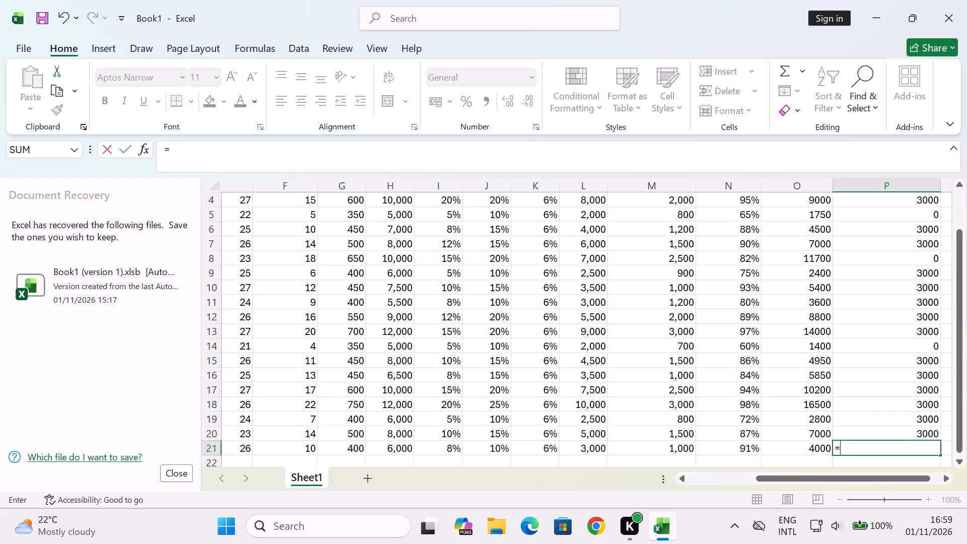
{"action": "type", "text": "if"}
{"action": "key", "text": "shift+parenleft"}
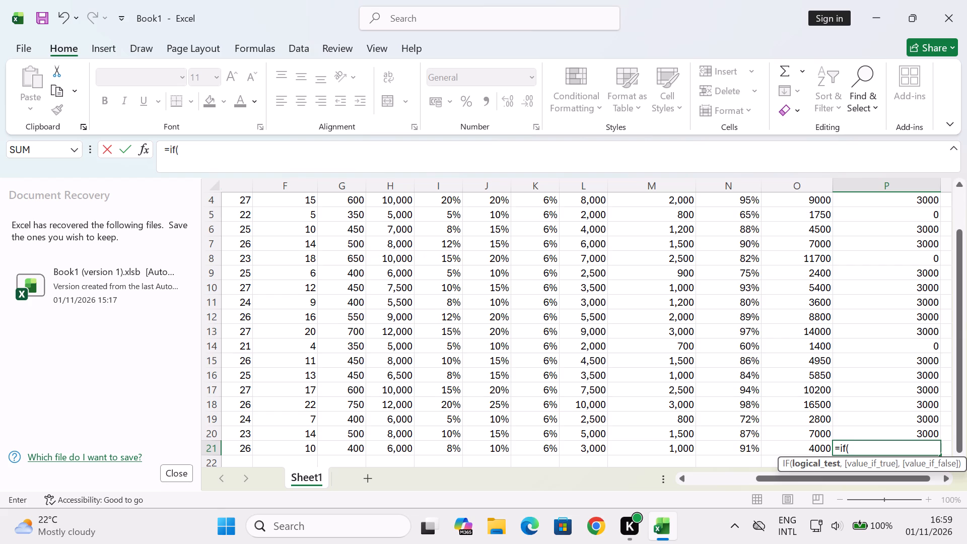
{"action": "type", "text": "e21"}
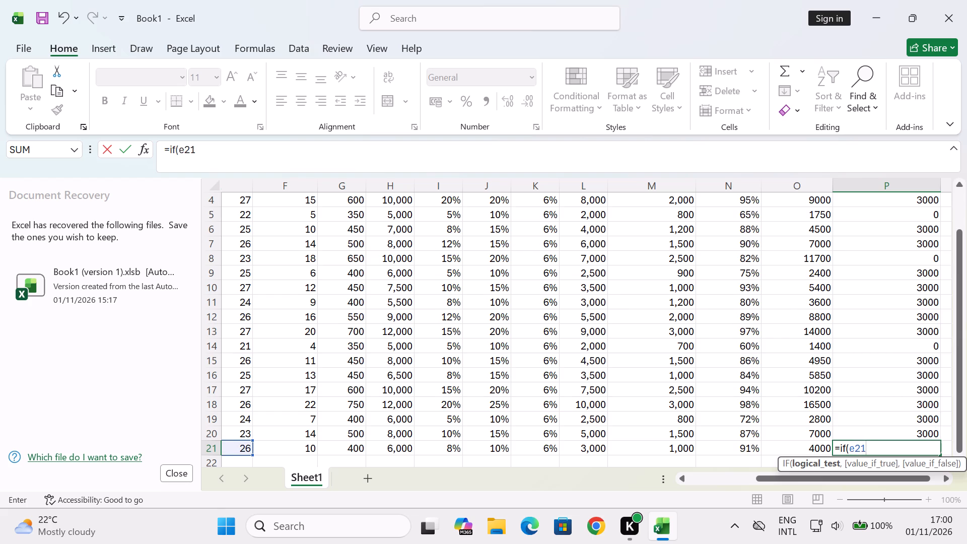
{"action": "key", "text": "shift+greater"}
{"action": "key", "text": "equal"}
{"action": "type", "text": "24"}
{"action": "key", "text": "comma"}
{"action": "type", "text": "3000"}
{"action": "key", "text": "comma"}
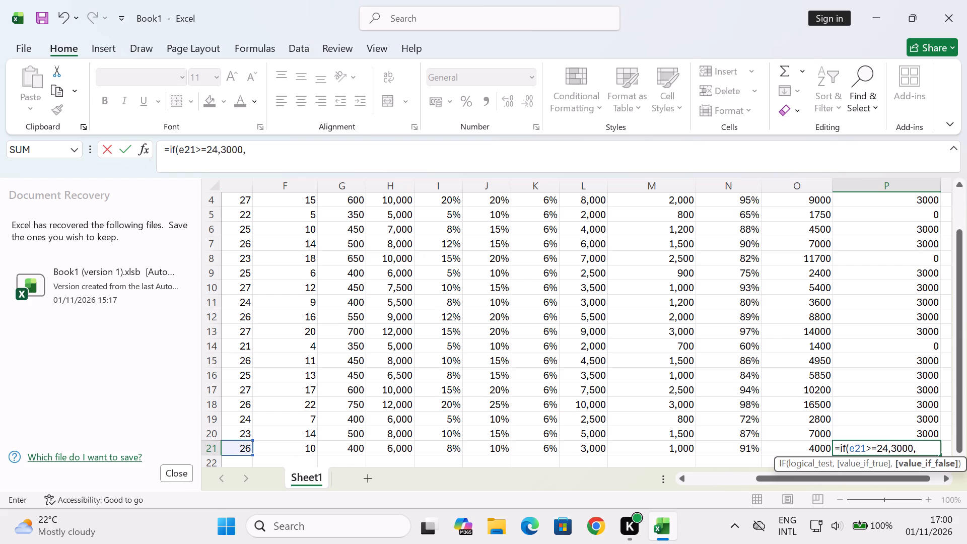
{"action": "key", "text": "0"}
{"action": "key", "text": "shift+parenright"}
{"action": "key", "text": "Return"}
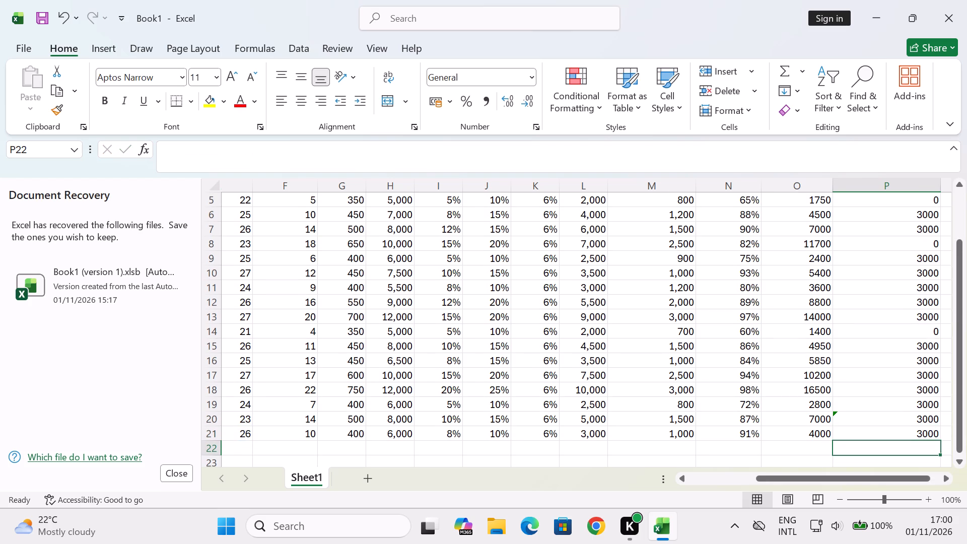
Correct the attendance allowance formula in cell P20 by replacing the F24 reference with 24, giving =IF(E20>=24,3000,0).
{"action": "key", "text": "Up"}
{"action": "key", "text": "Up"}
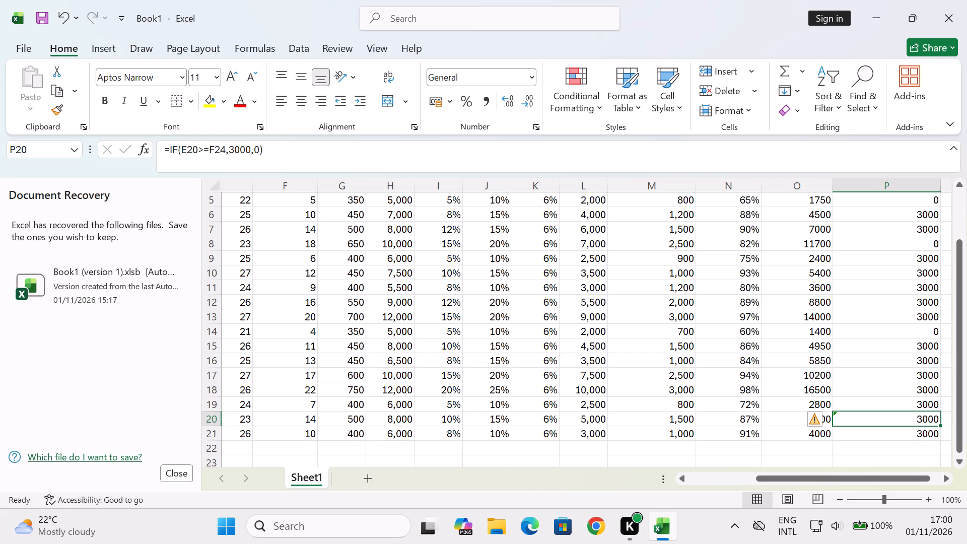
{"action": "left_click", "coordinate": [209, 149]}
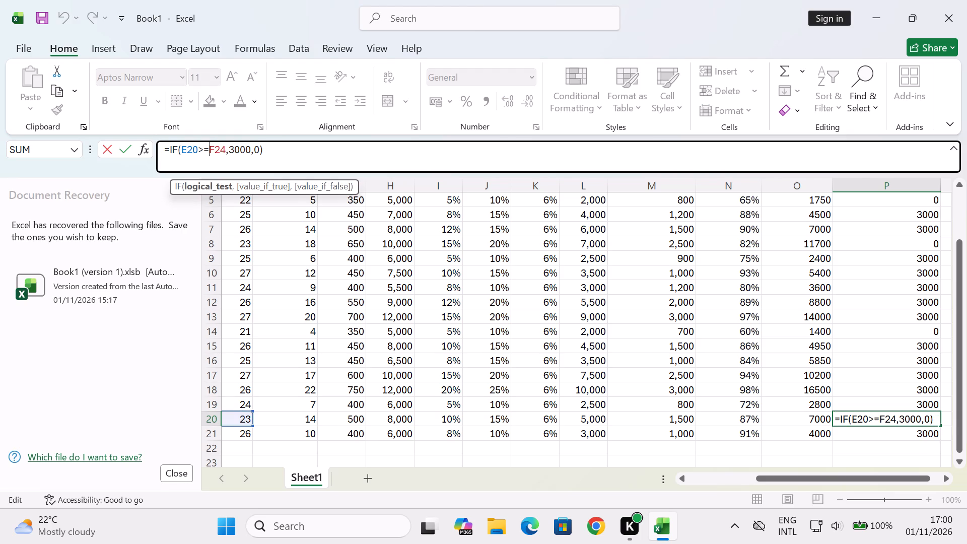
{"action": "left_click", "coordinate": [225, 149]}
{"action": "key", "text": "BackSpace"}
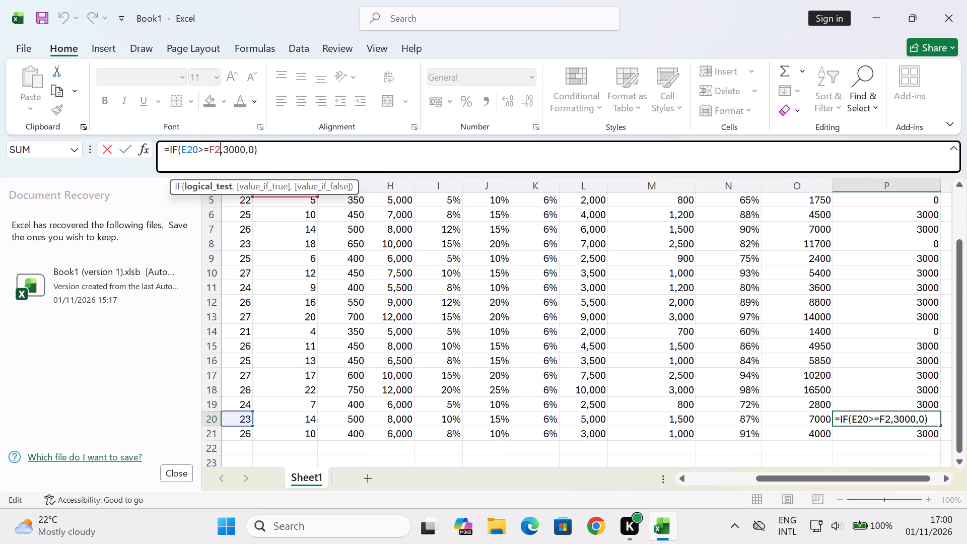
{"action": "key", "text": "BackSpace"}
{"action": "key", "text": "BackSpace"}
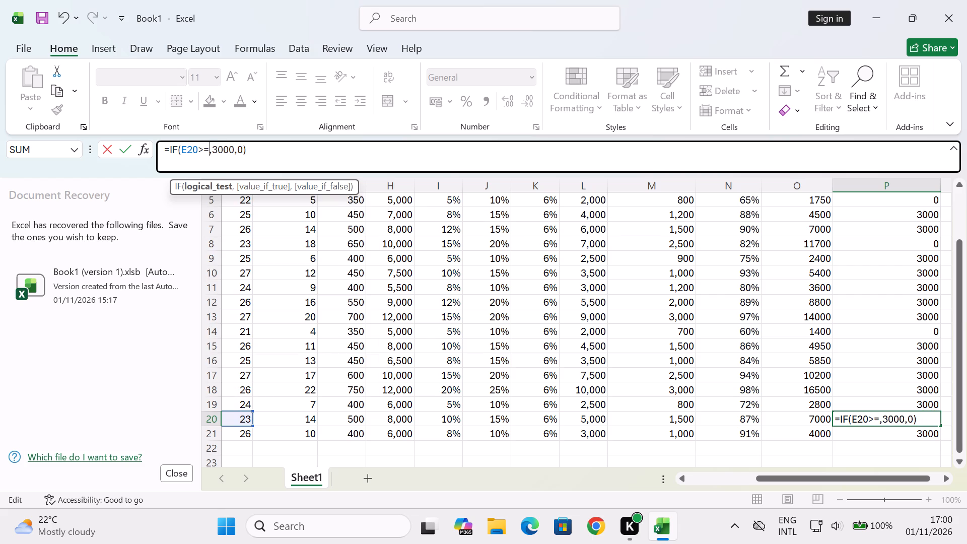
{"action": "type", "text": "24"}
{"action": "left_click", "coordinate": [275, 148]}
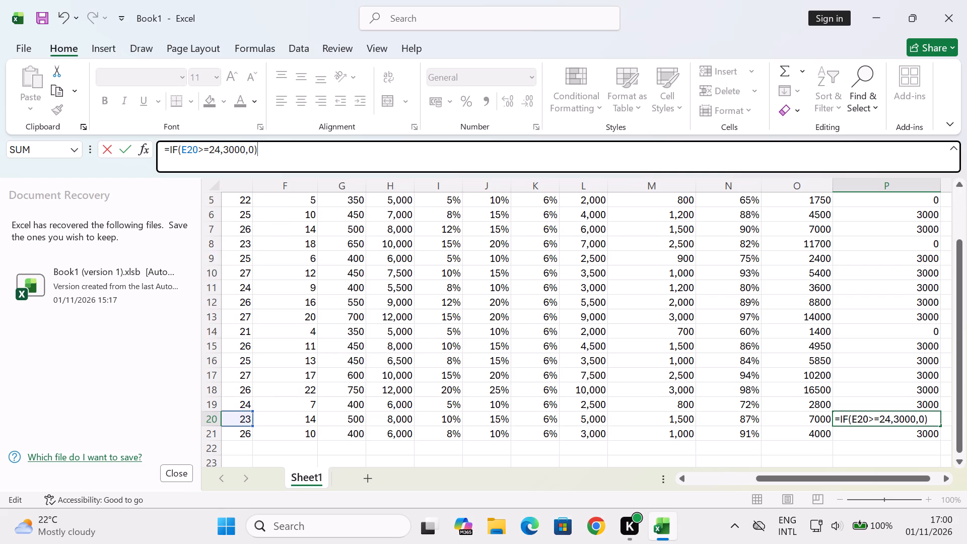
{"action": "key", "text": "Return"}
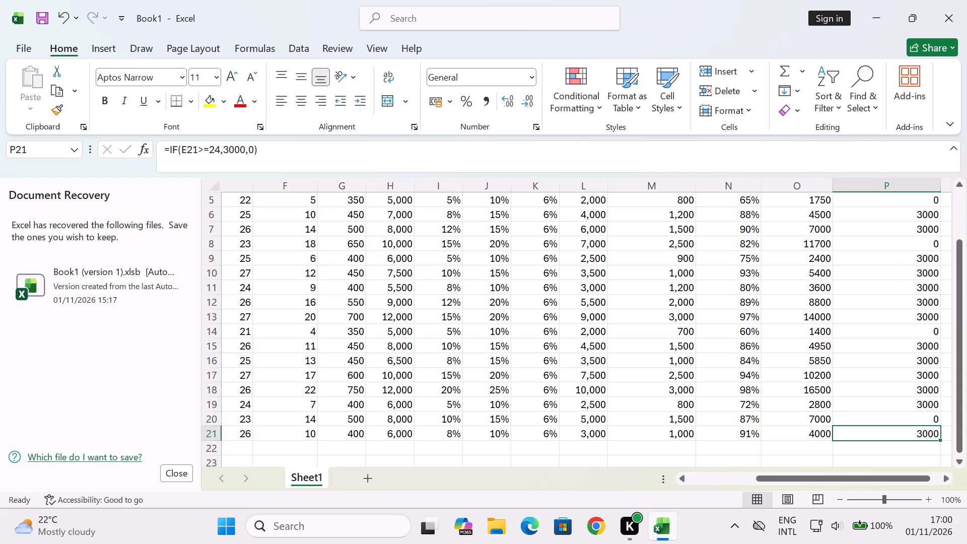